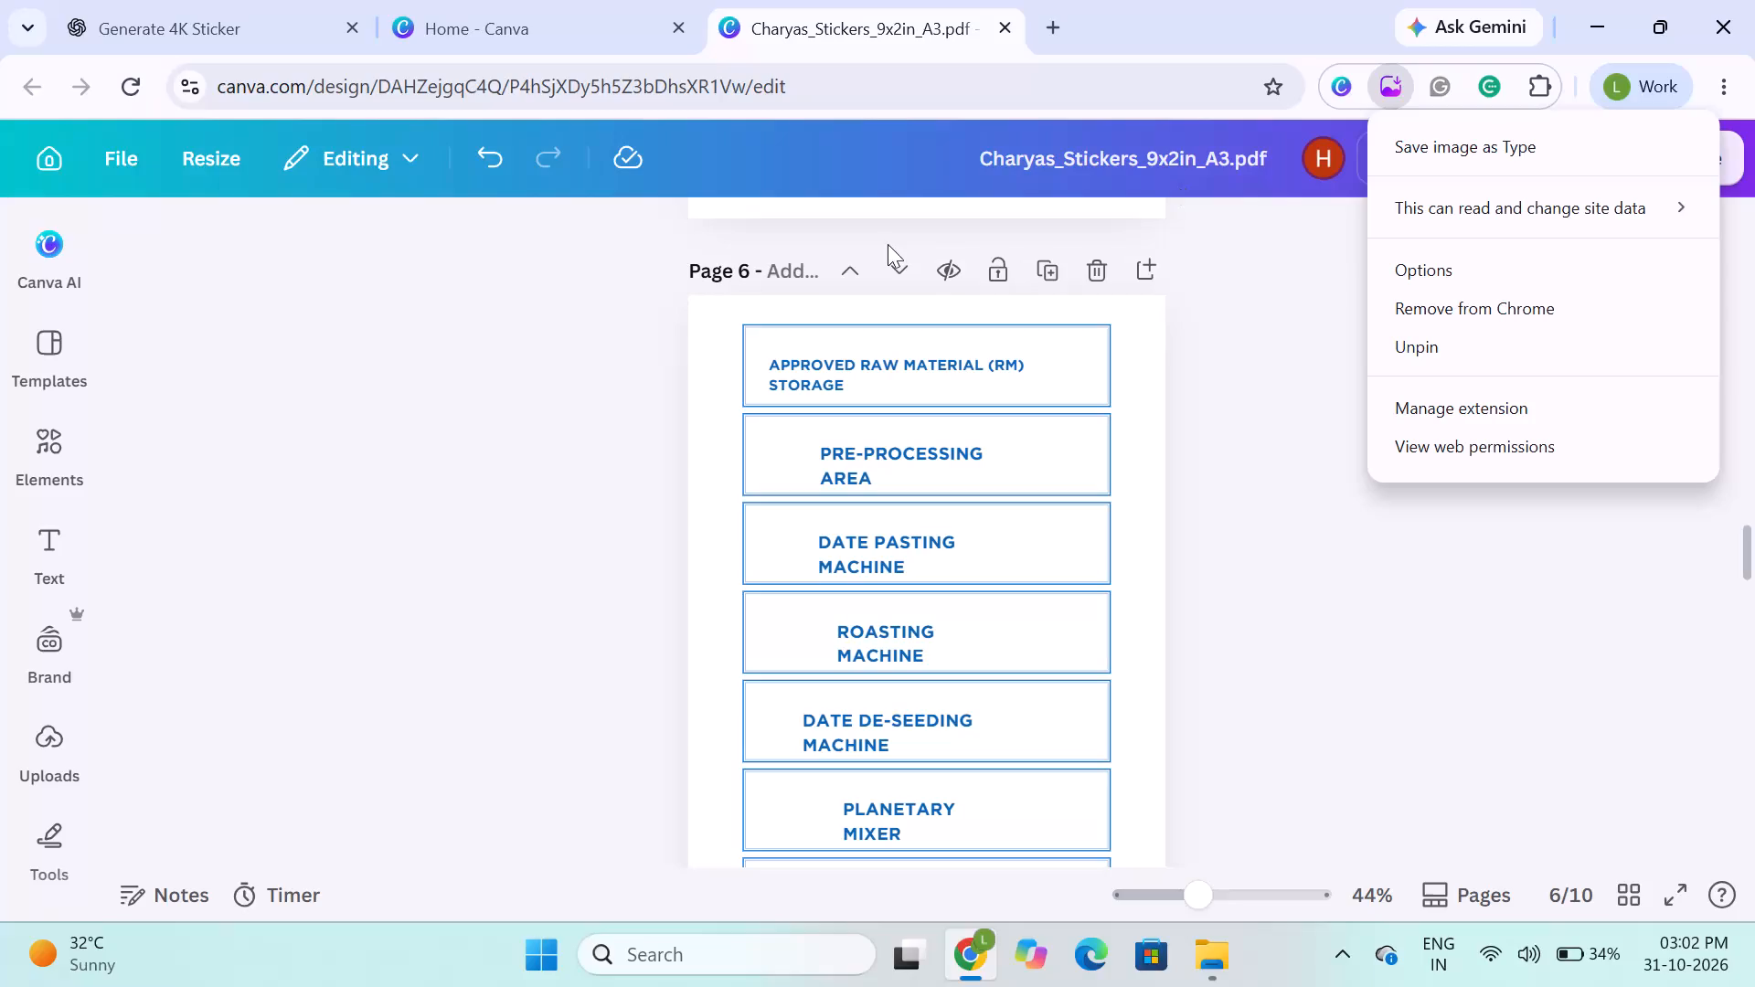
# Review the sticker labels on pages 1 to 6 to compare the page 2 frames with the small labels on page 6.
pyautogui.scroll(5, 871, 271)
pyautogui.scroll(-4, 871, 271)
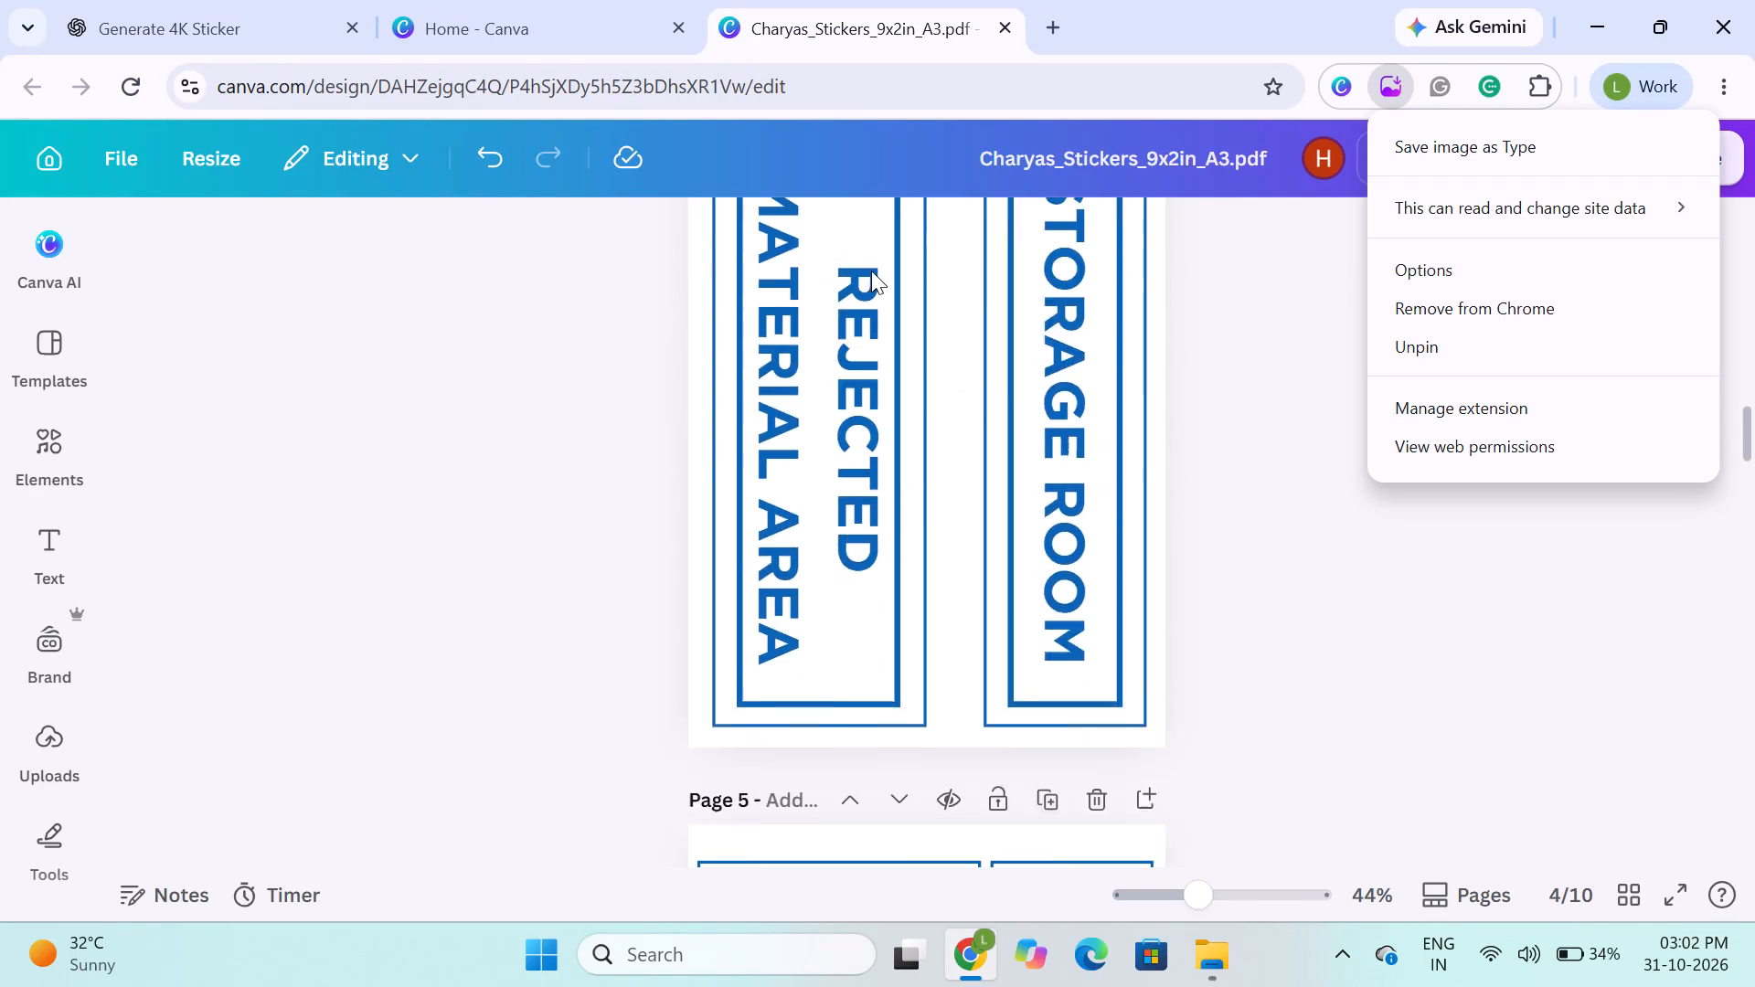
pyautogui.scroll(-3, 871, 271)
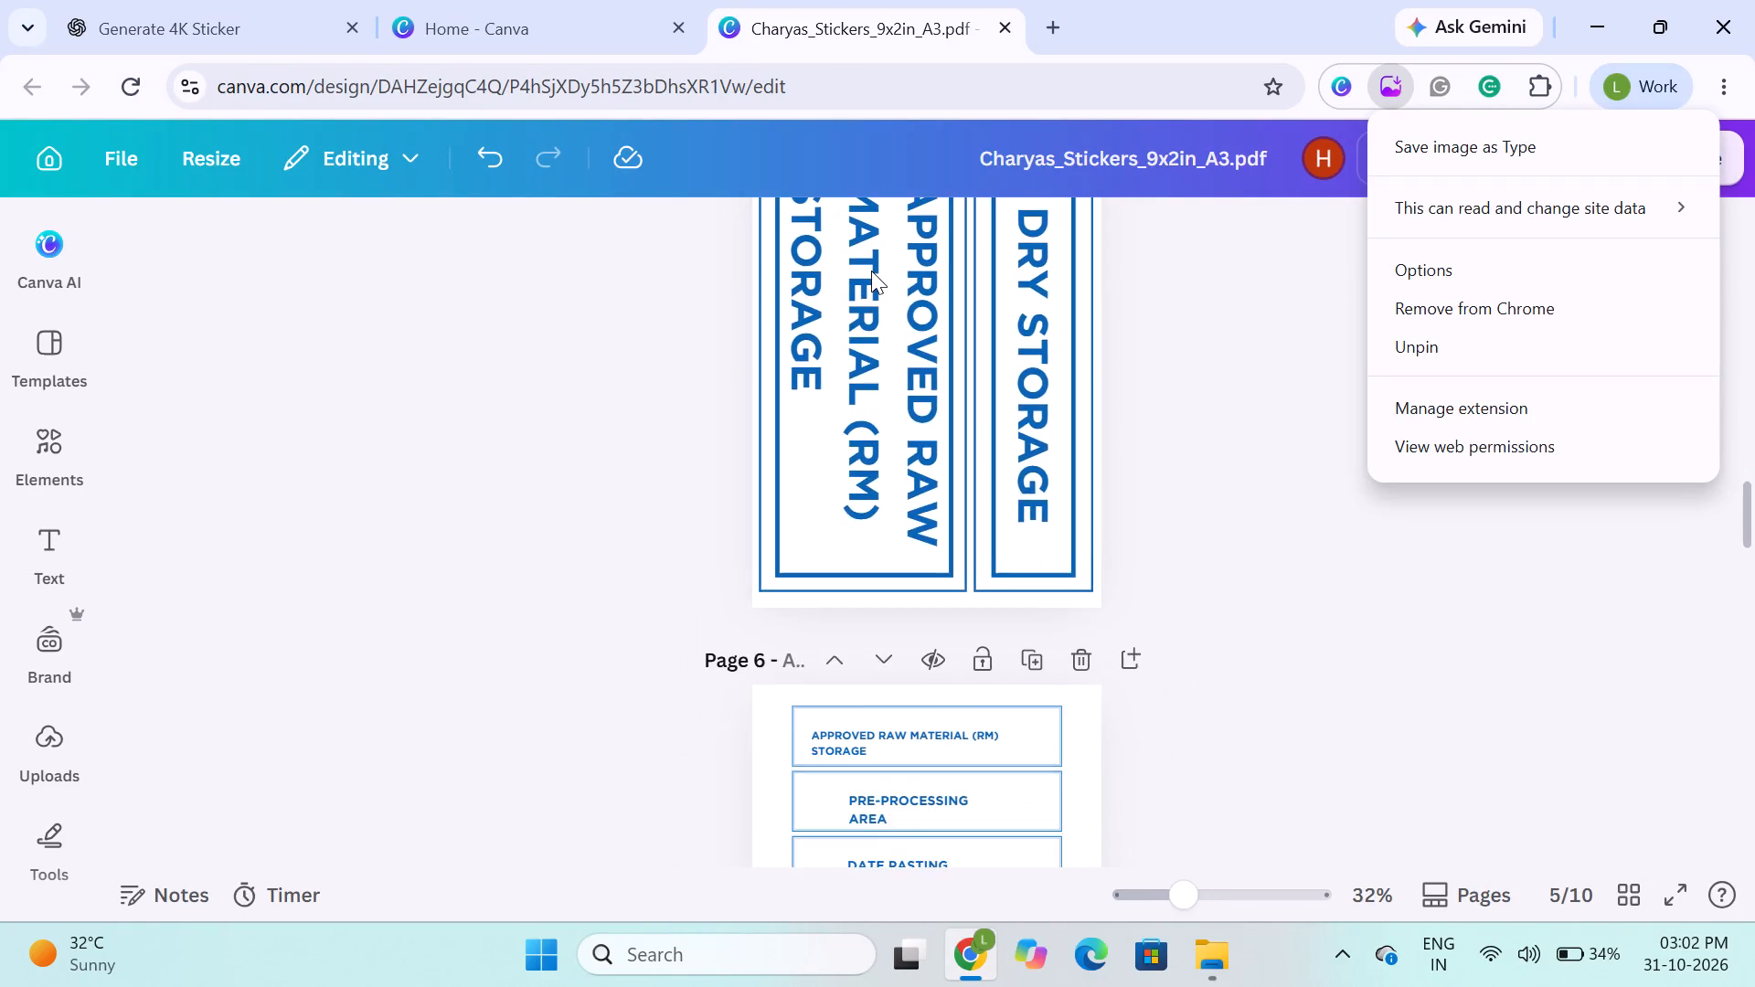
pyautogui.scroll(3, 871, 271)
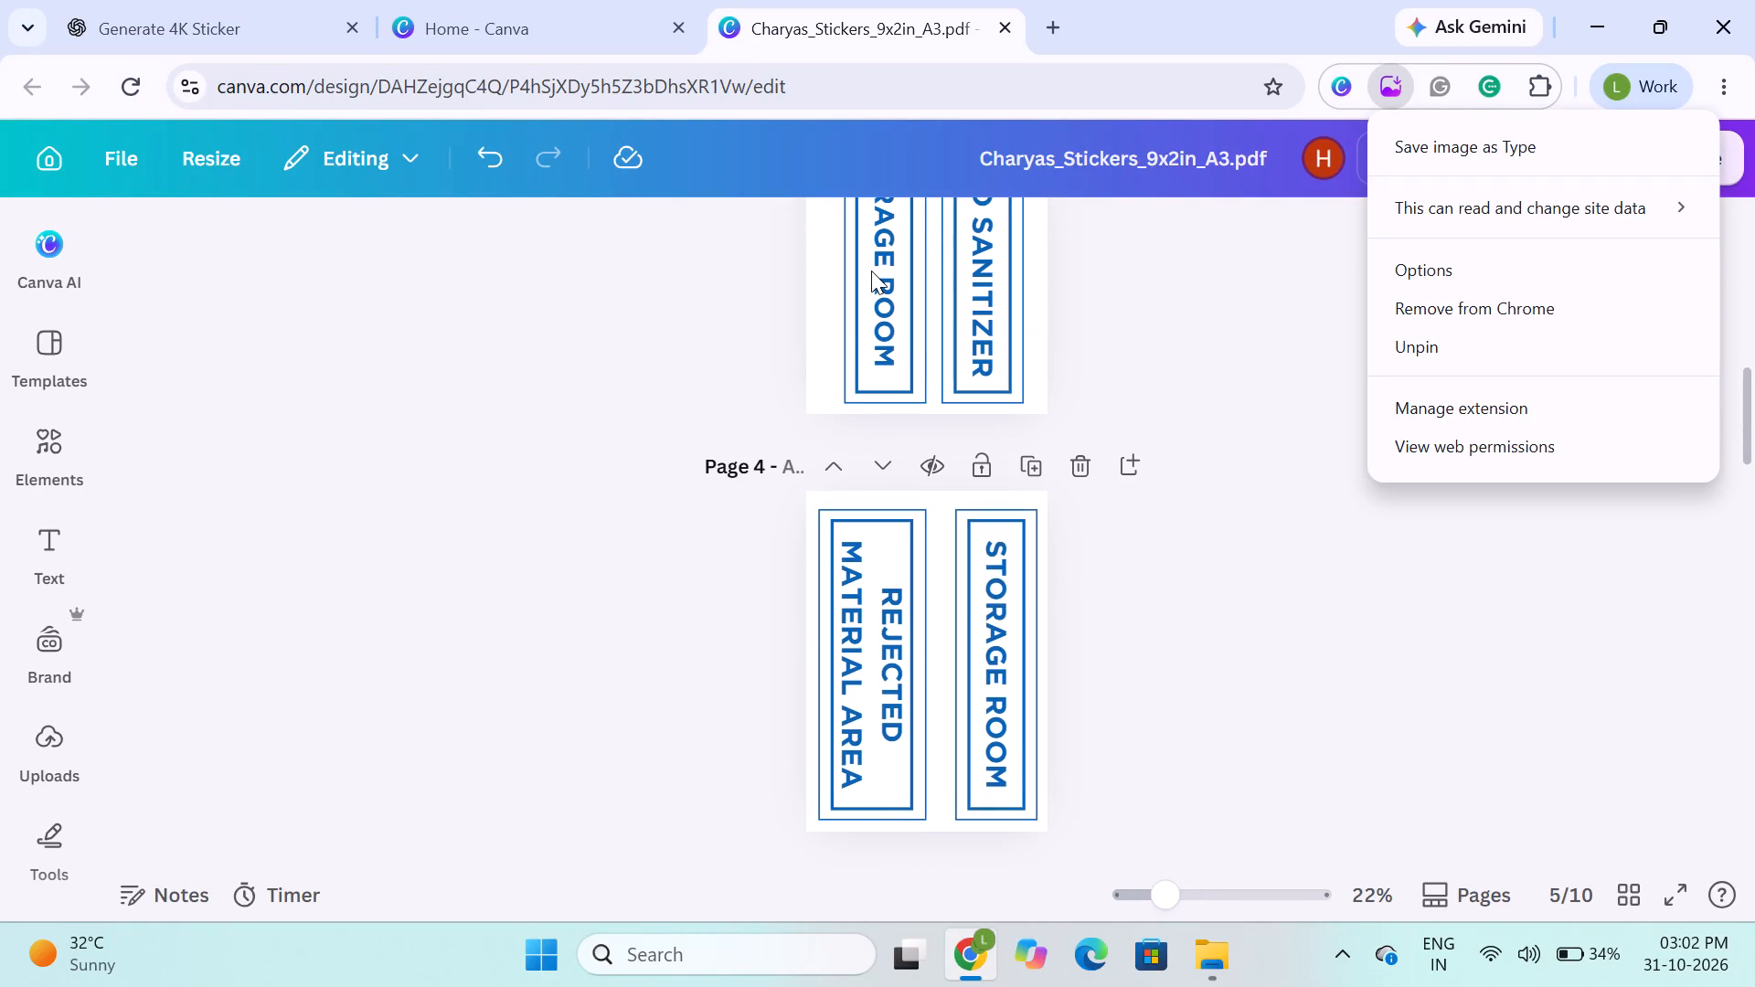
pyautogui.scroll(3, 871, 271)
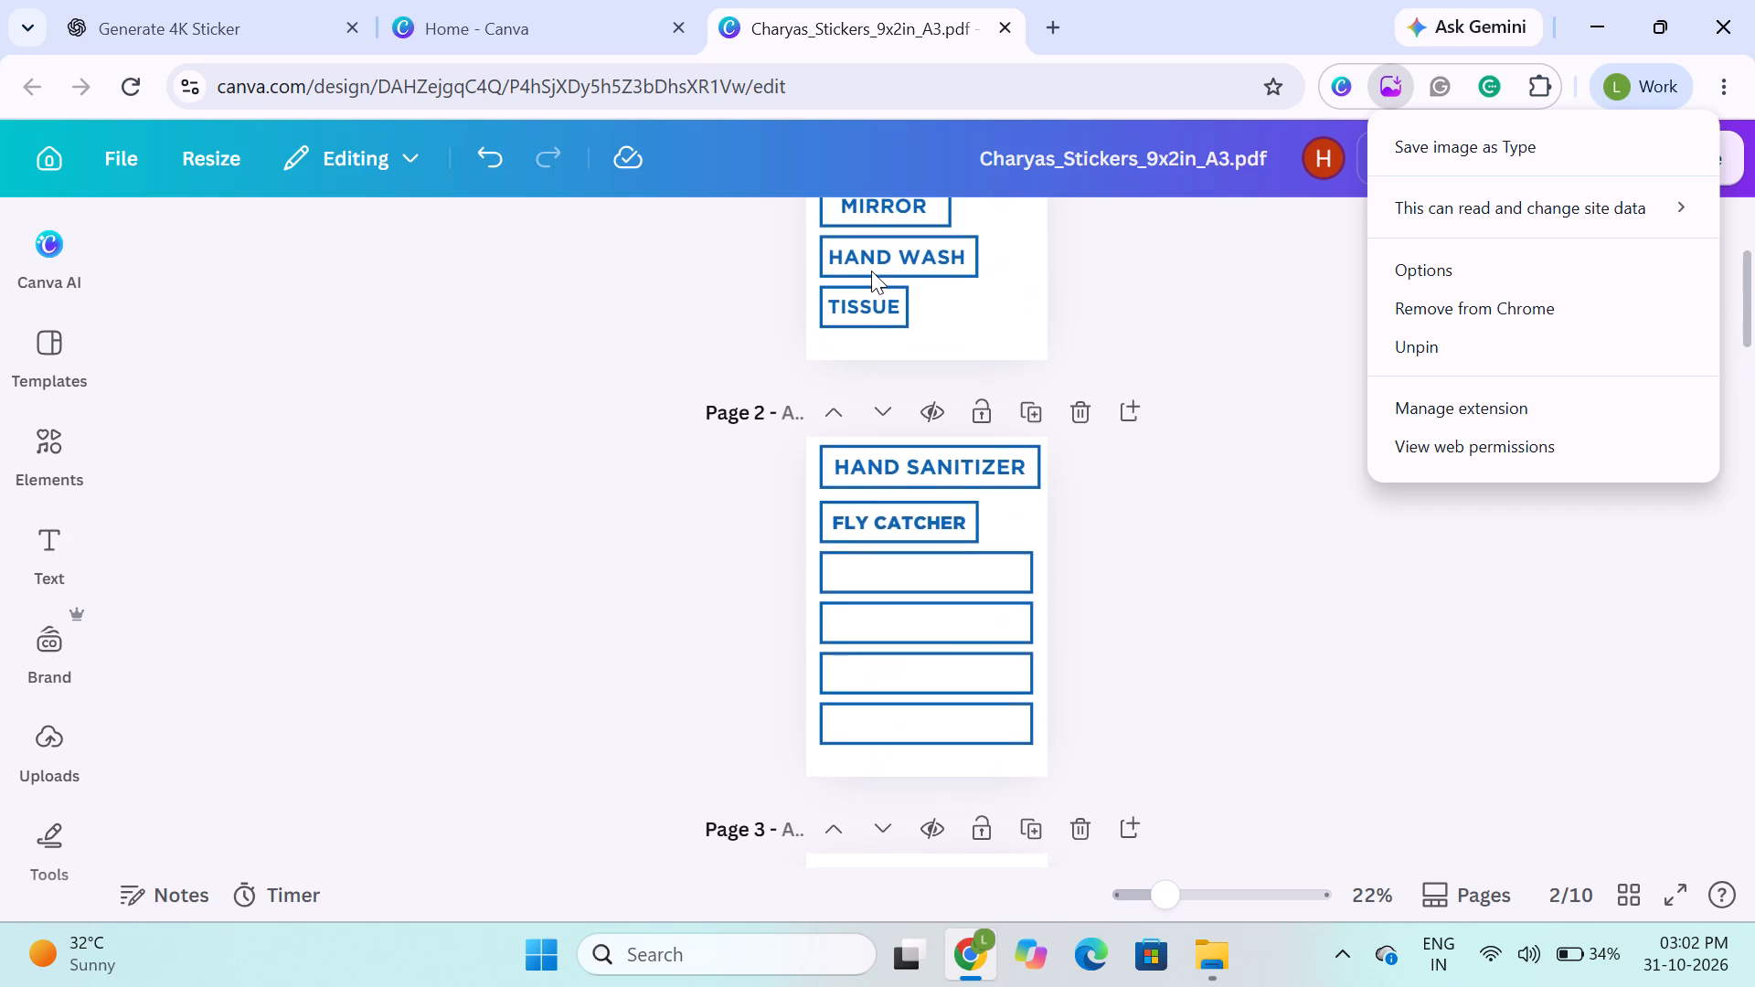
pyautogui.scroll(1, 871, 271)
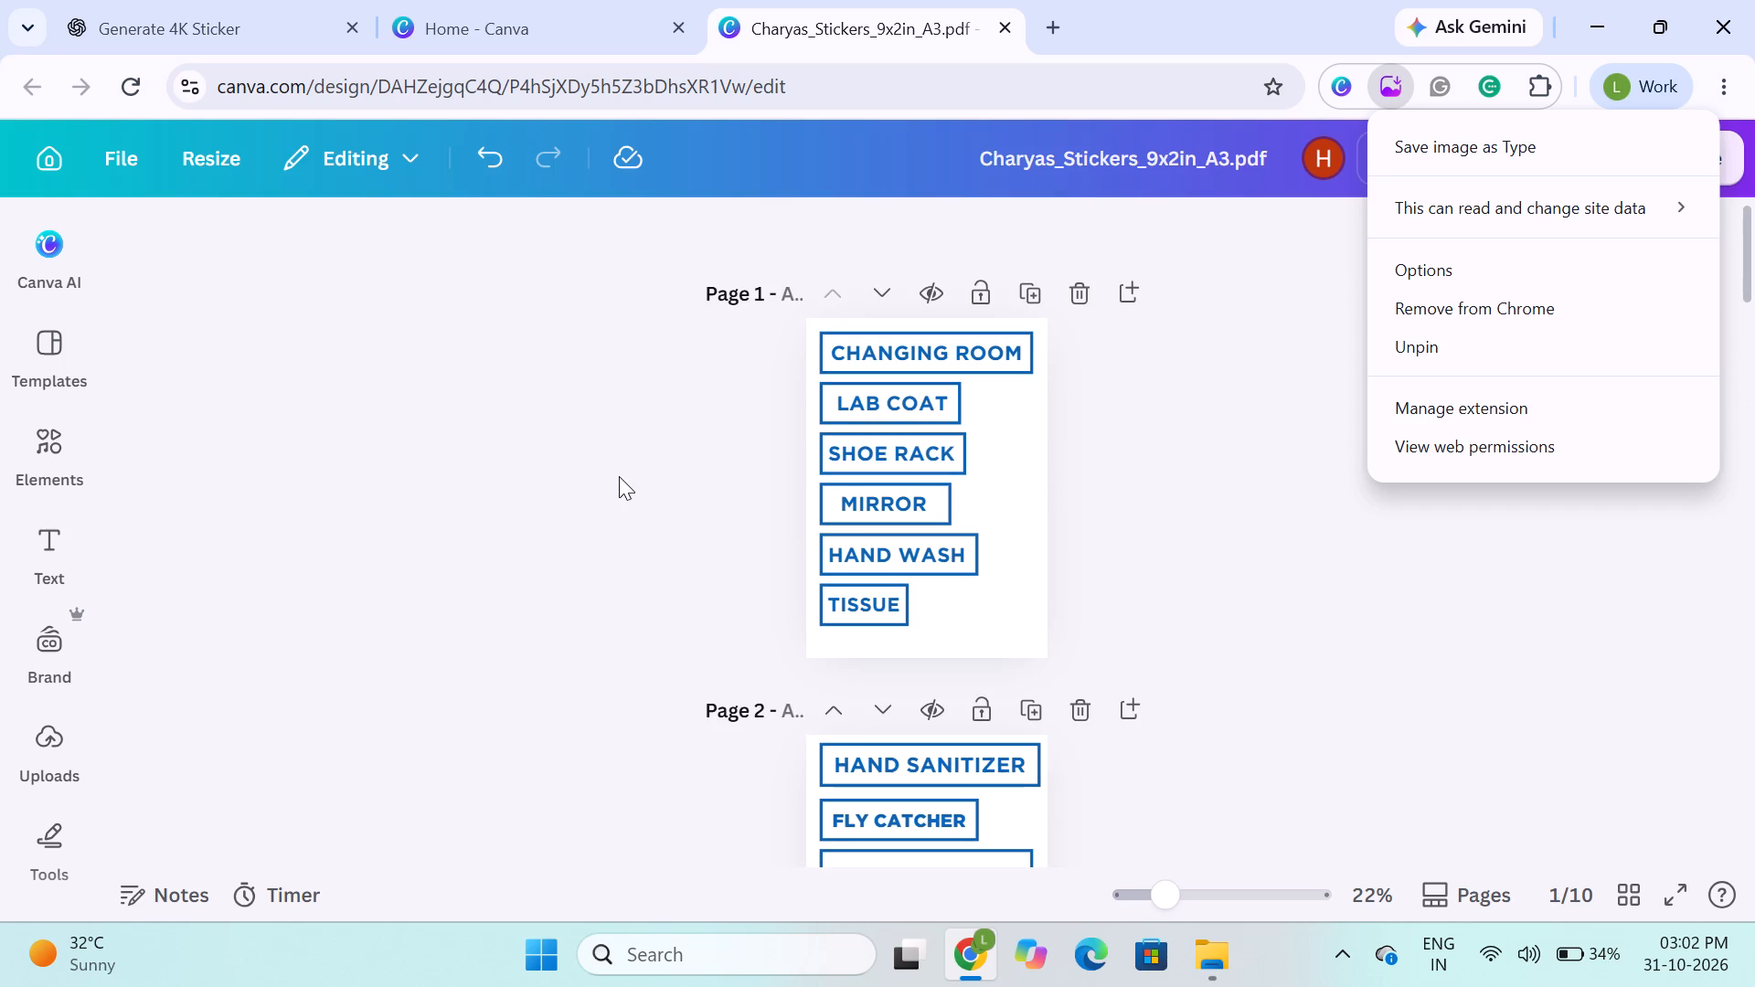
pyautogui.click(619, 476)
pyautogui.scroll(-3, 619, 476)
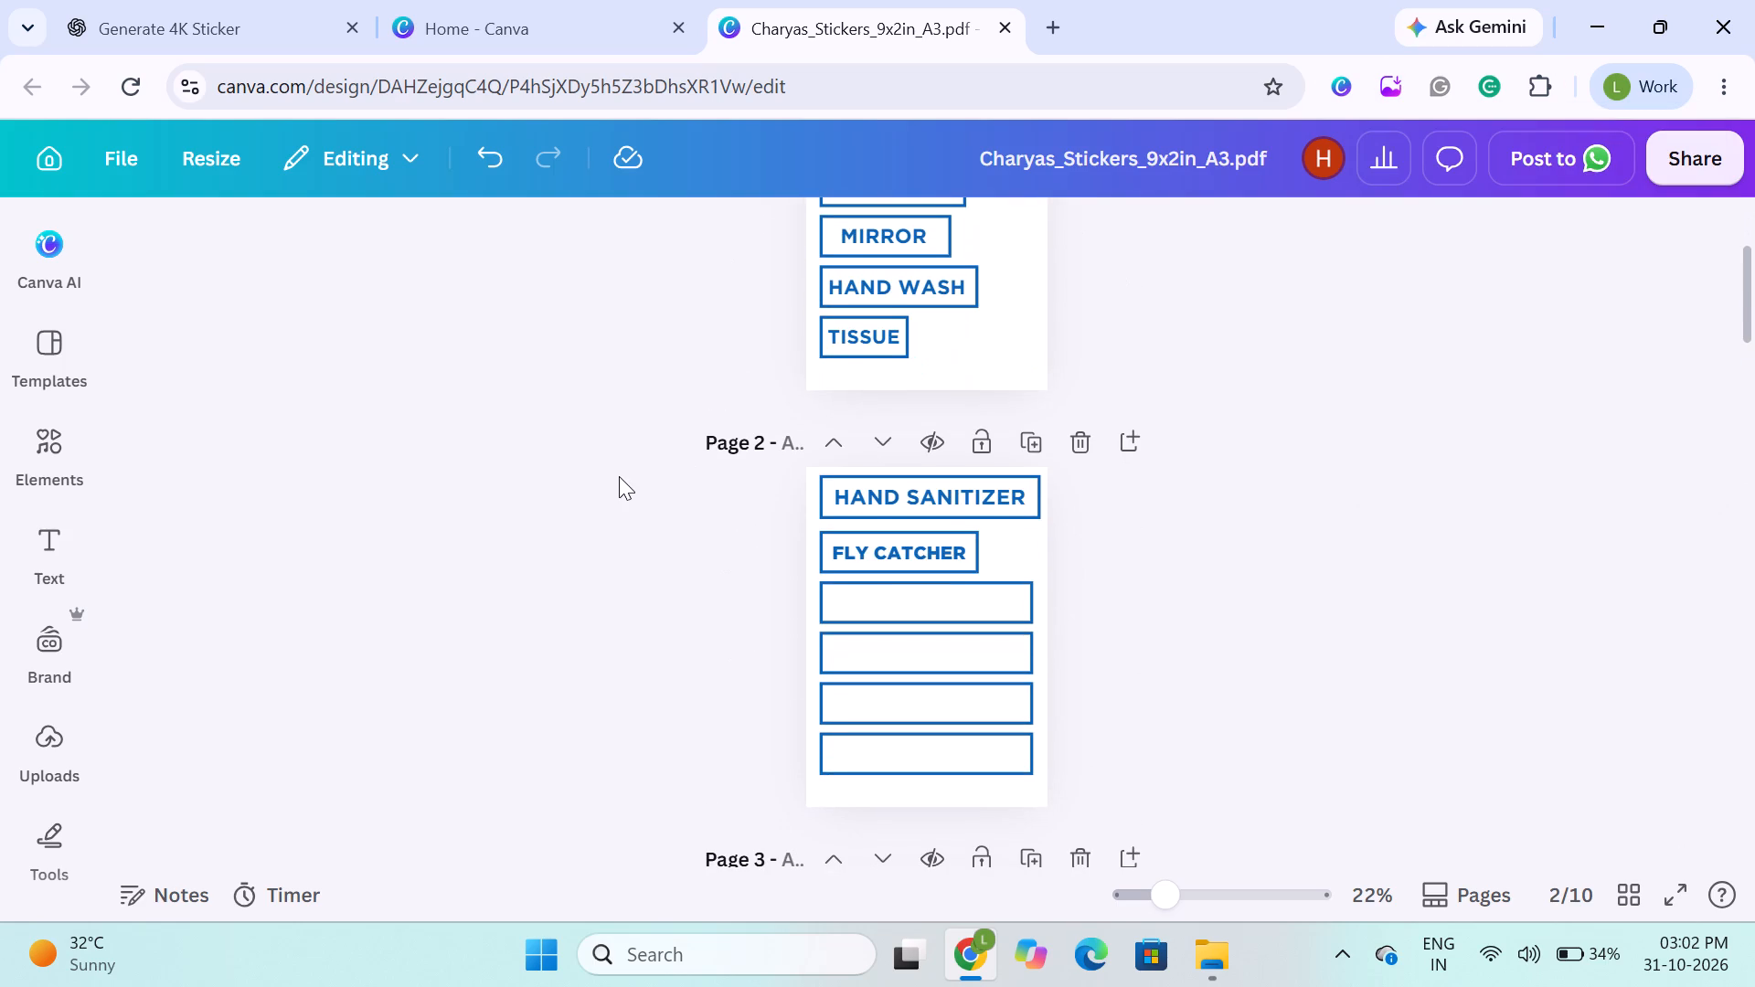
pyautogui.scroll(-3, 761, 531)
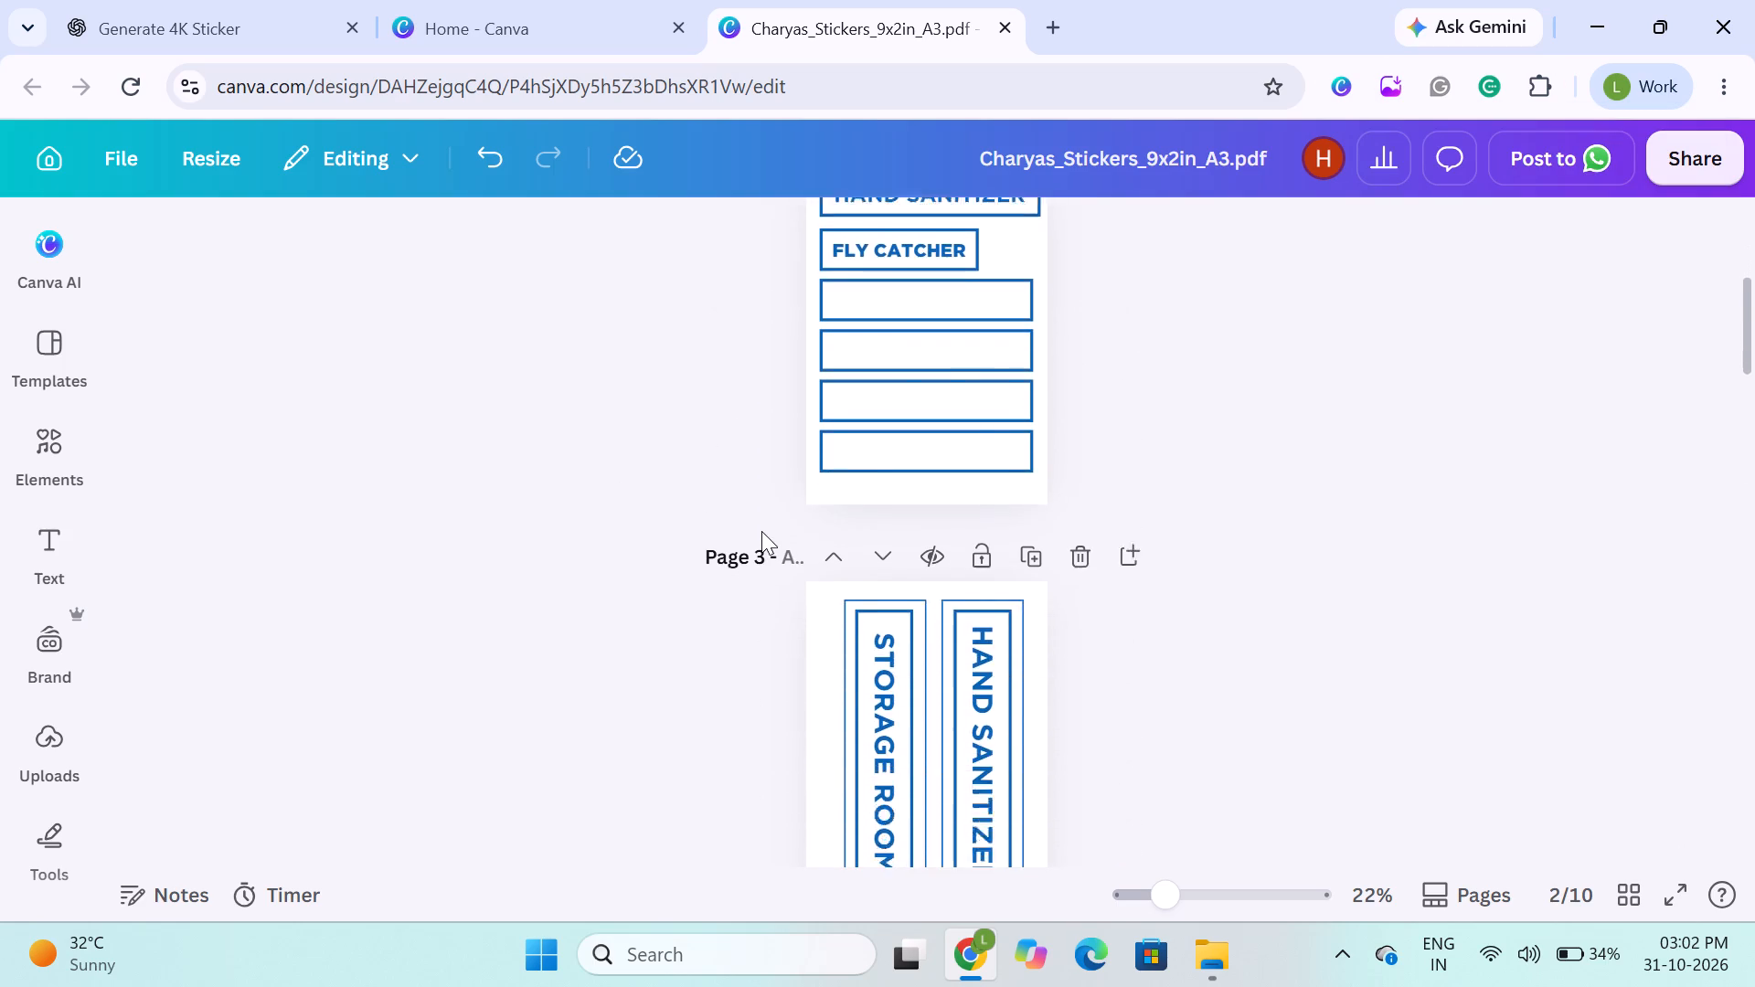
pyautogui.scroll(-6, 761, 531)
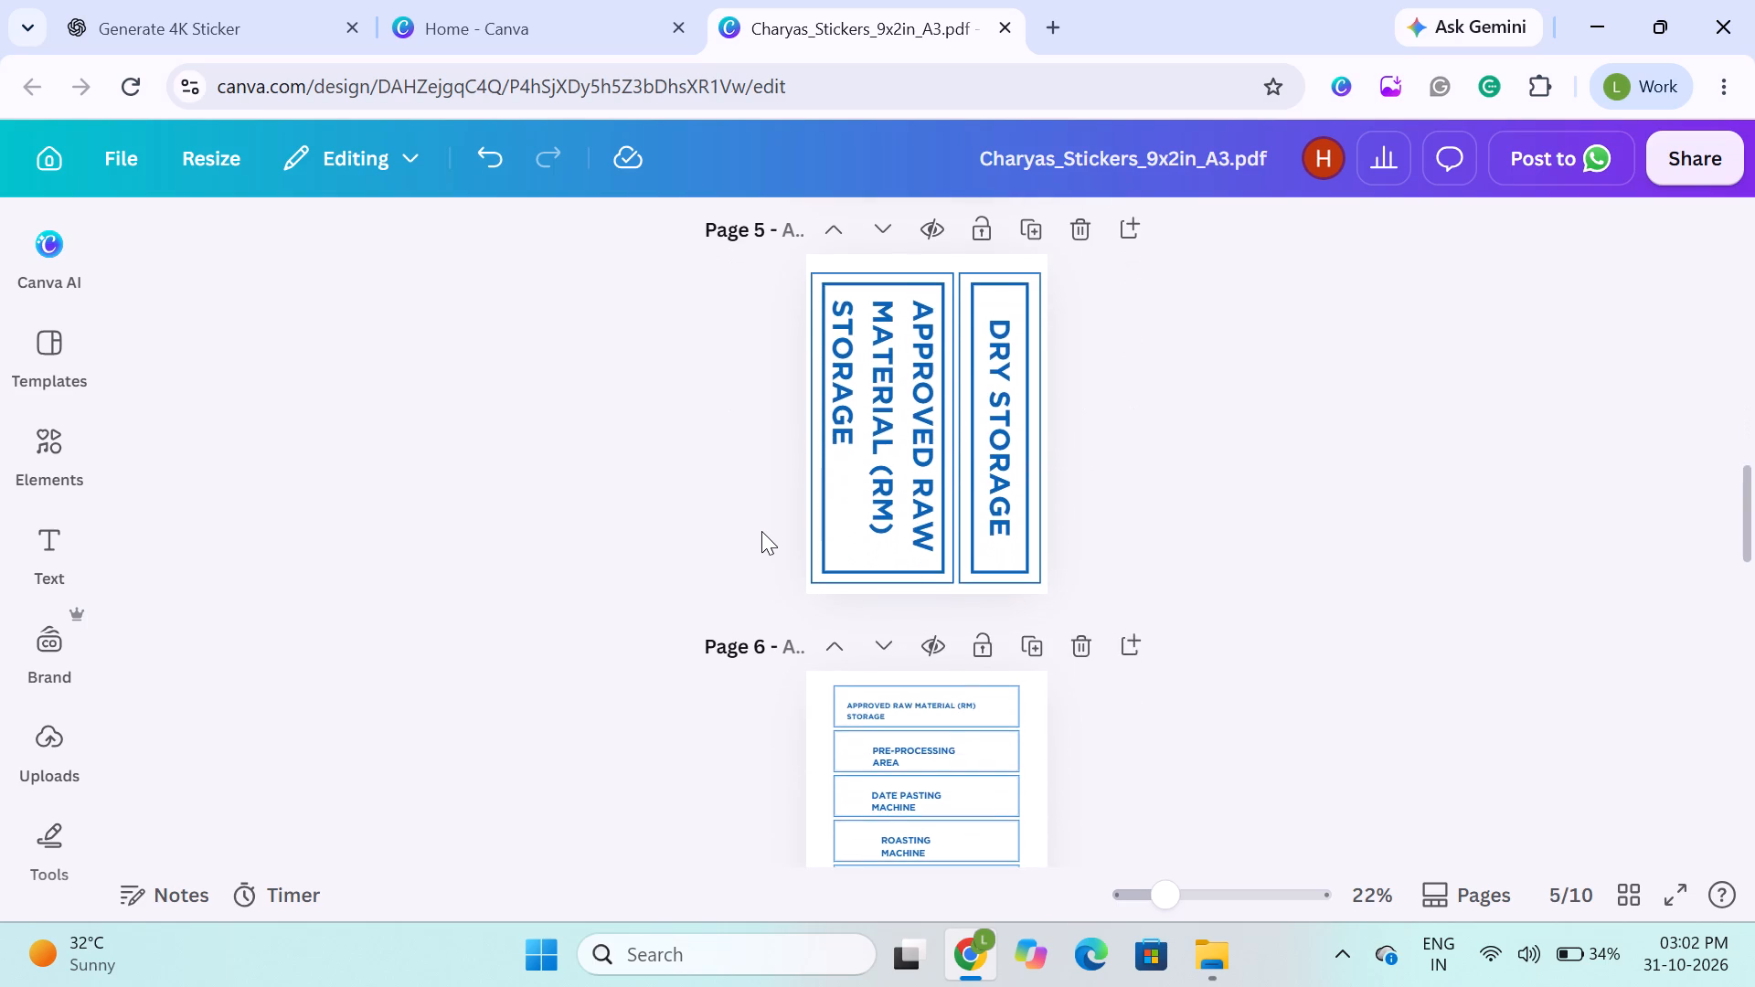
pyautogui.scroll(-2, 761, 531)
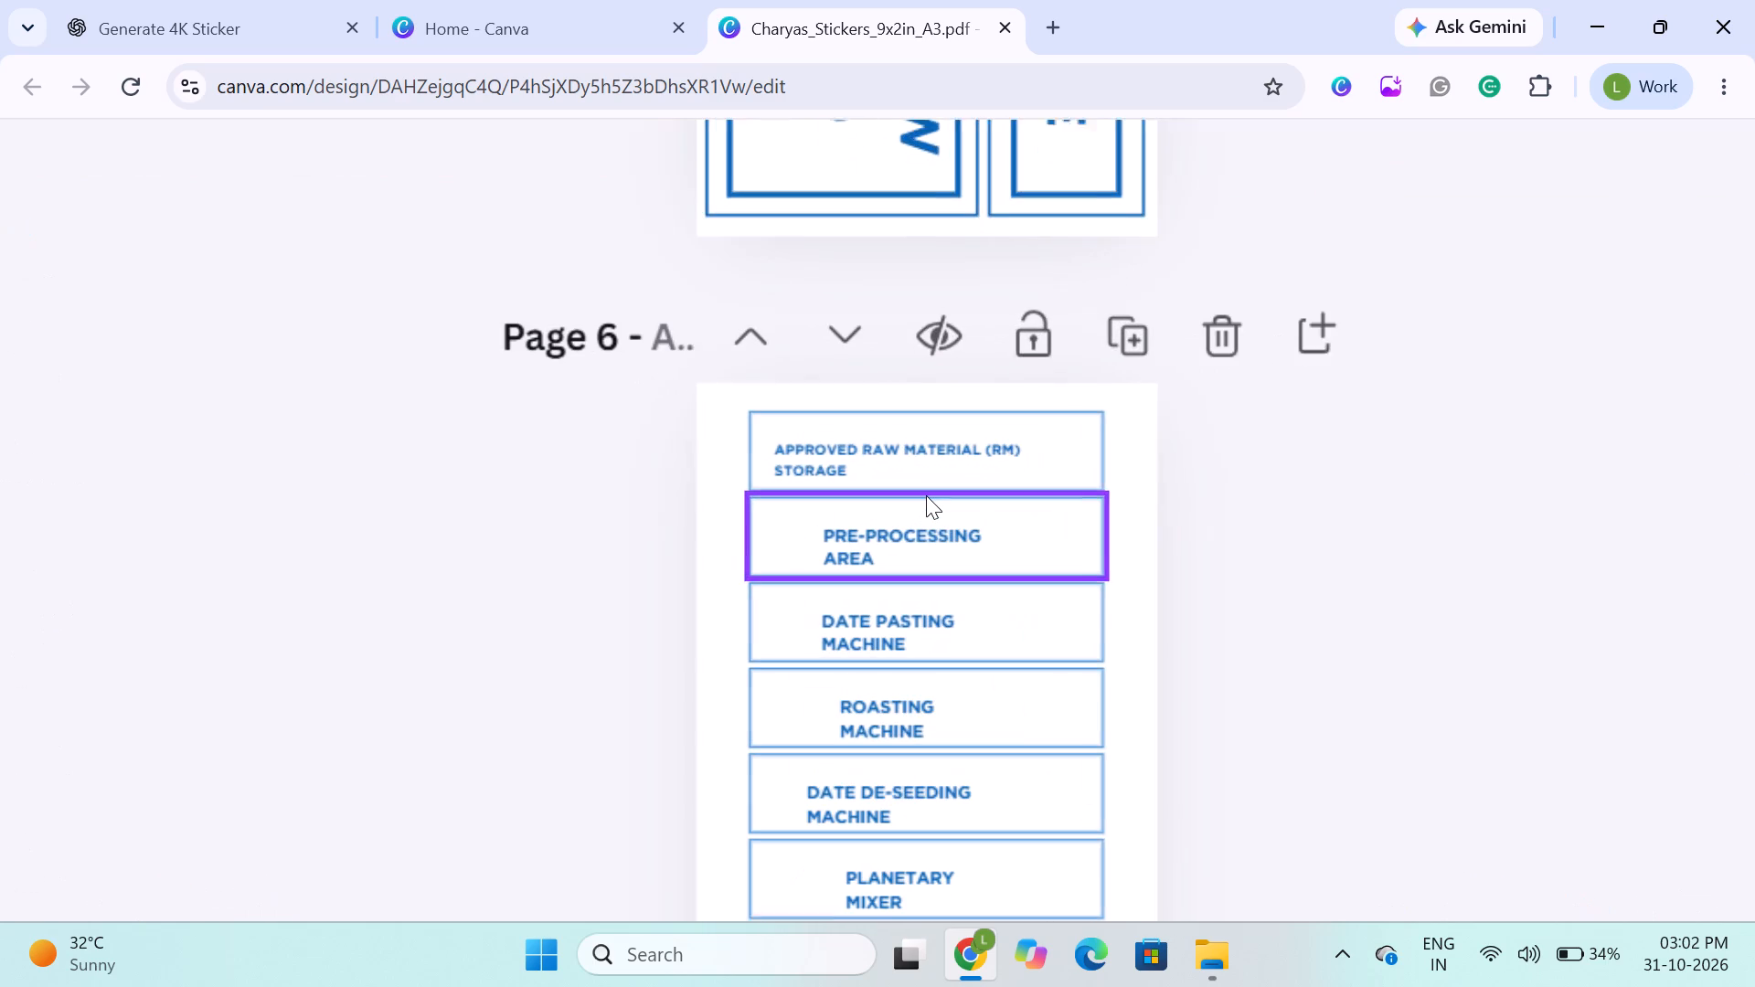
pyautogui.scroll(2, 910, 454)
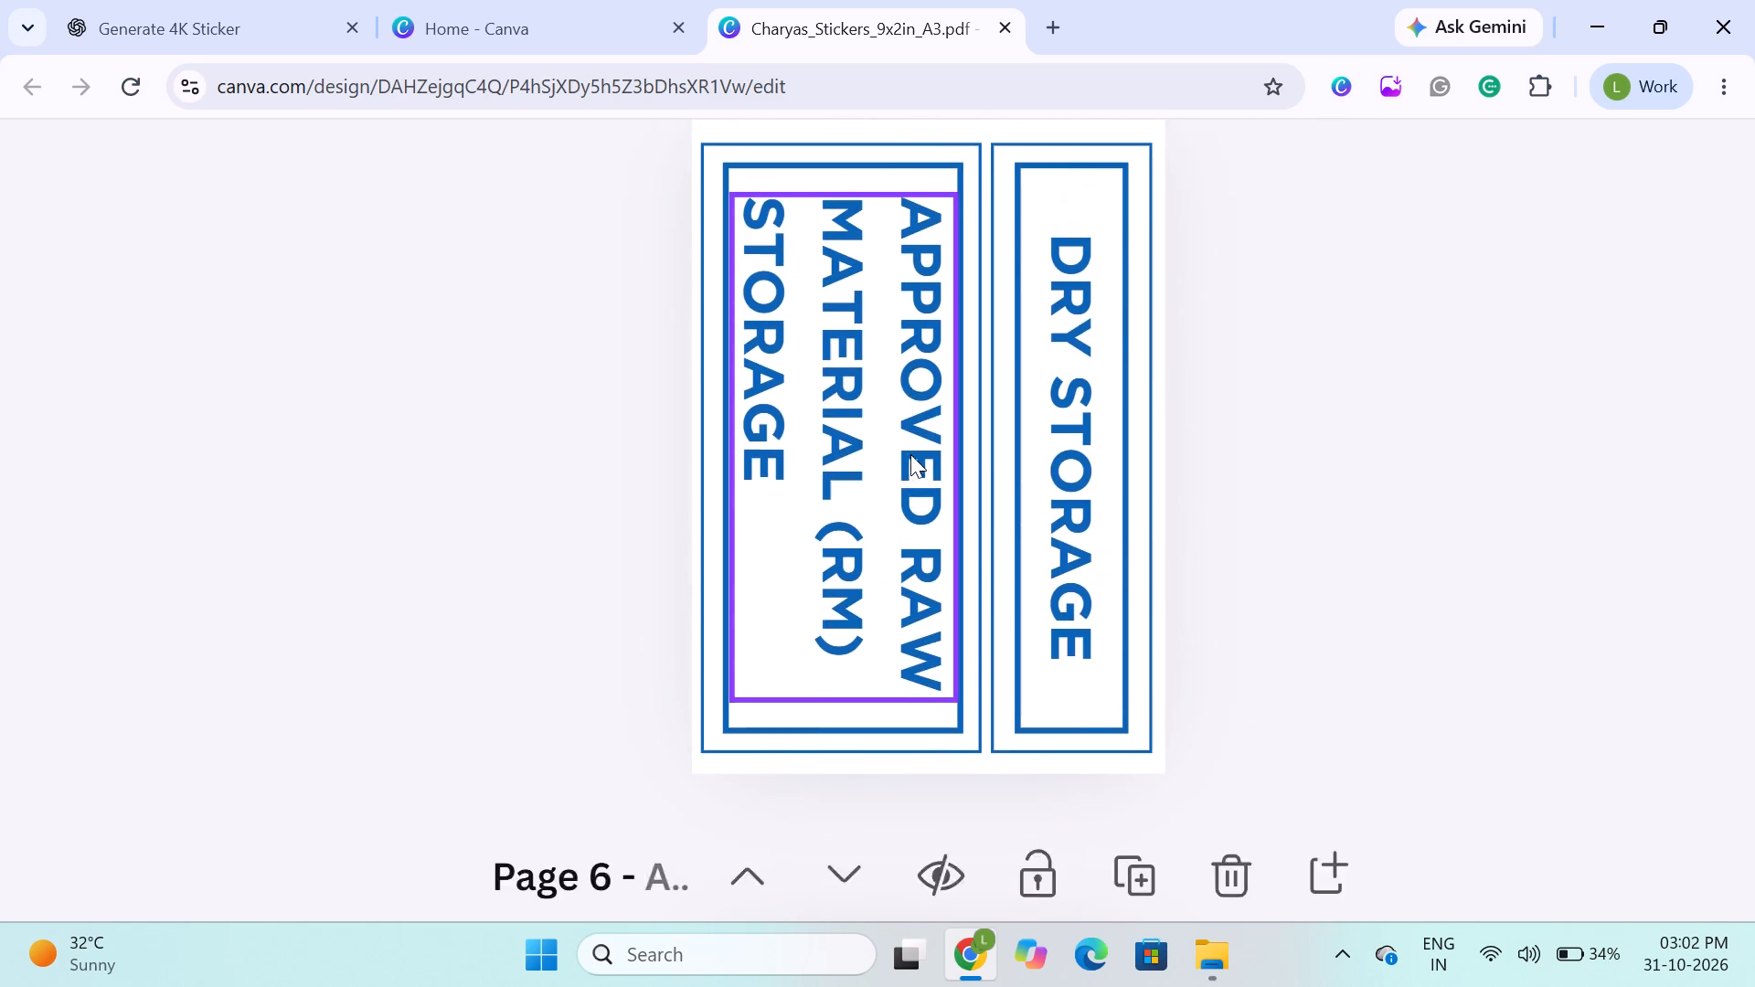
# Delete the "APPROVED RAW MATERIAL (RM) STORAGE" label on page 6, both its frame and its text.
pyautogui.scroll(-2, 910, 454)
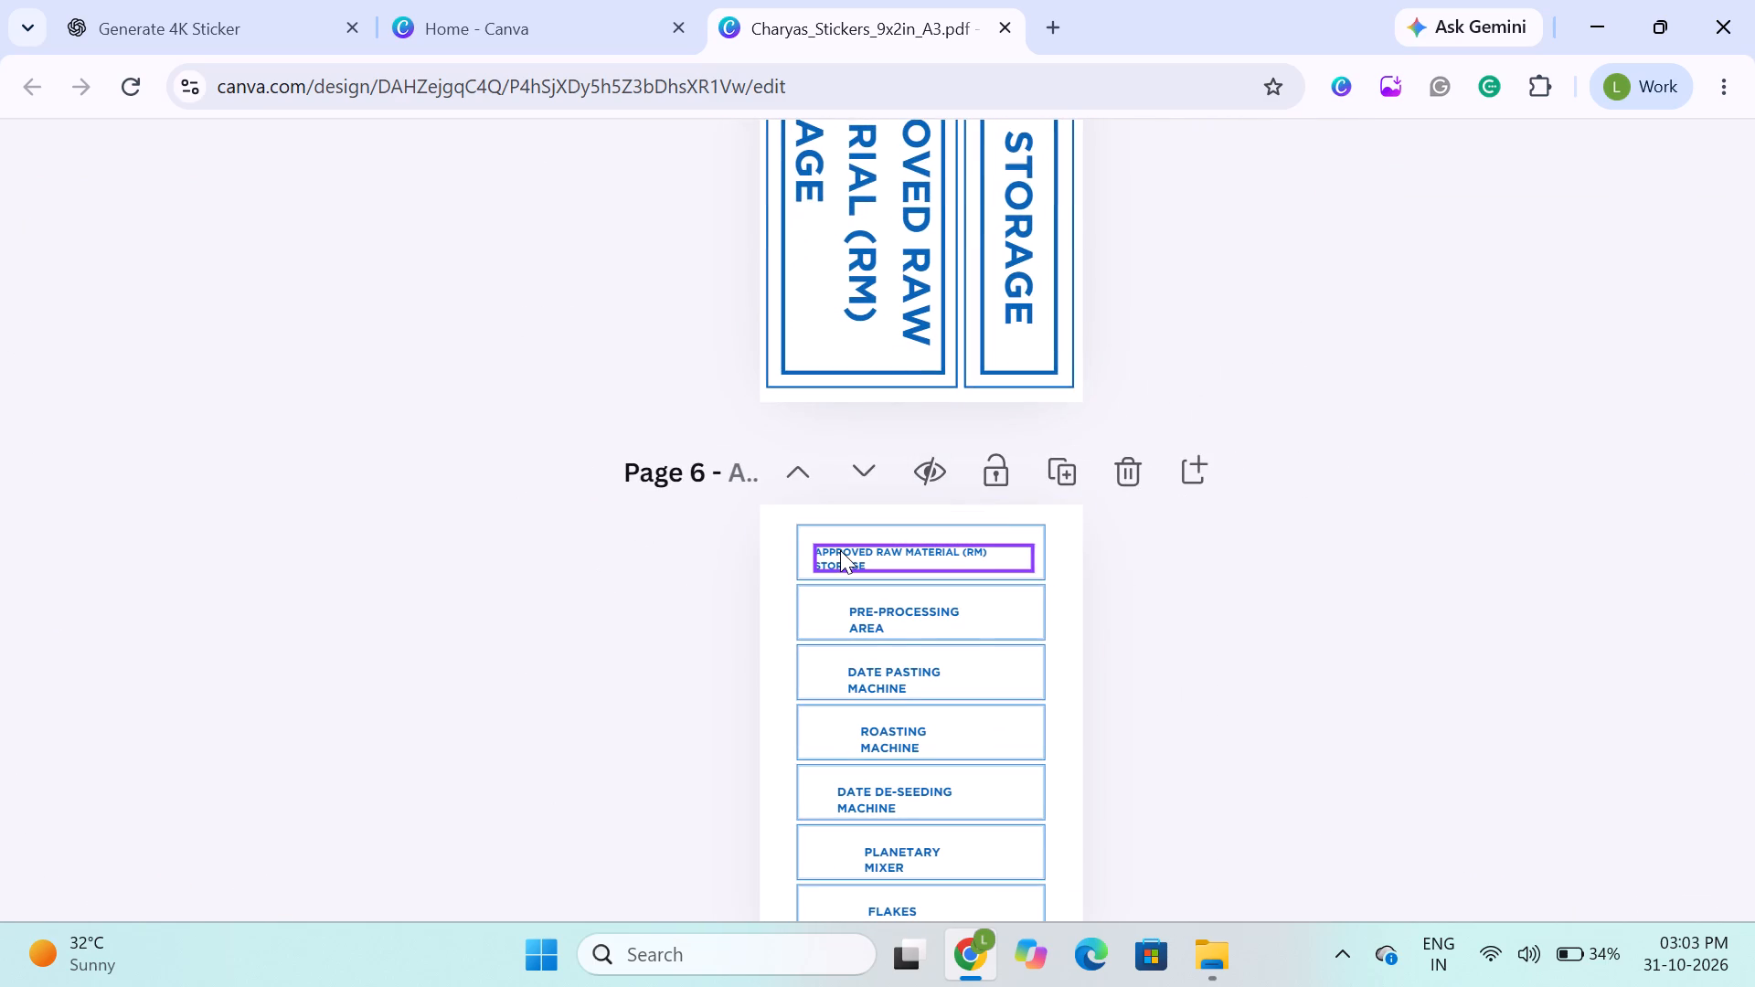
pyautogui.click(840, 550)
pyautogui.click(856, 524)
pyautogui.press('BackSpace')
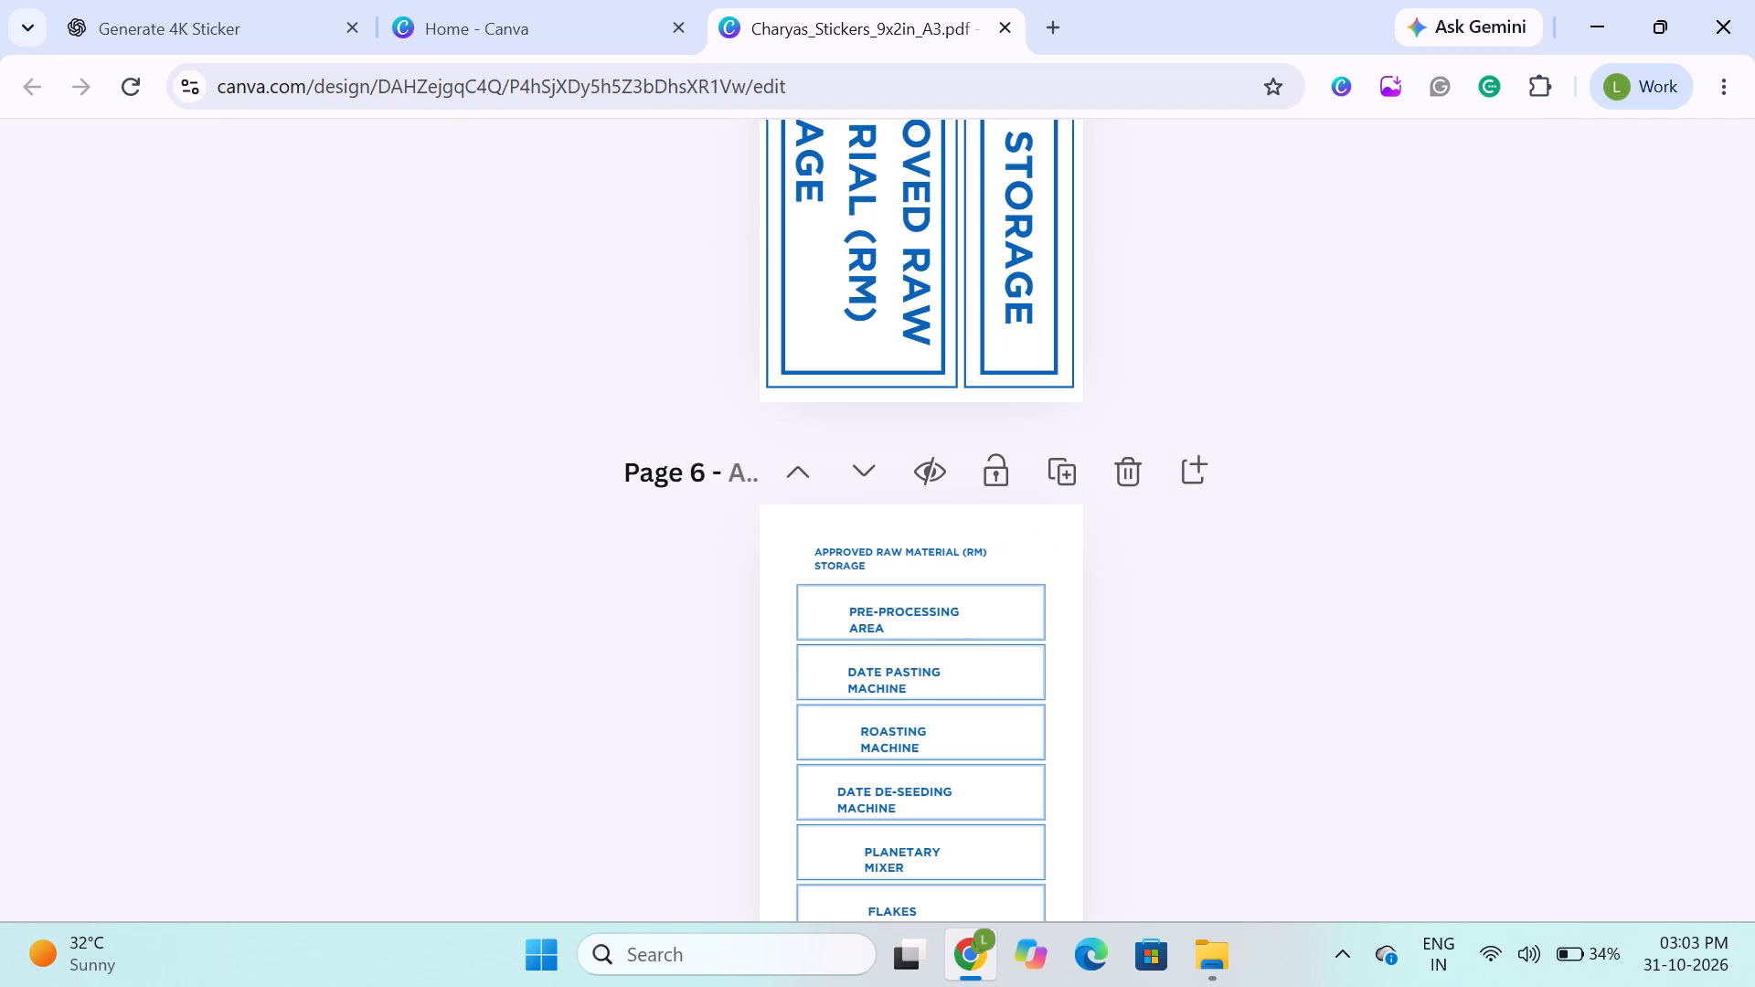
pyautogui.click(851, 559)
pyautogui.press('BackSpace')
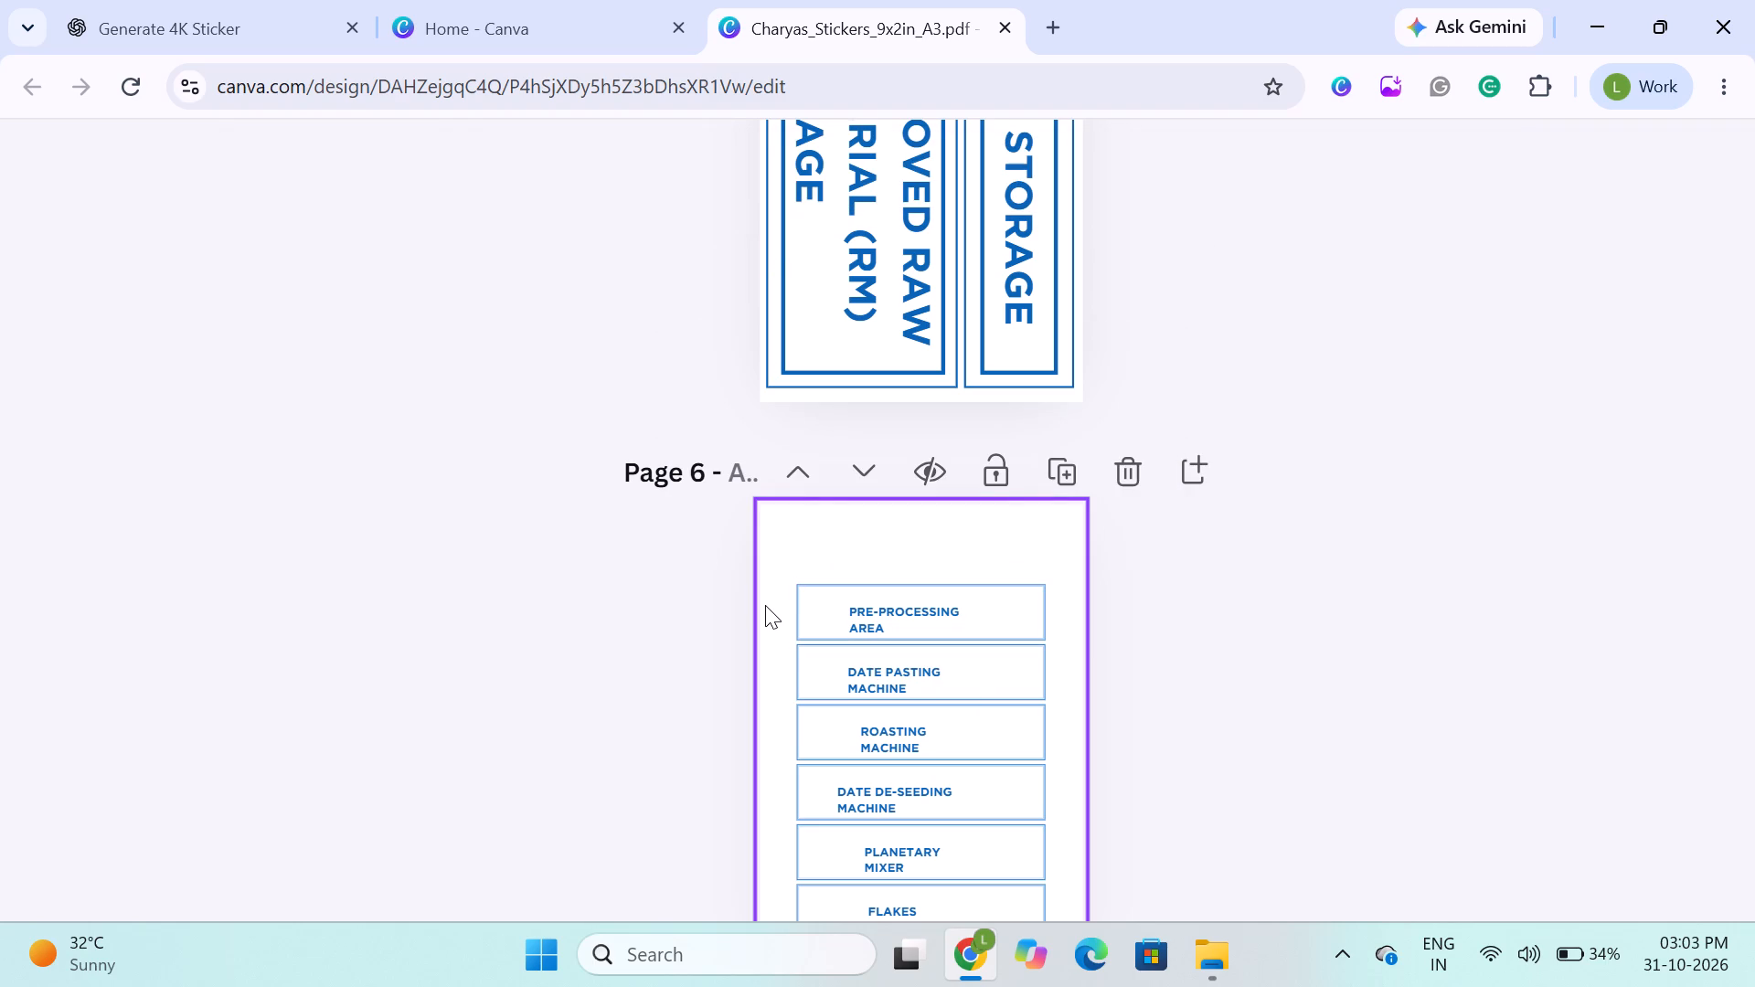
# Copy the "PRE-PROCESSING AREA" text from page 6 and paste it onto page 2.
pyautogui.click(857, 610)
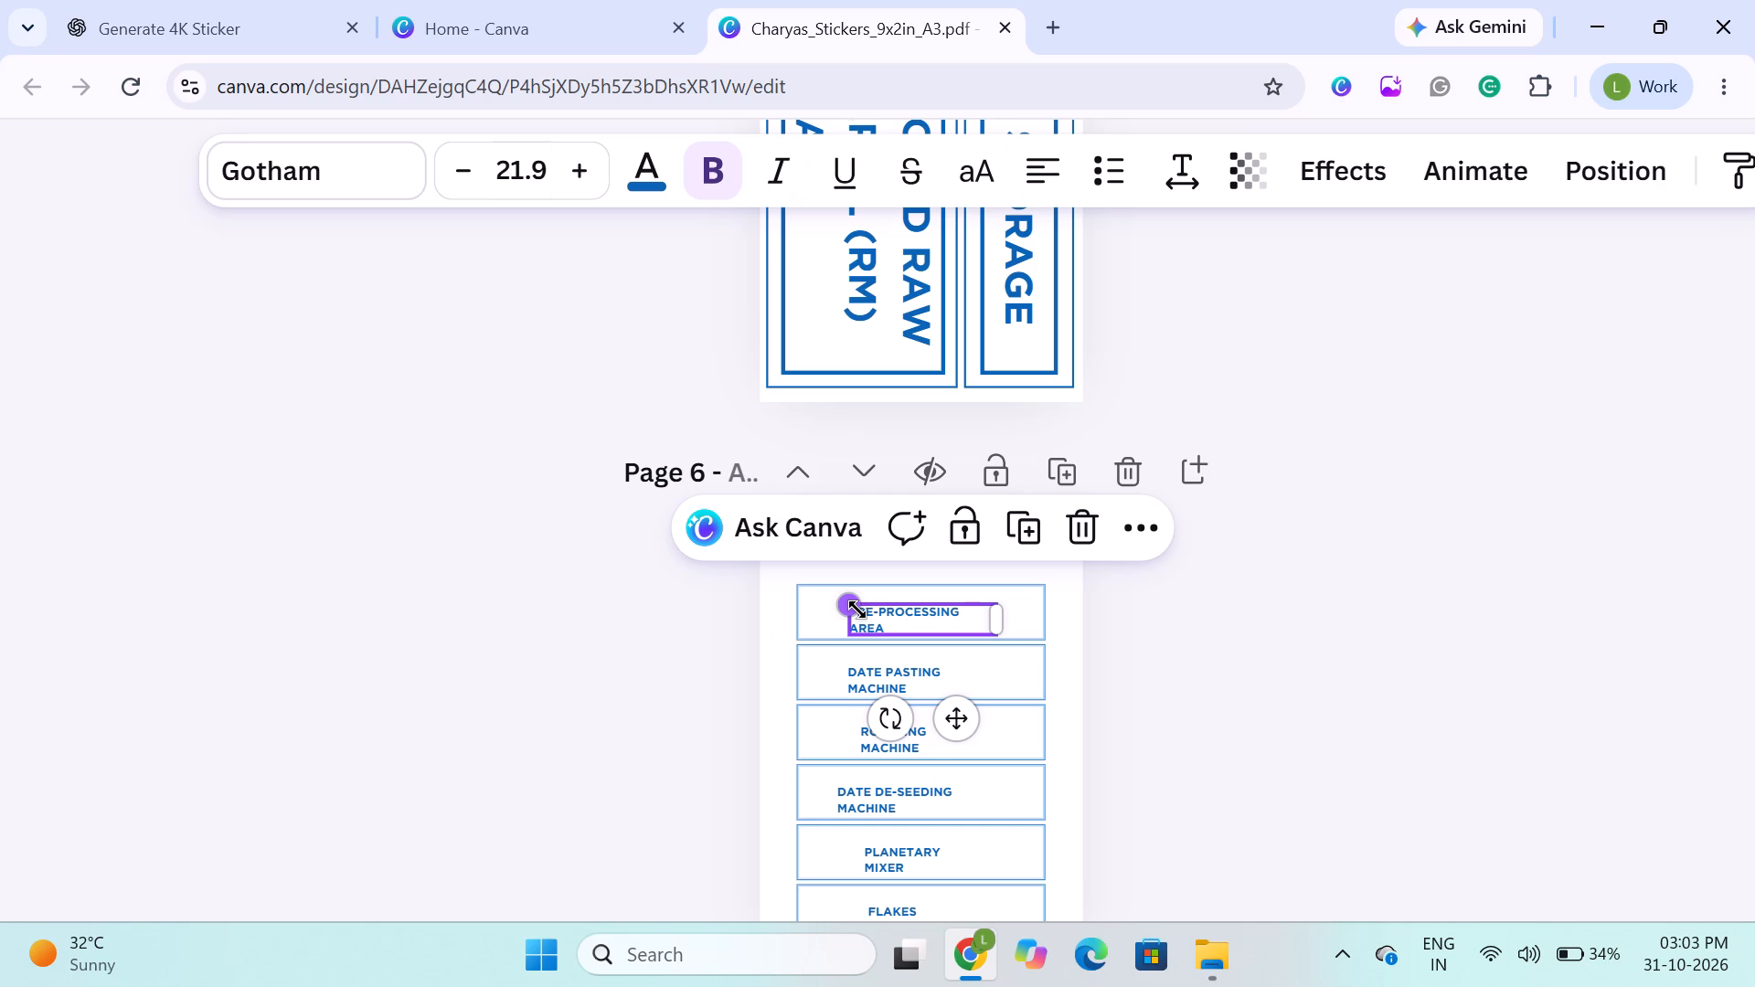
pyautogui.hotkey('ctrl', 'c')
pyautogui.scroll(4, 857, 610)
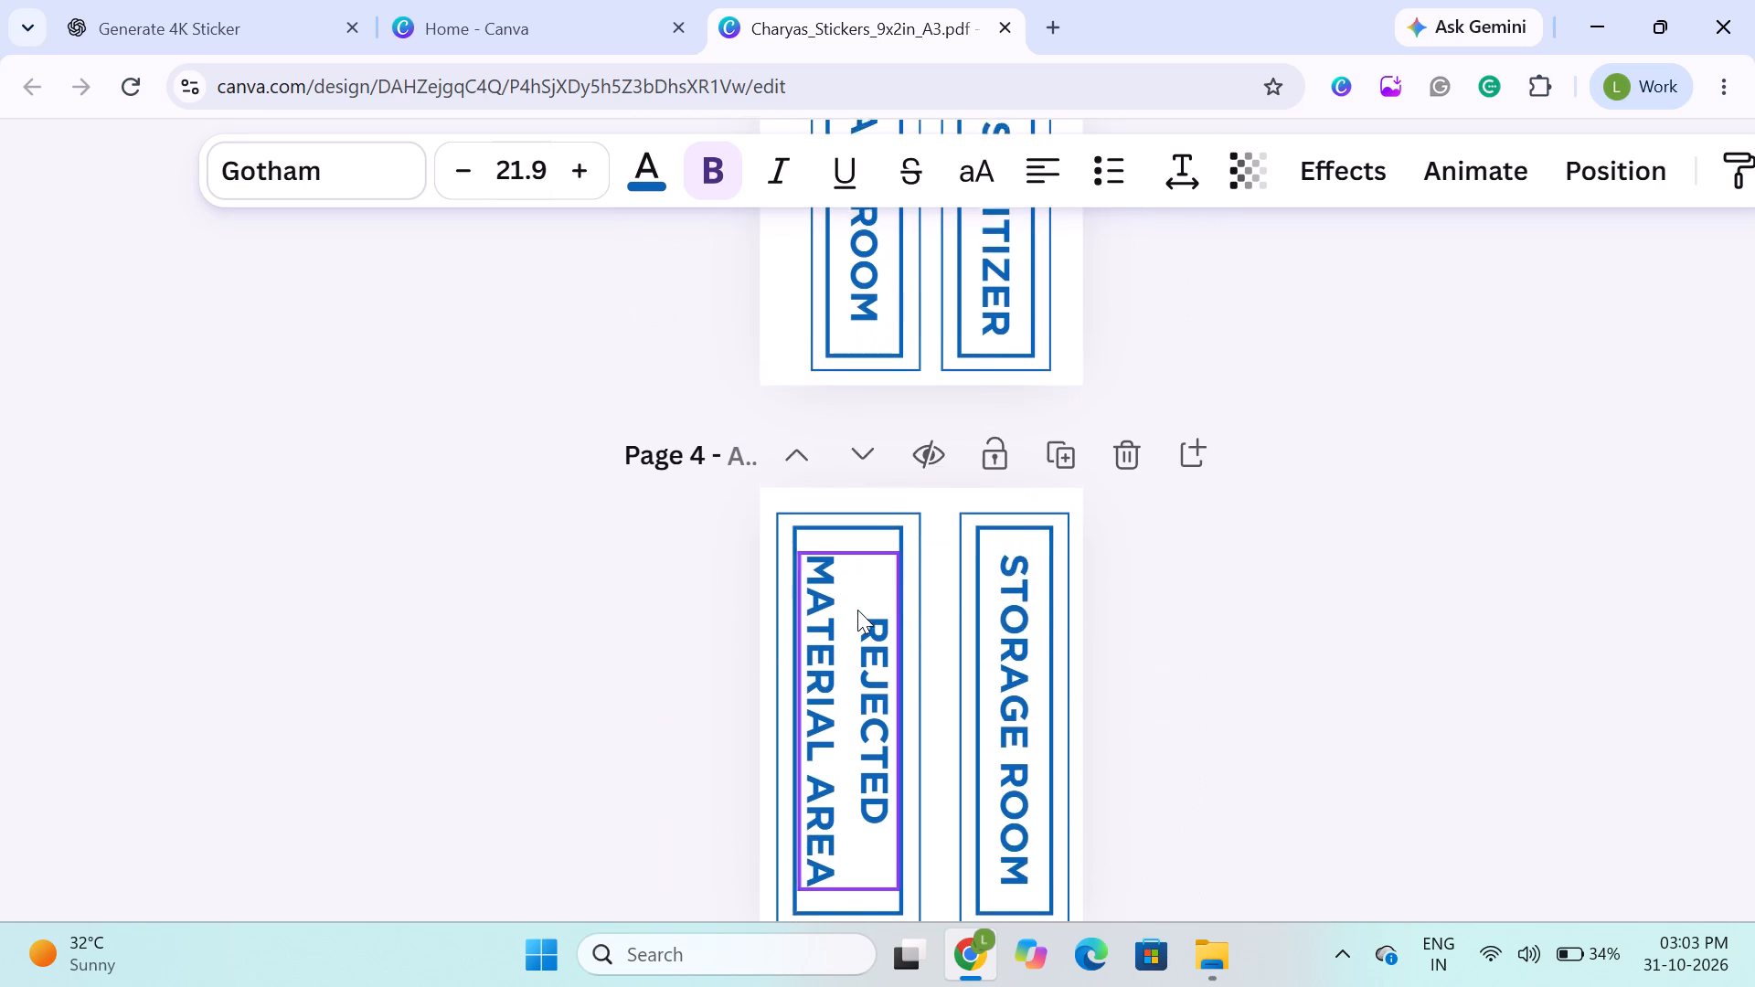
pyautogui.scroll(3, 857, 610)
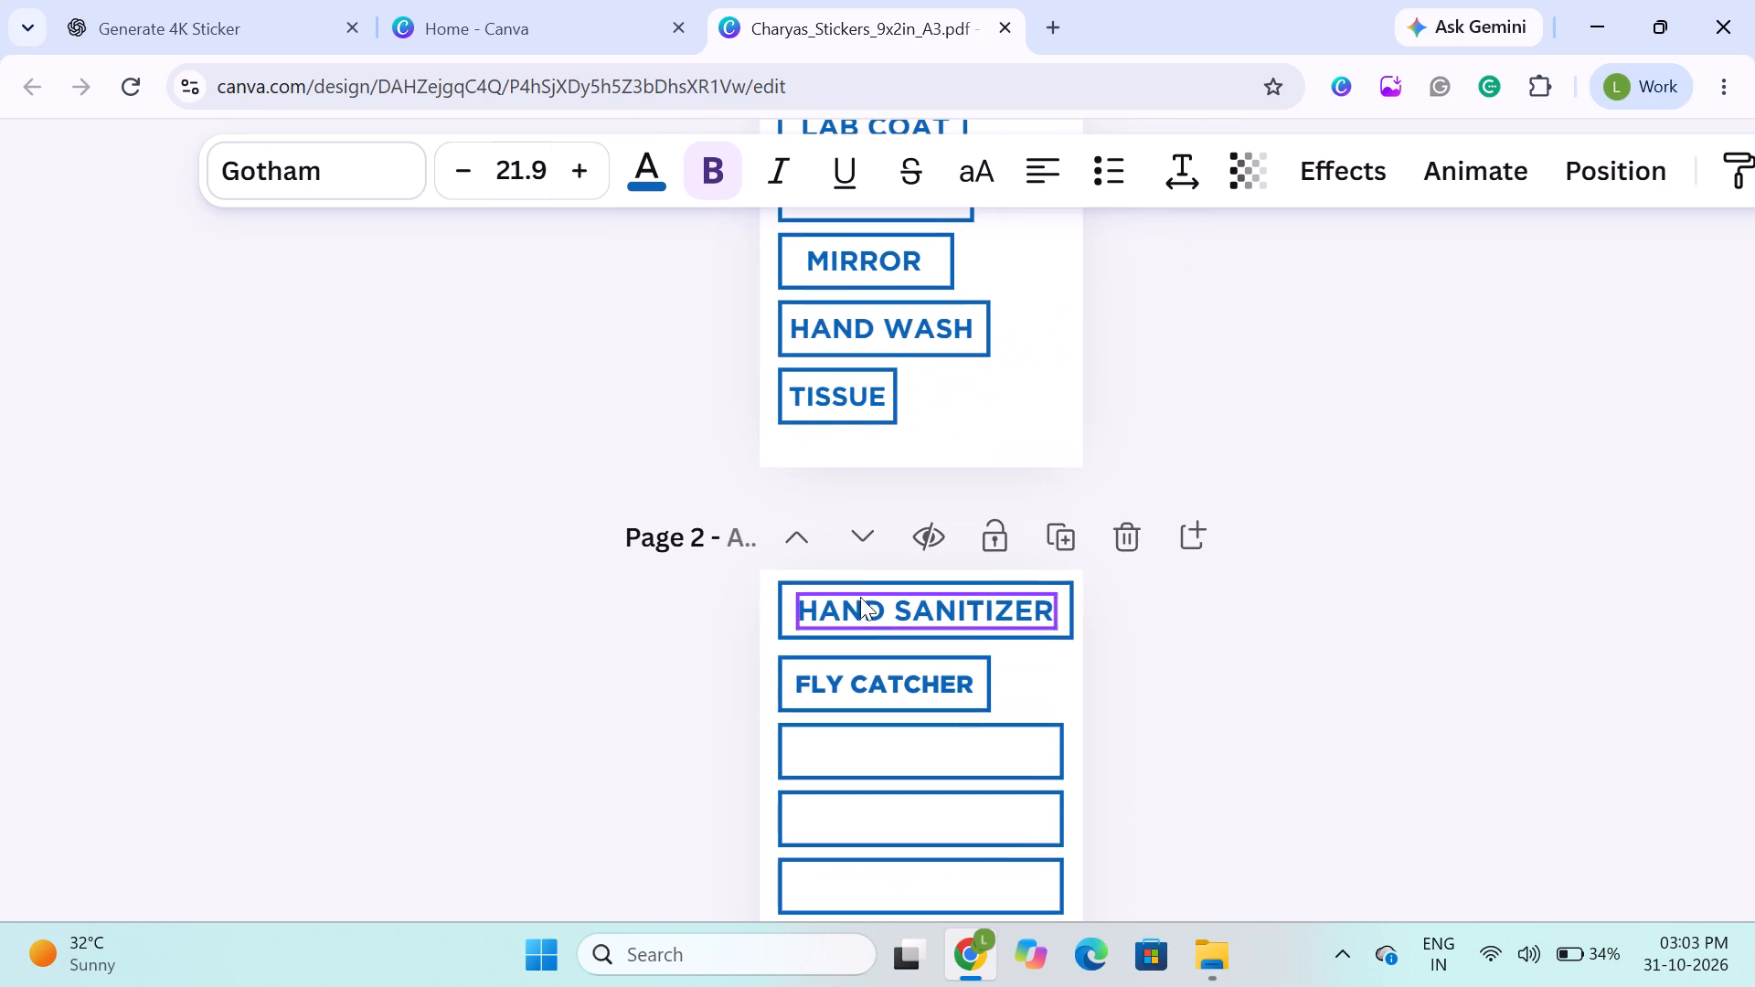
pyautogui.click(835, 744)
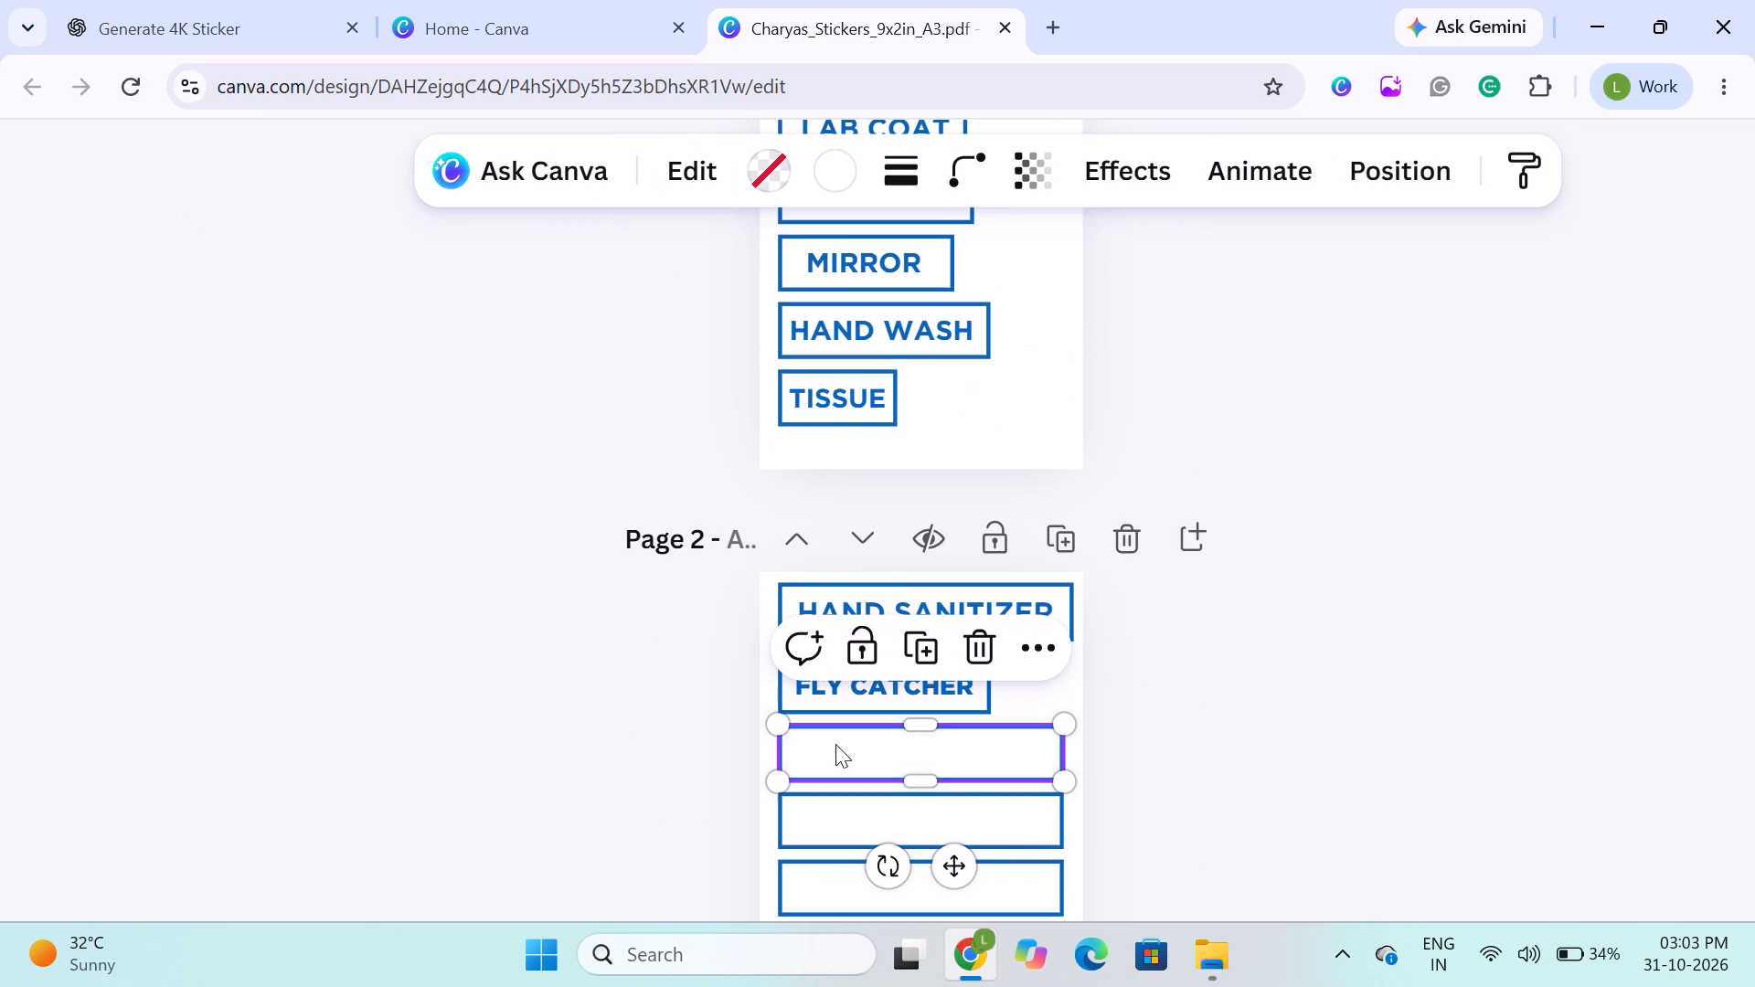
pyautogui.hotkey('ctrl', 'v')
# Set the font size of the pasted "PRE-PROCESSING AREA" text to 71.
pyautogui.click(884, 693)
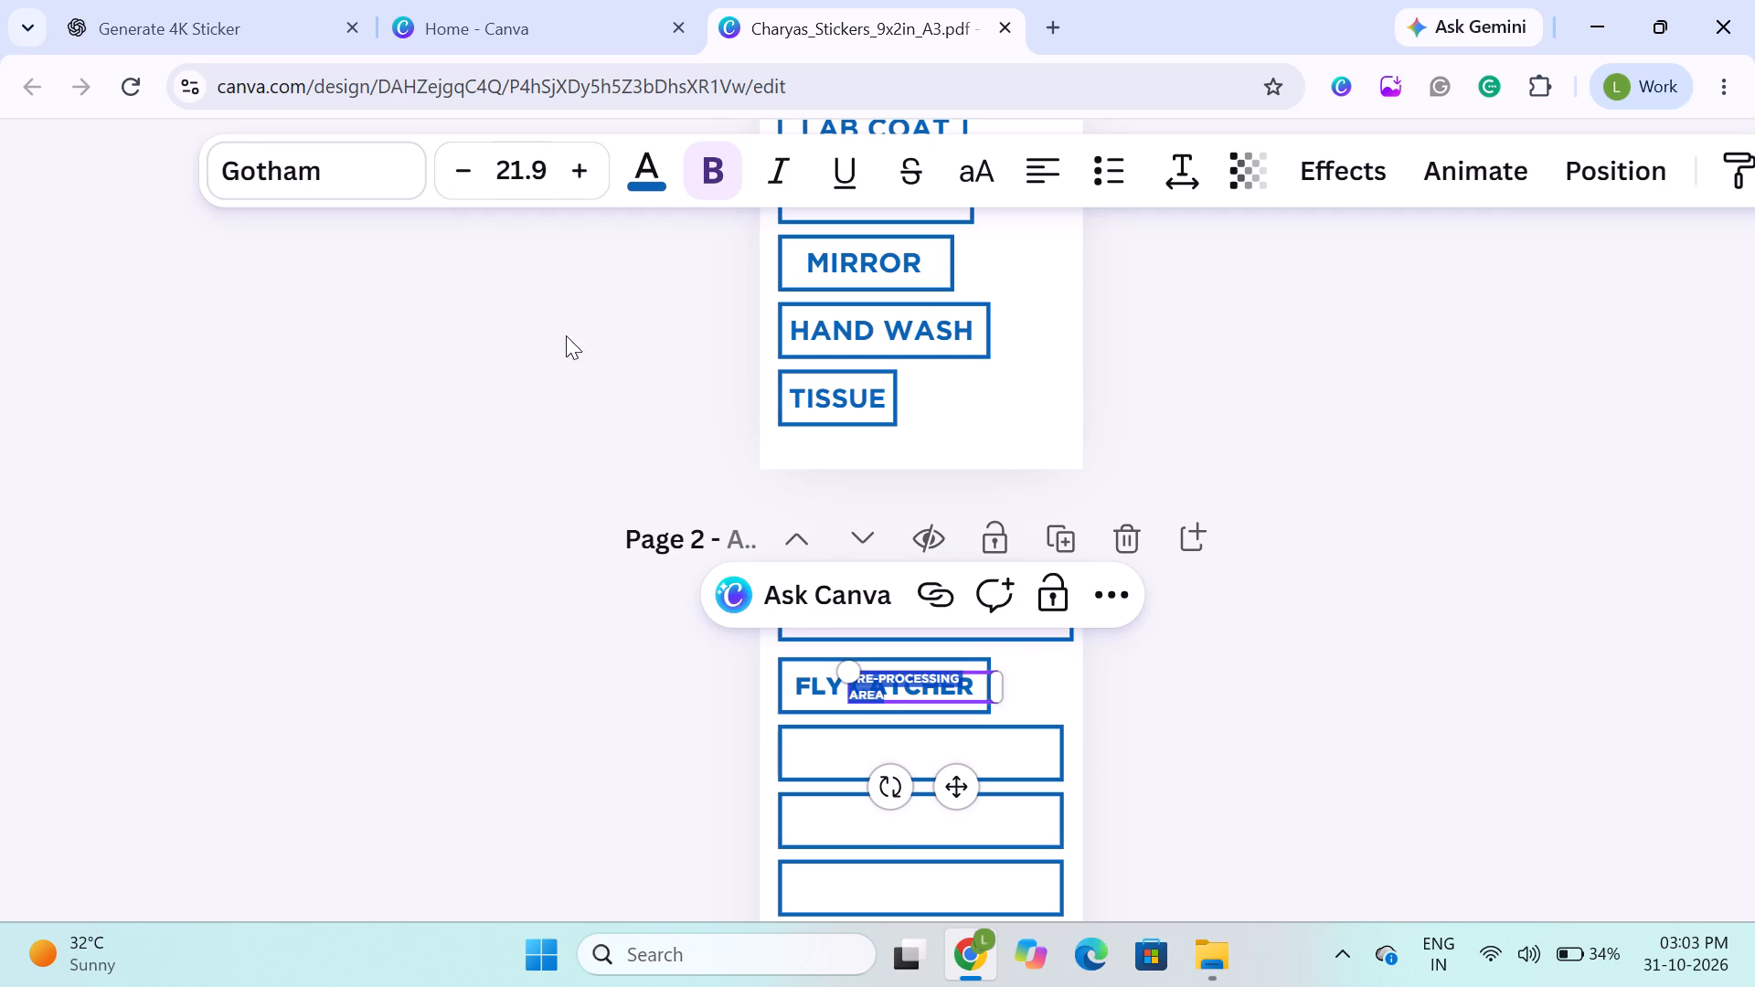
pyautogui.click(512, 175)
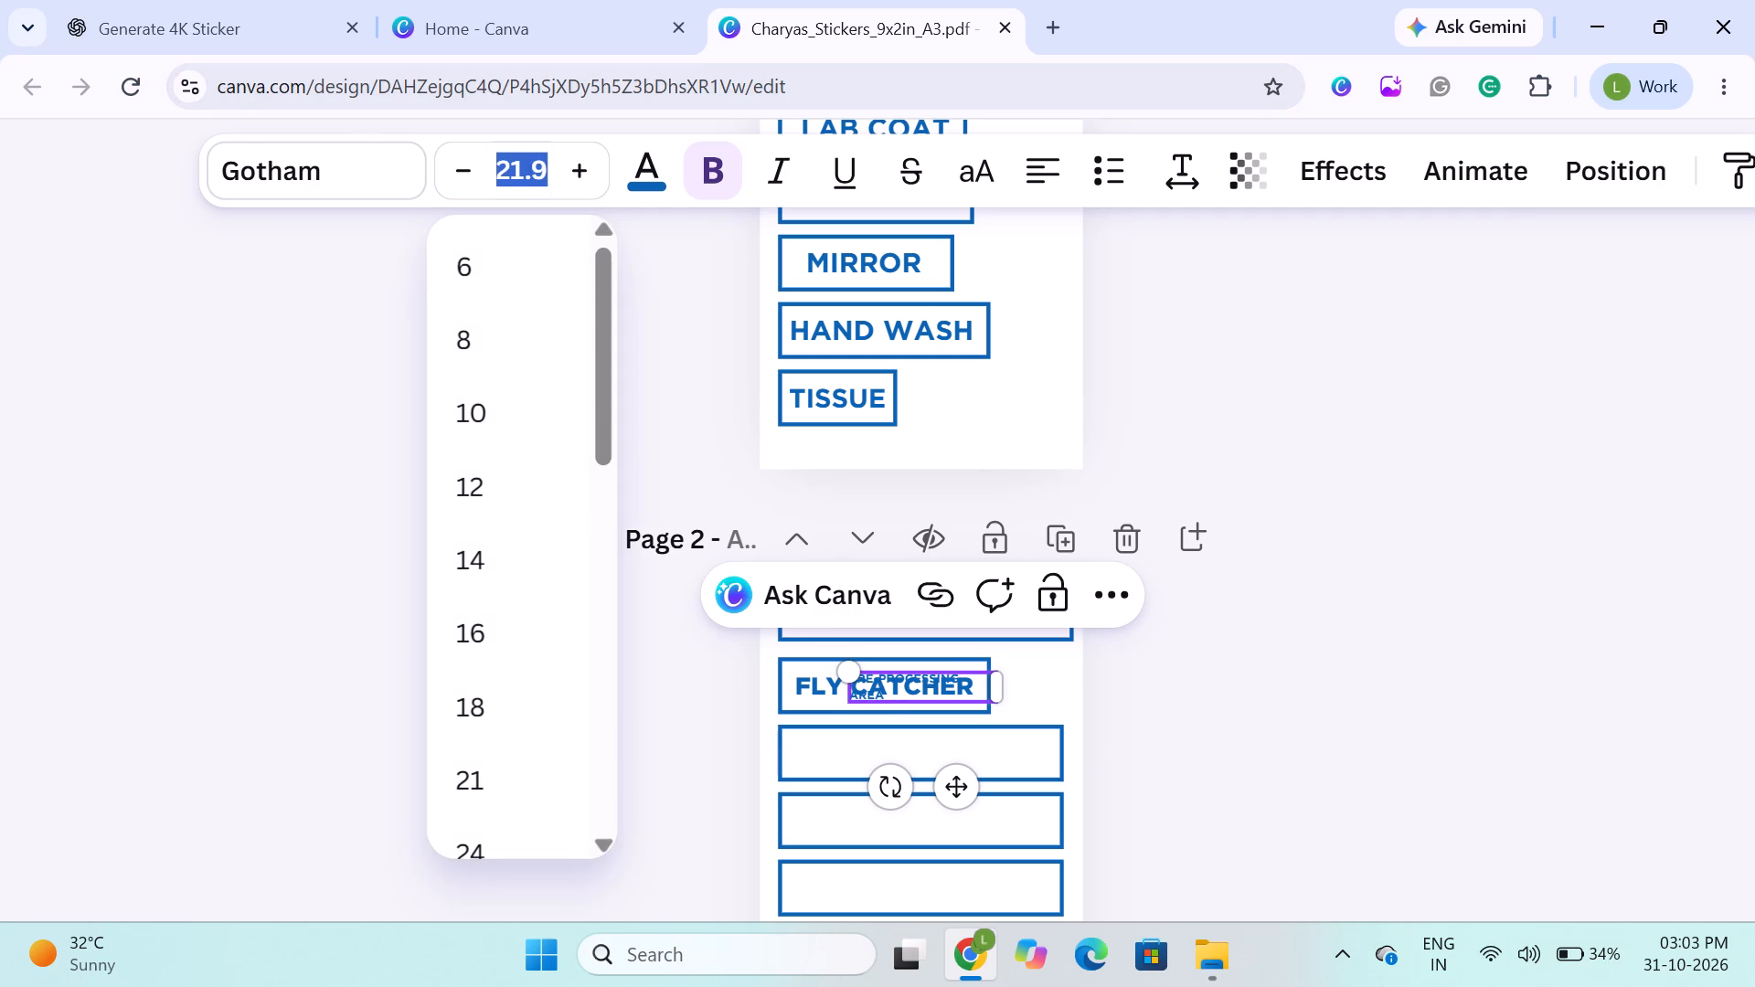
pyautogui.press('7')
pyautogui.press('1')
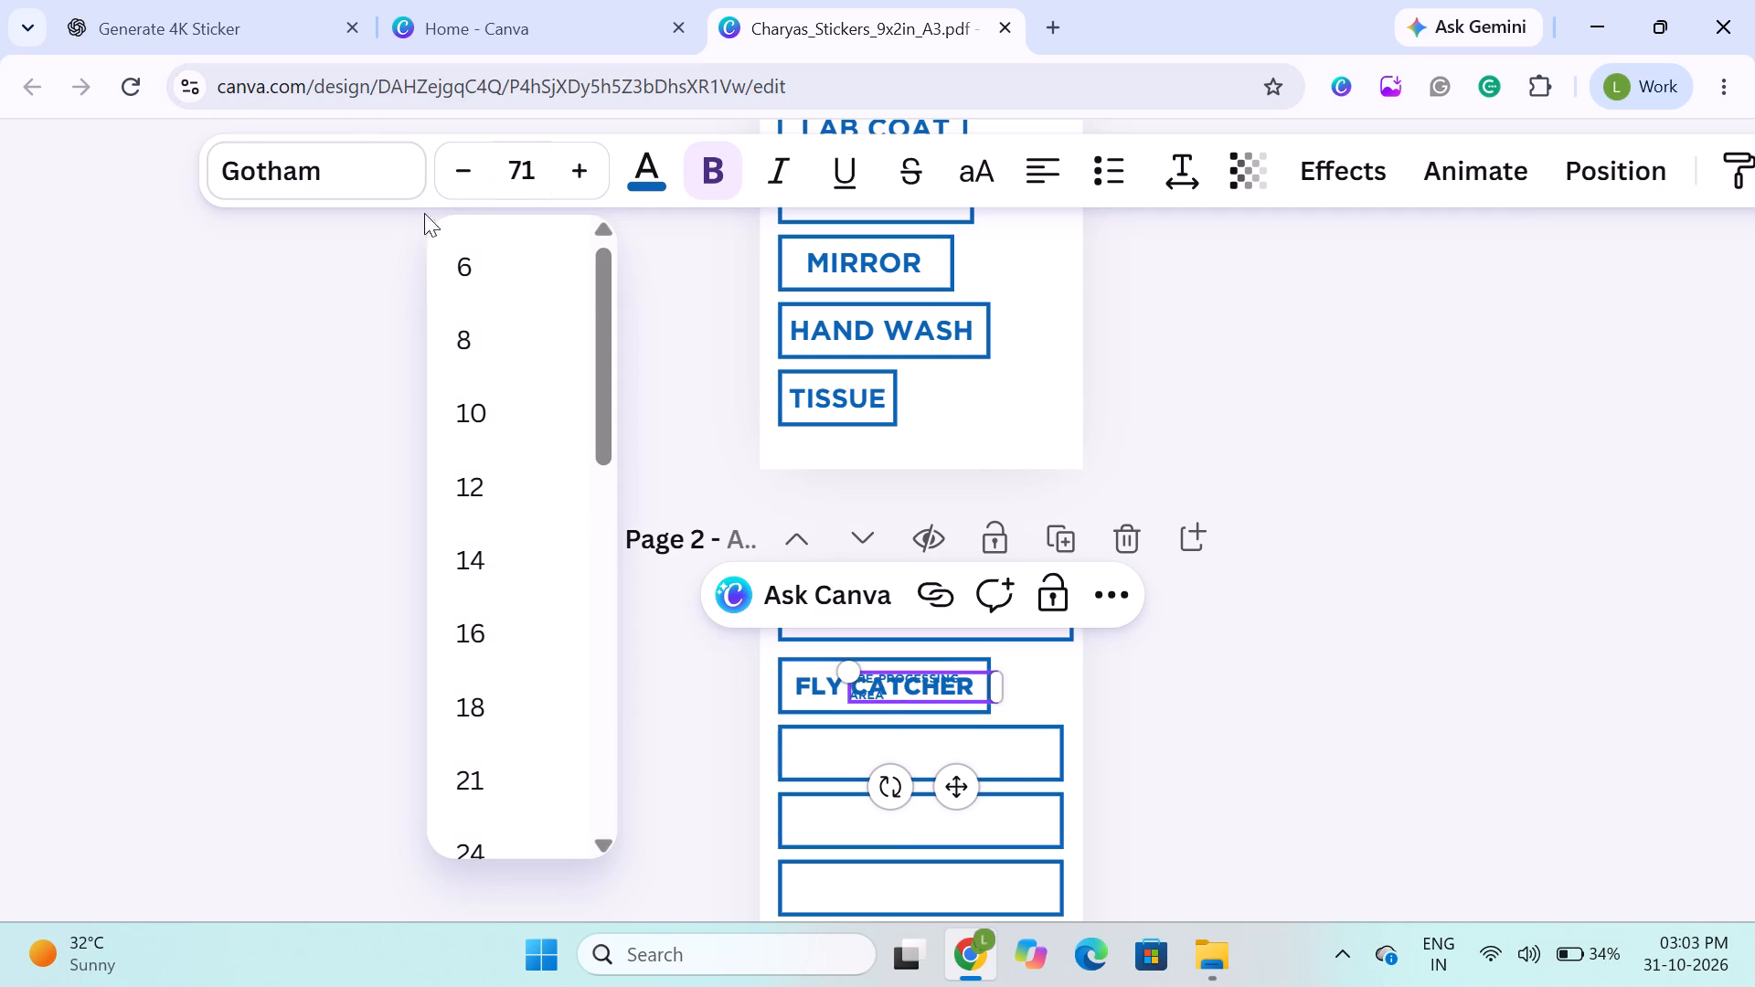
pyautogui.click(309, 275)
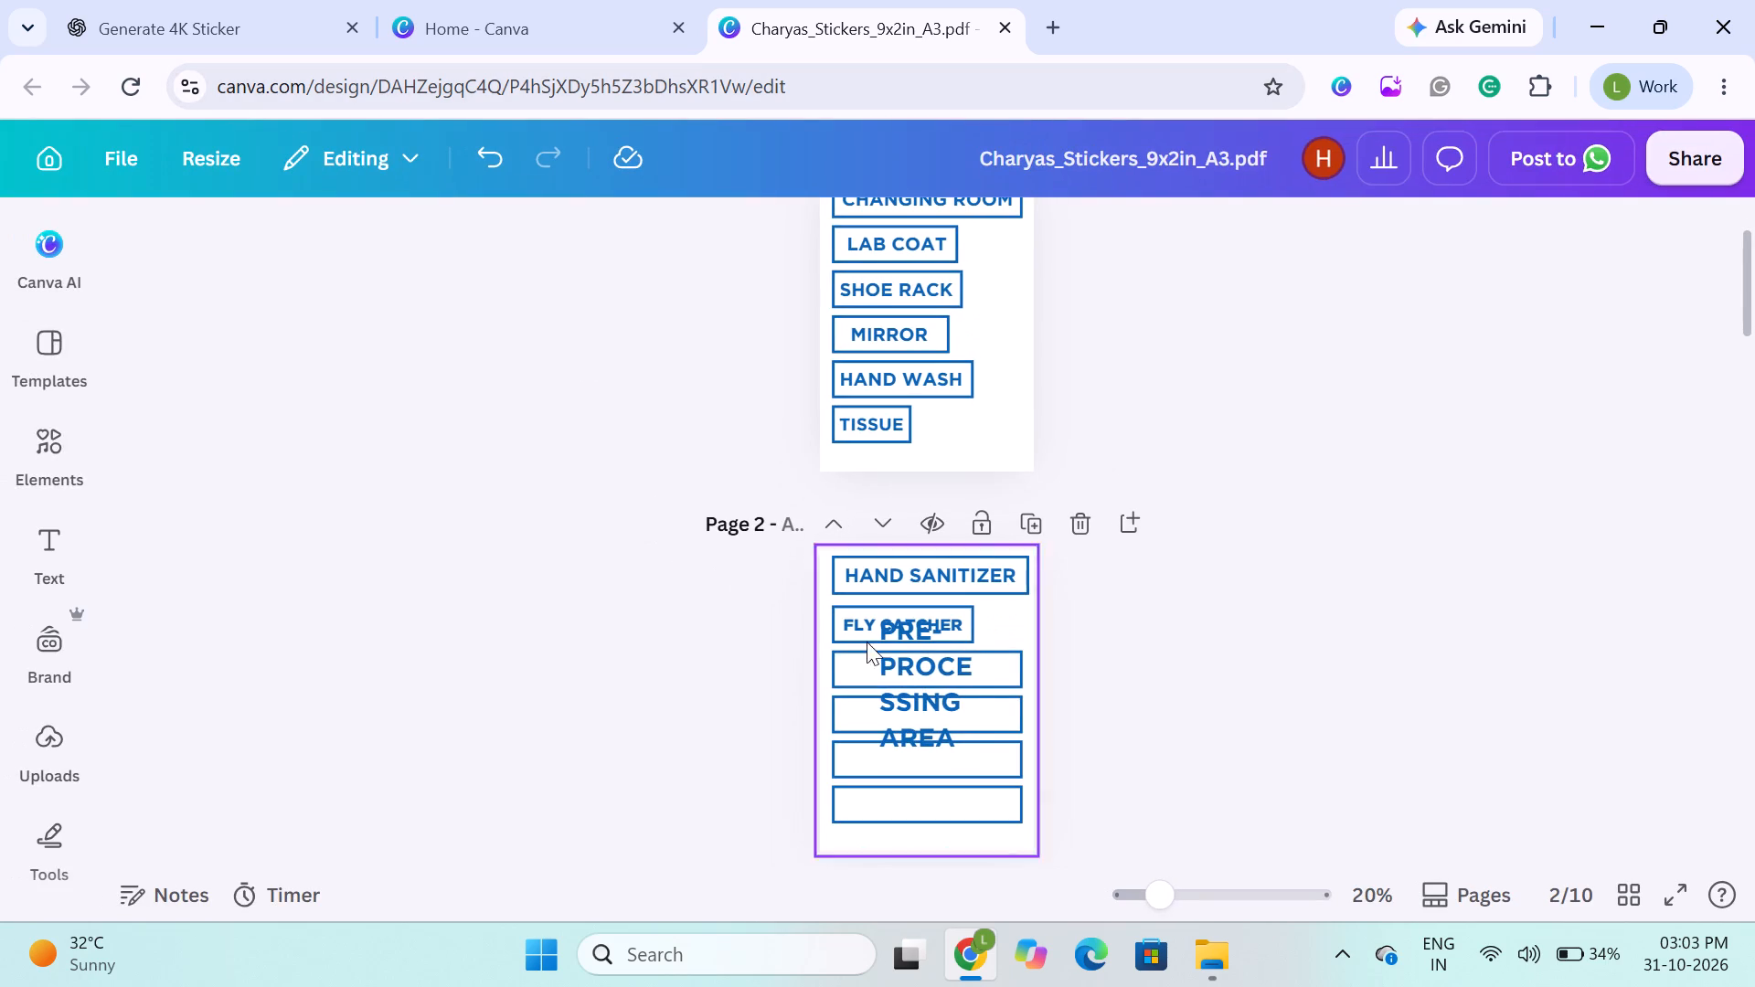
# Widen the pasted "PRE-PROCESSING AREA" text box on both sides to about the width of page 2.
pyautogui.click(890, 647)
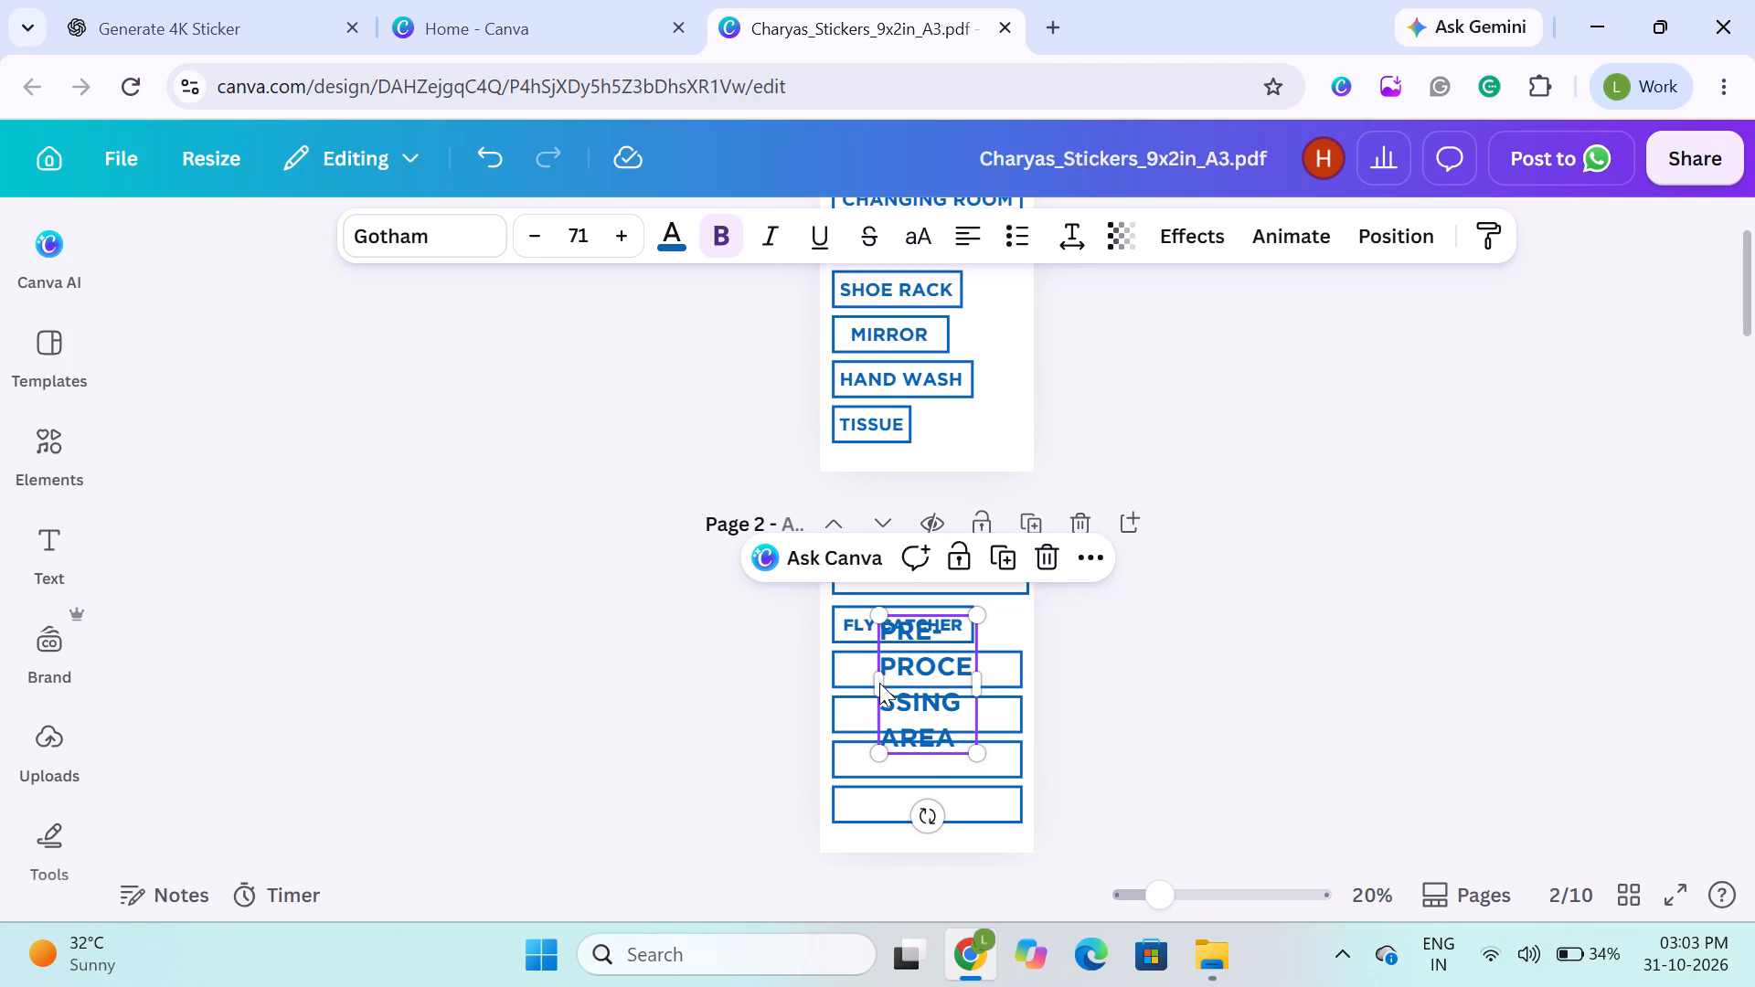
pyautogui.moveTo(876, 683); pyautogui.dragTo(799, 661)
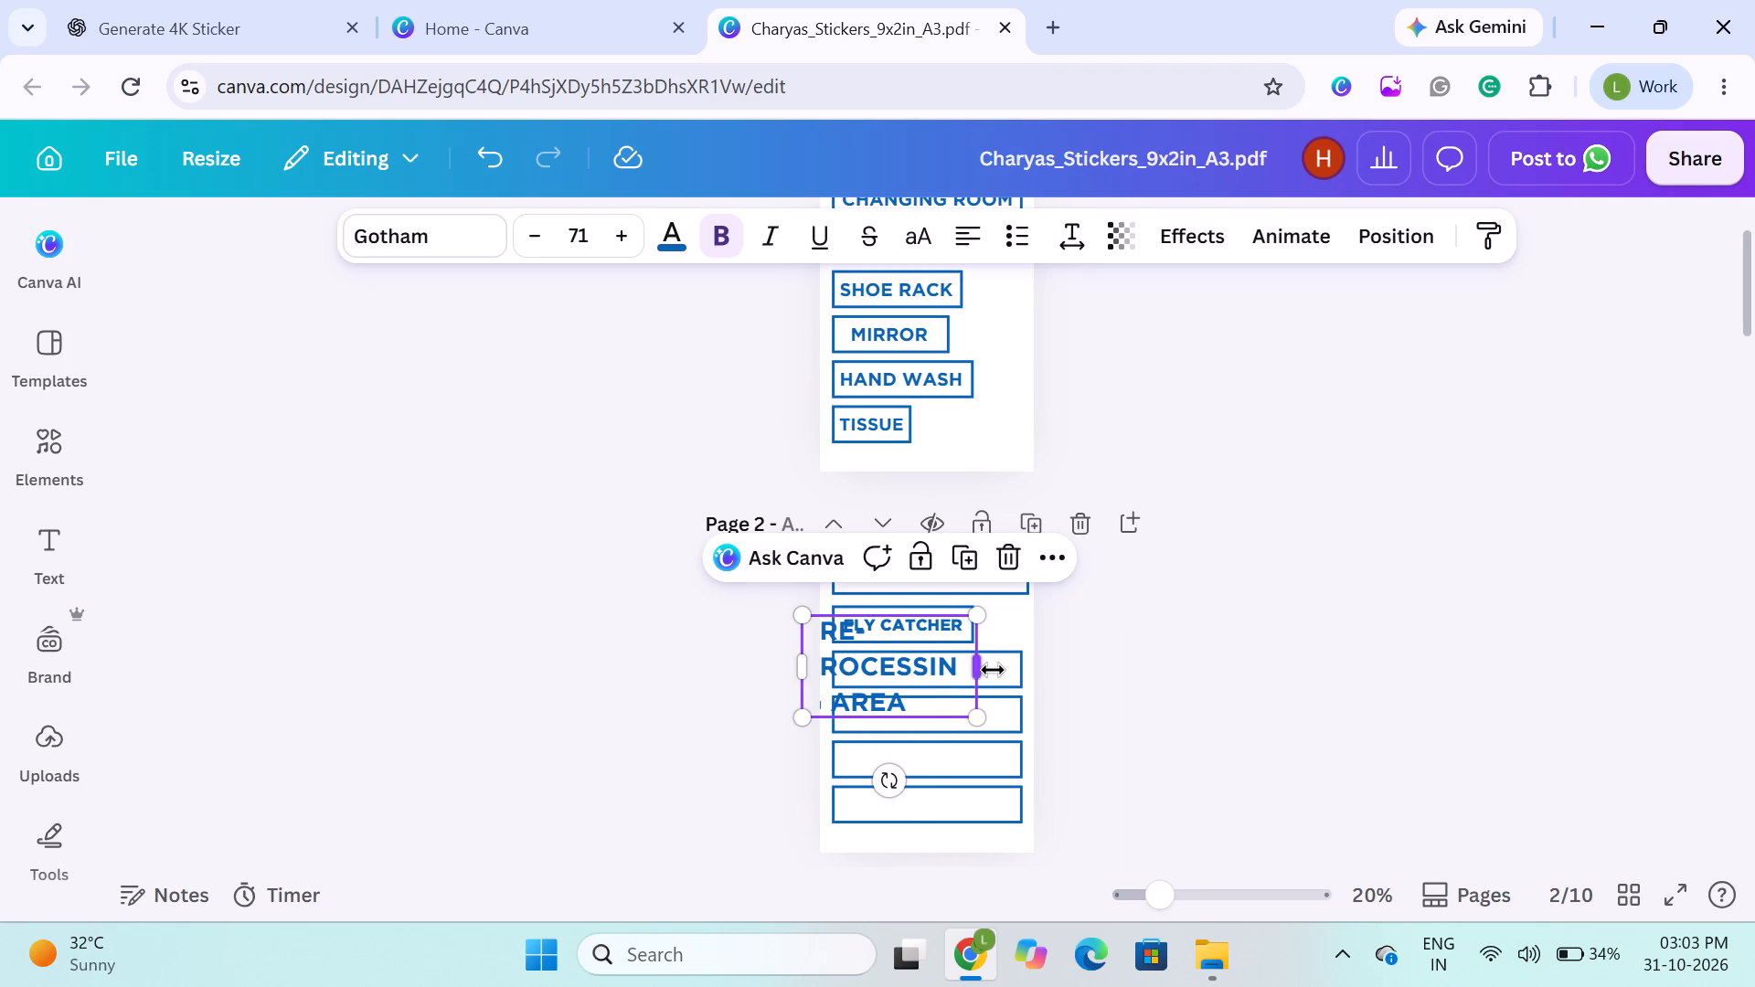
pyautogui.click(980, 668)
pyautogui.moveTo(980, 668); pyautogui.dragTo(1035, 695)
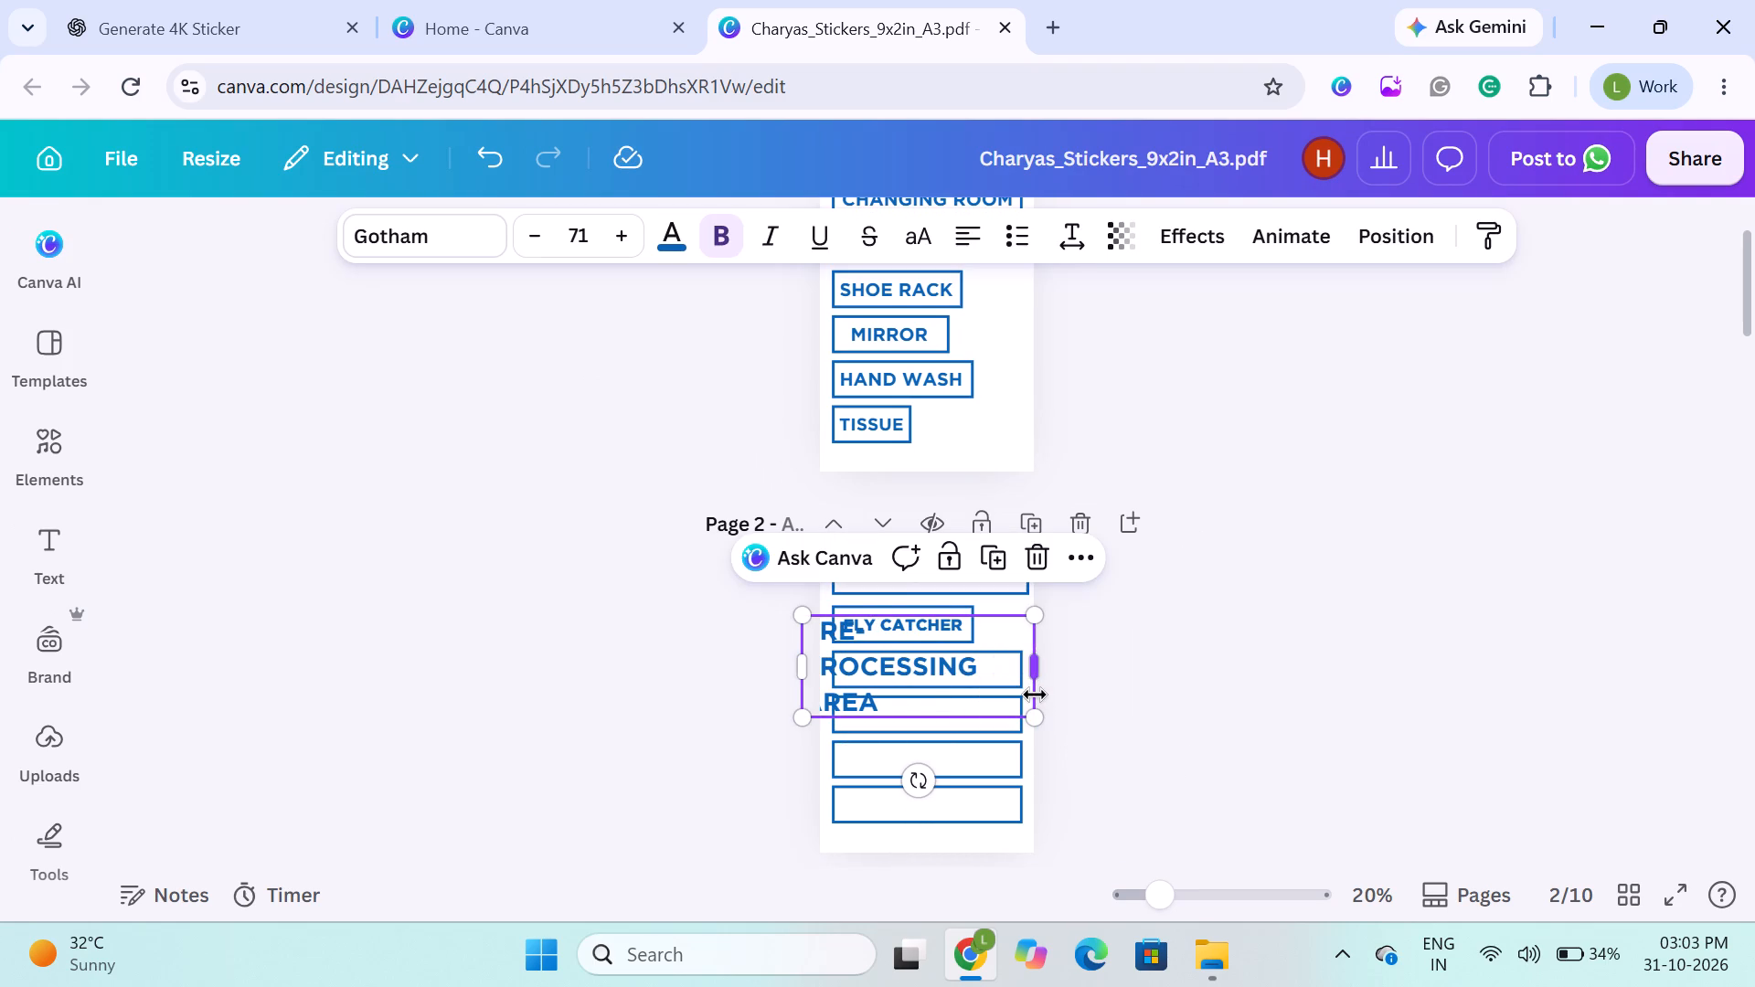
# Check the font size of the HAND WASH and TISSUE labels, and reduce the "PRE-PROCESSING AREA" text to size 52.
pyautogui.click(907, 375)
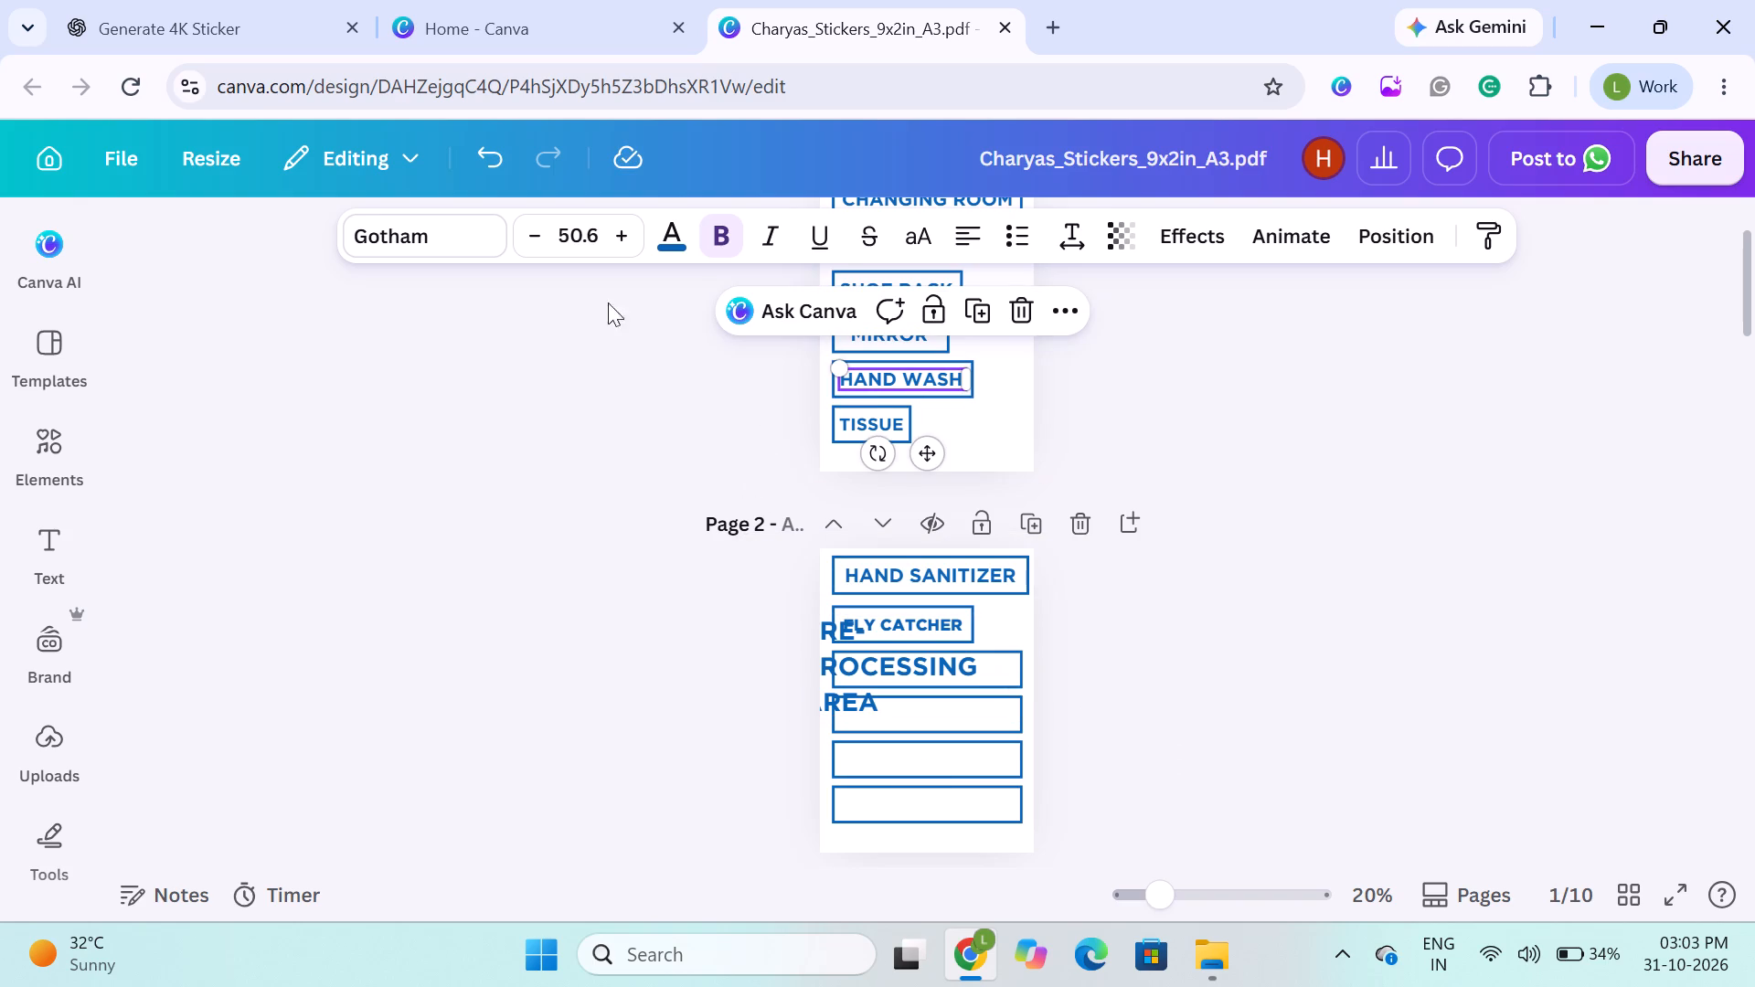
pyautogui.click(870, 419)
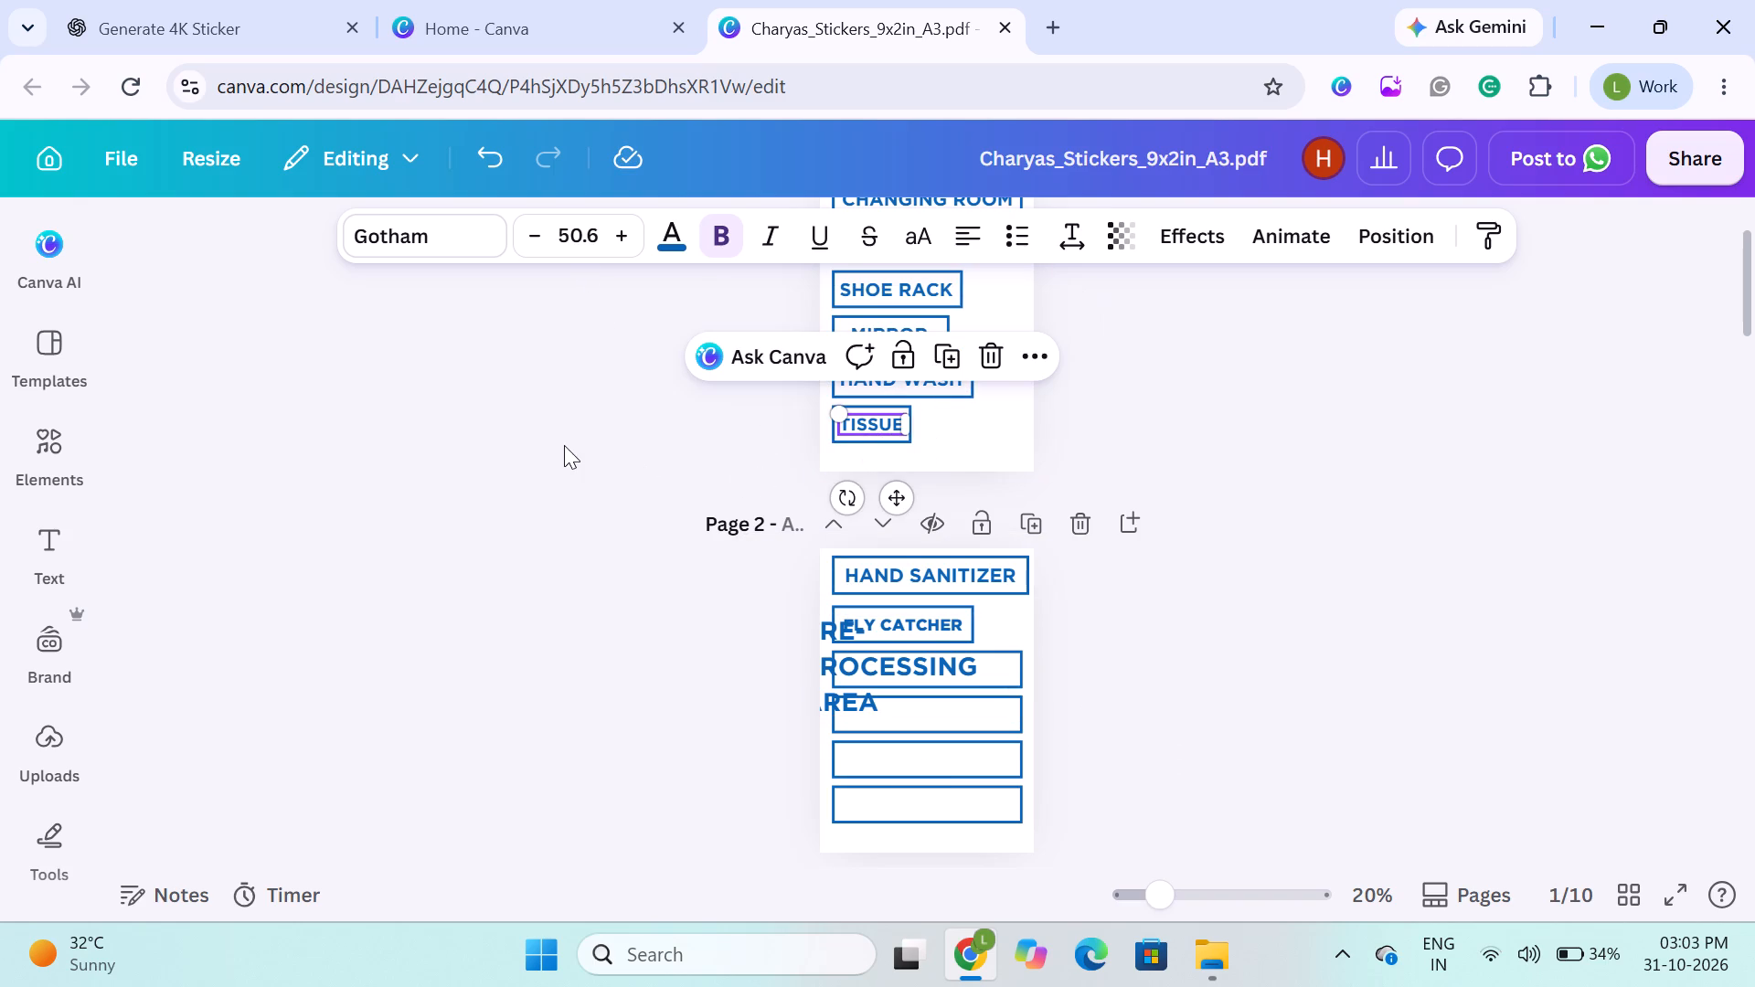
pyautogui.click(564, 445)
pyautogui.click(851, 631)
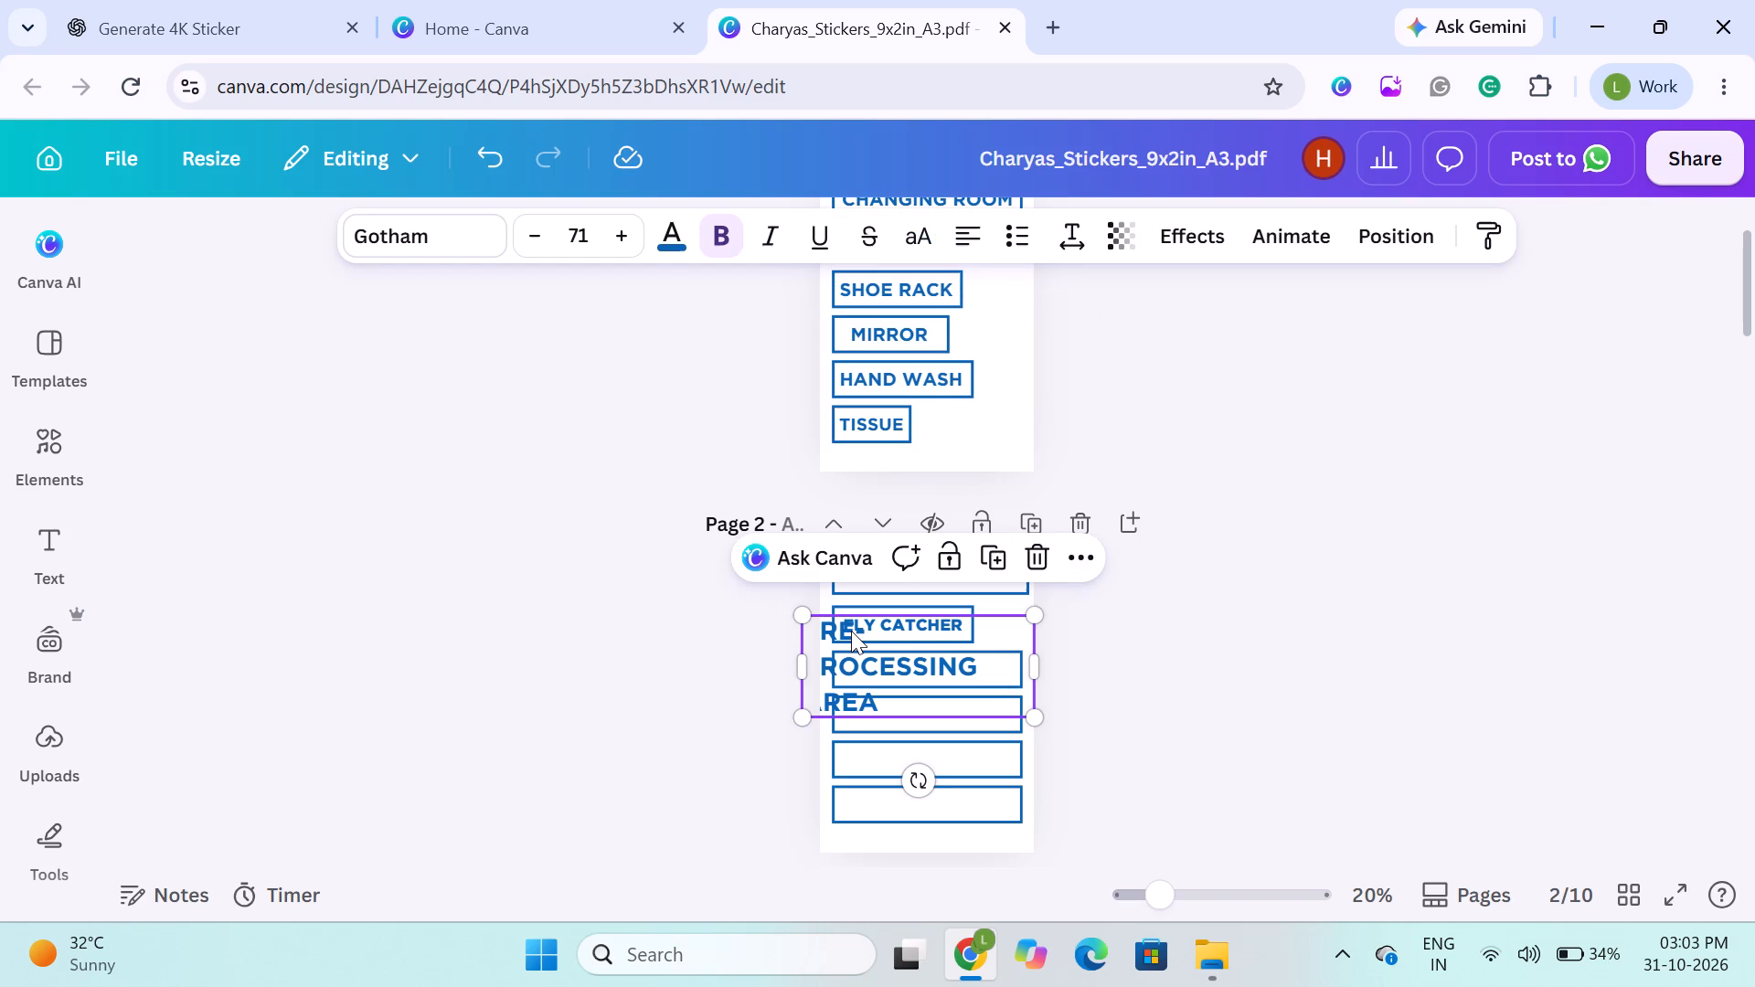
pyautogui.hscroll(1, 851, 631)
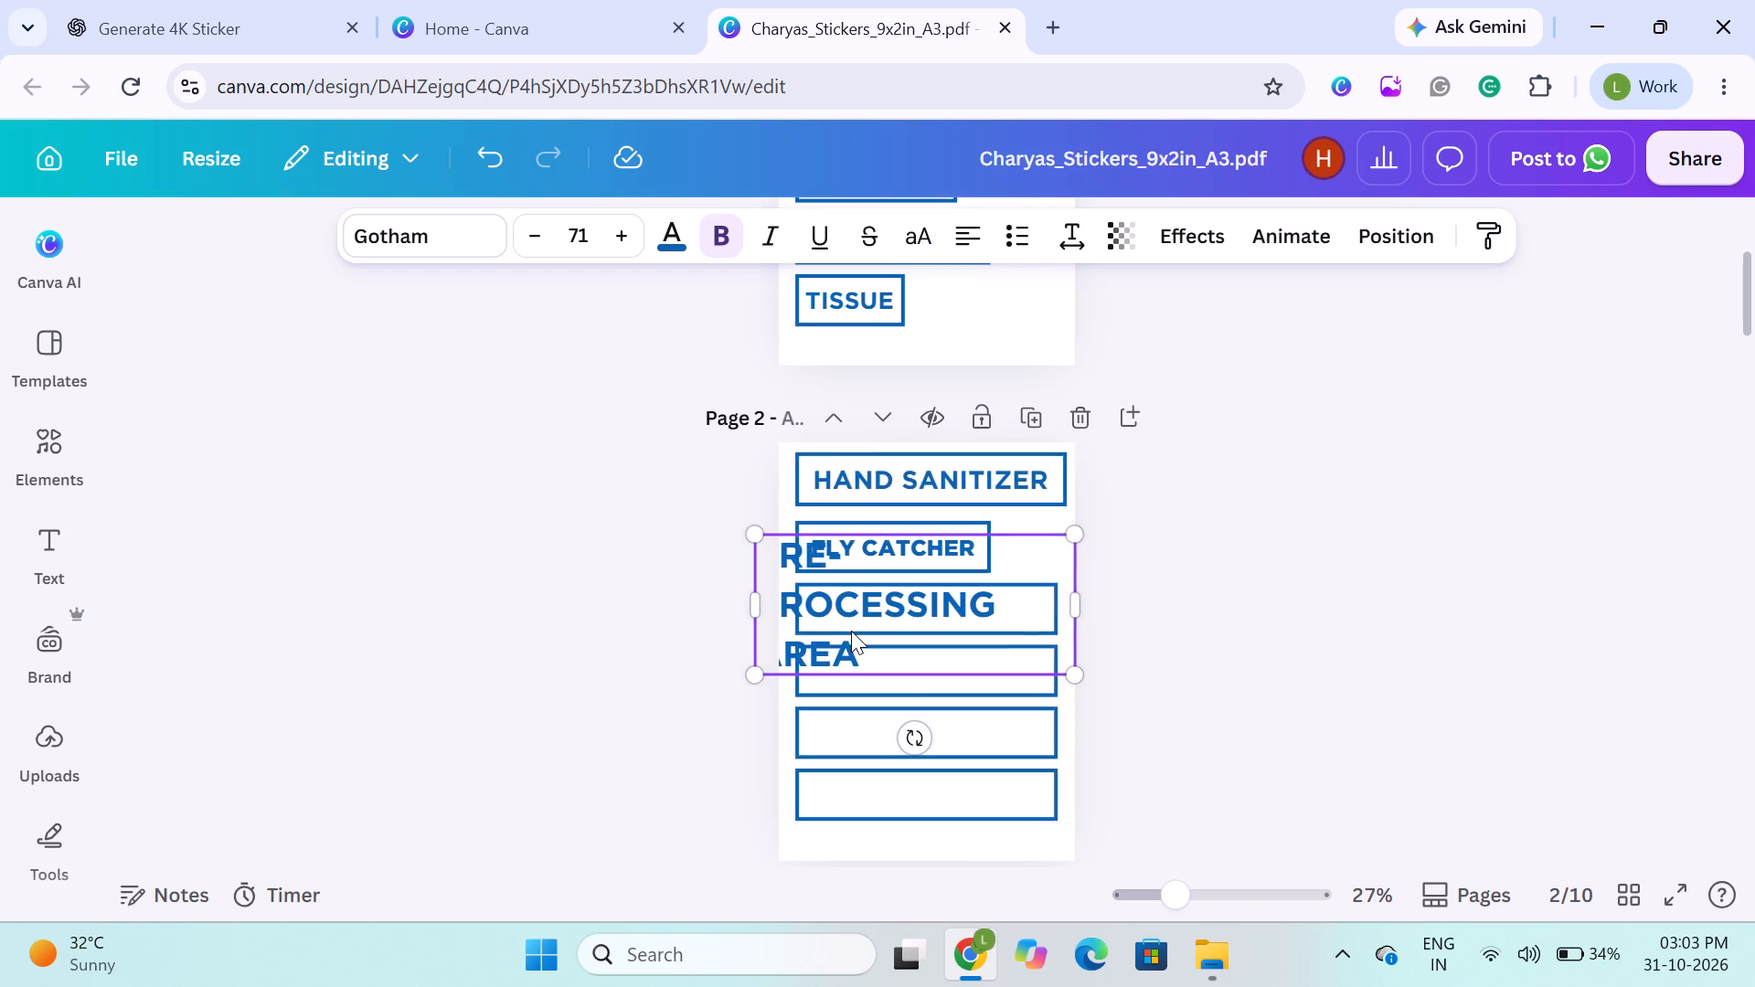
pyautogui.tripleClick(544, 245)
pyautogui.doubleClick(544, 245)
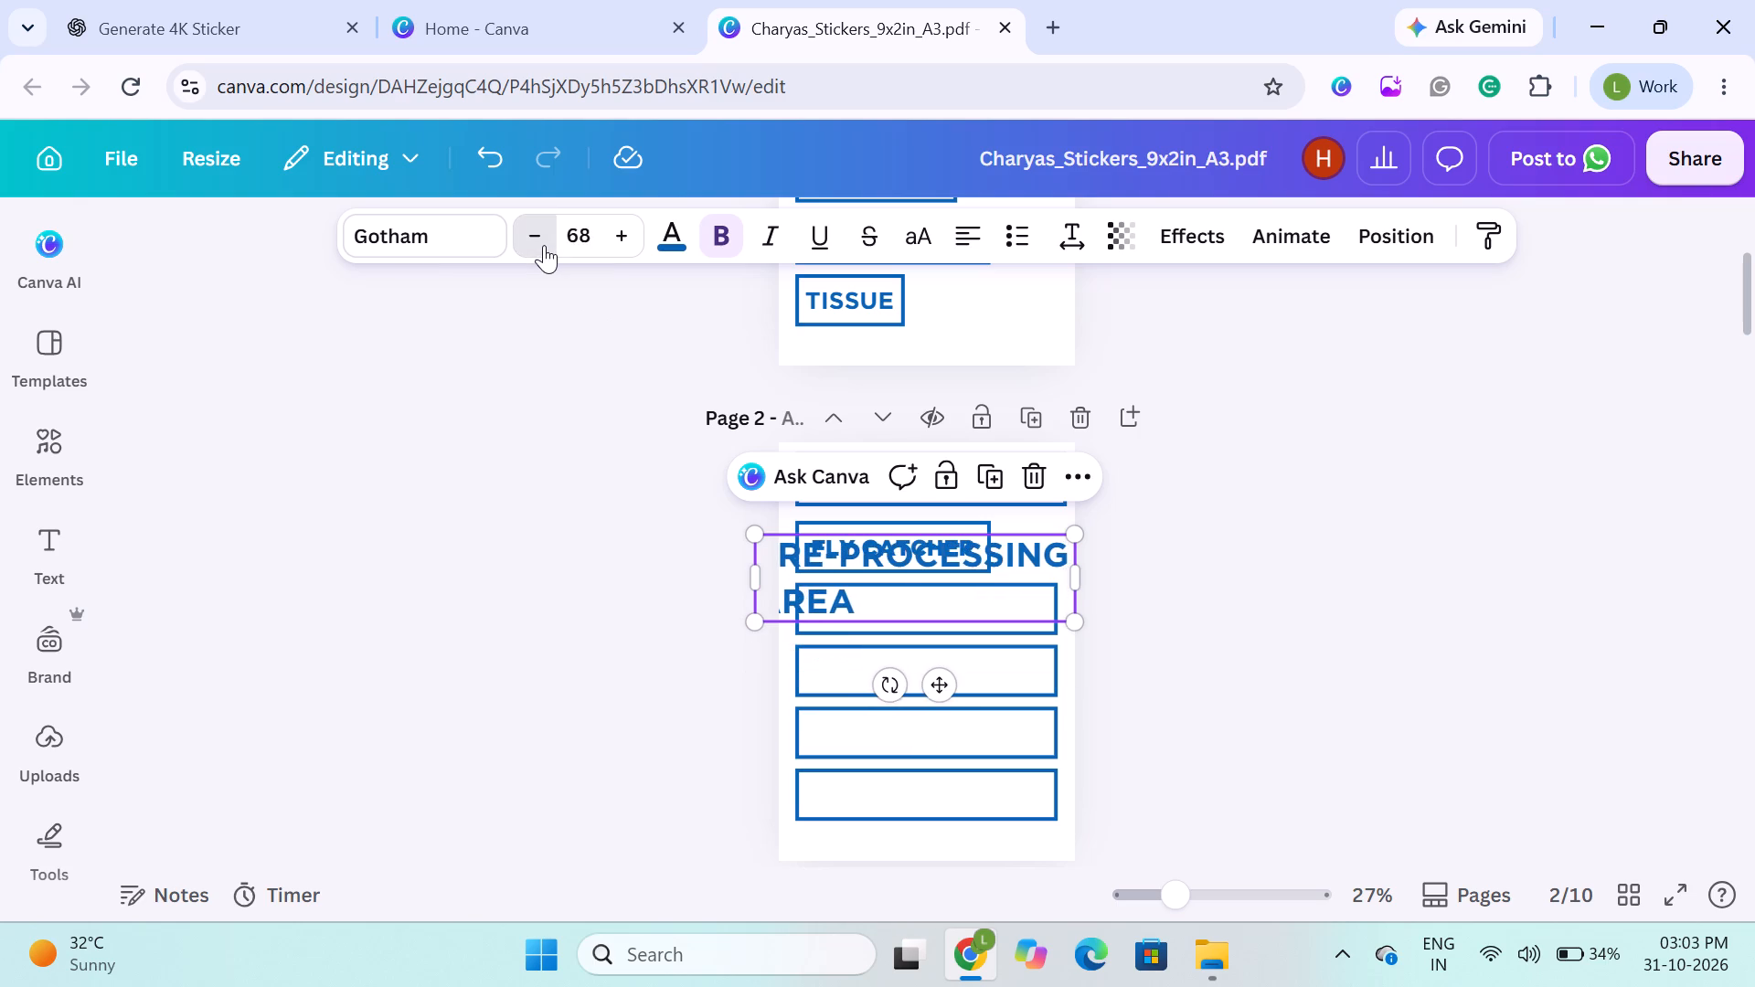
pyautogui.tripleClick(544, 245)
pyautogui.tripleClick(544, 245)
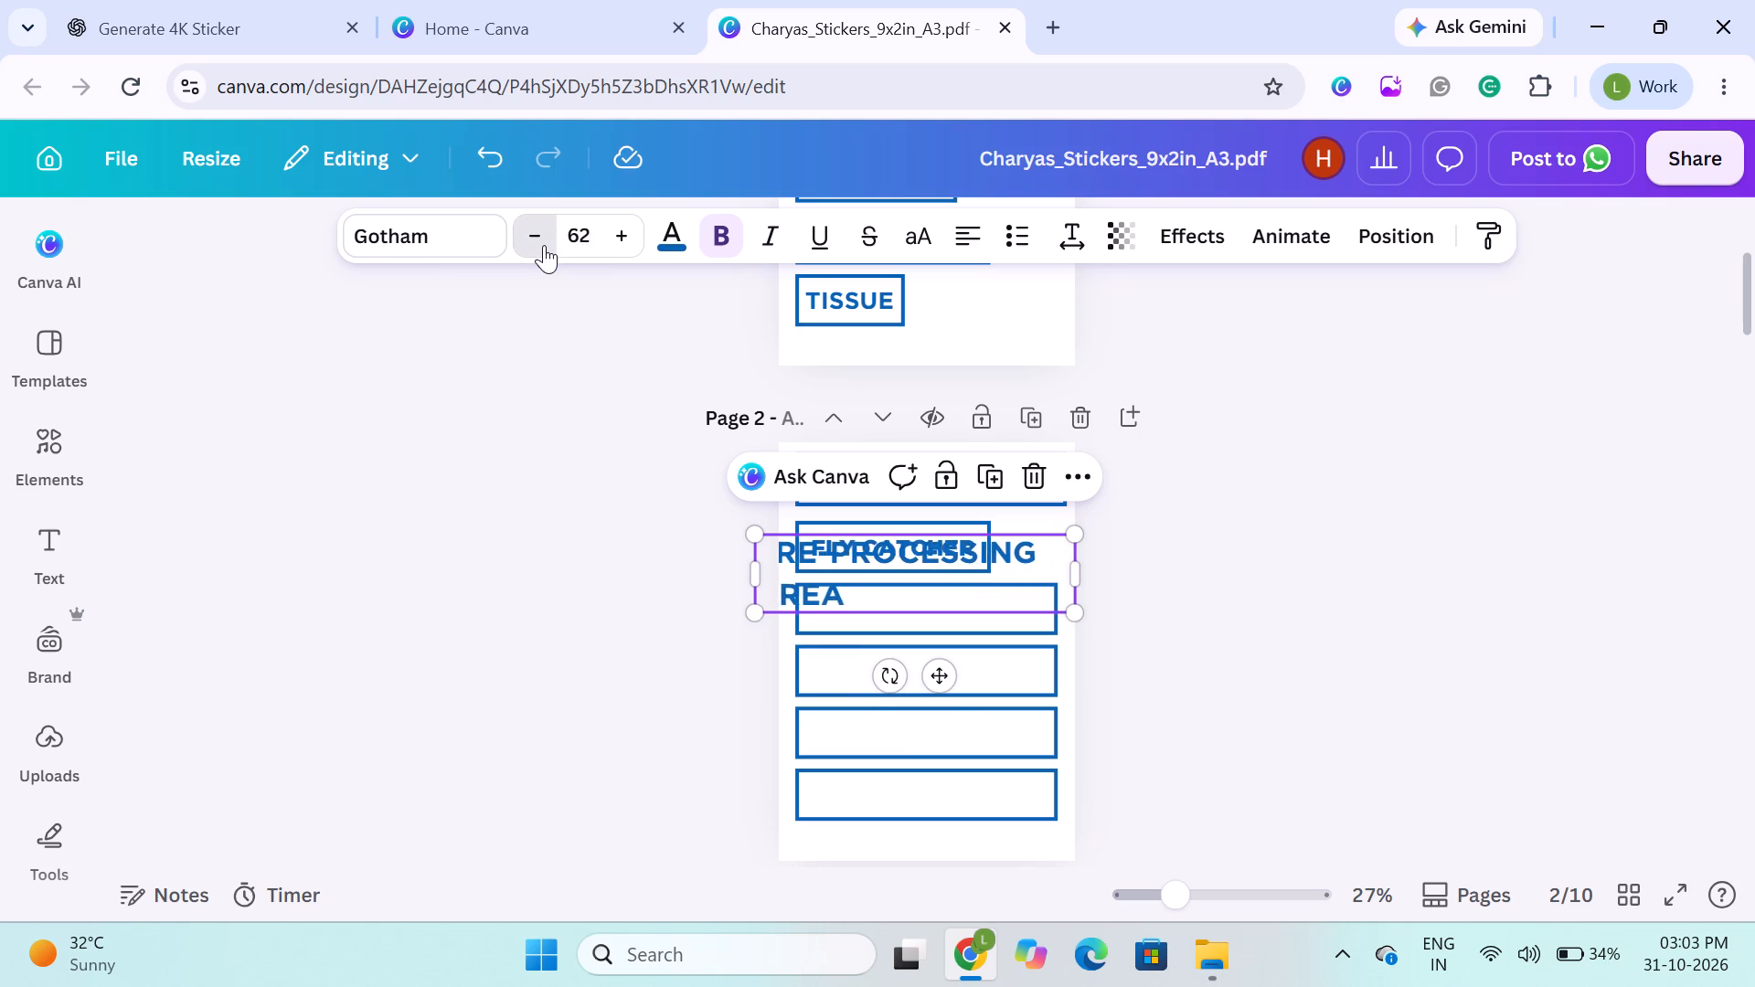
pyautogui.tripleClick(544, 245)
pyautogui.tripleClick(544, 245)
pyautogui.doubleClick(544, 245)
pyautogui.moveTo(544, 245); pyautogui.dragTo(895, 503)
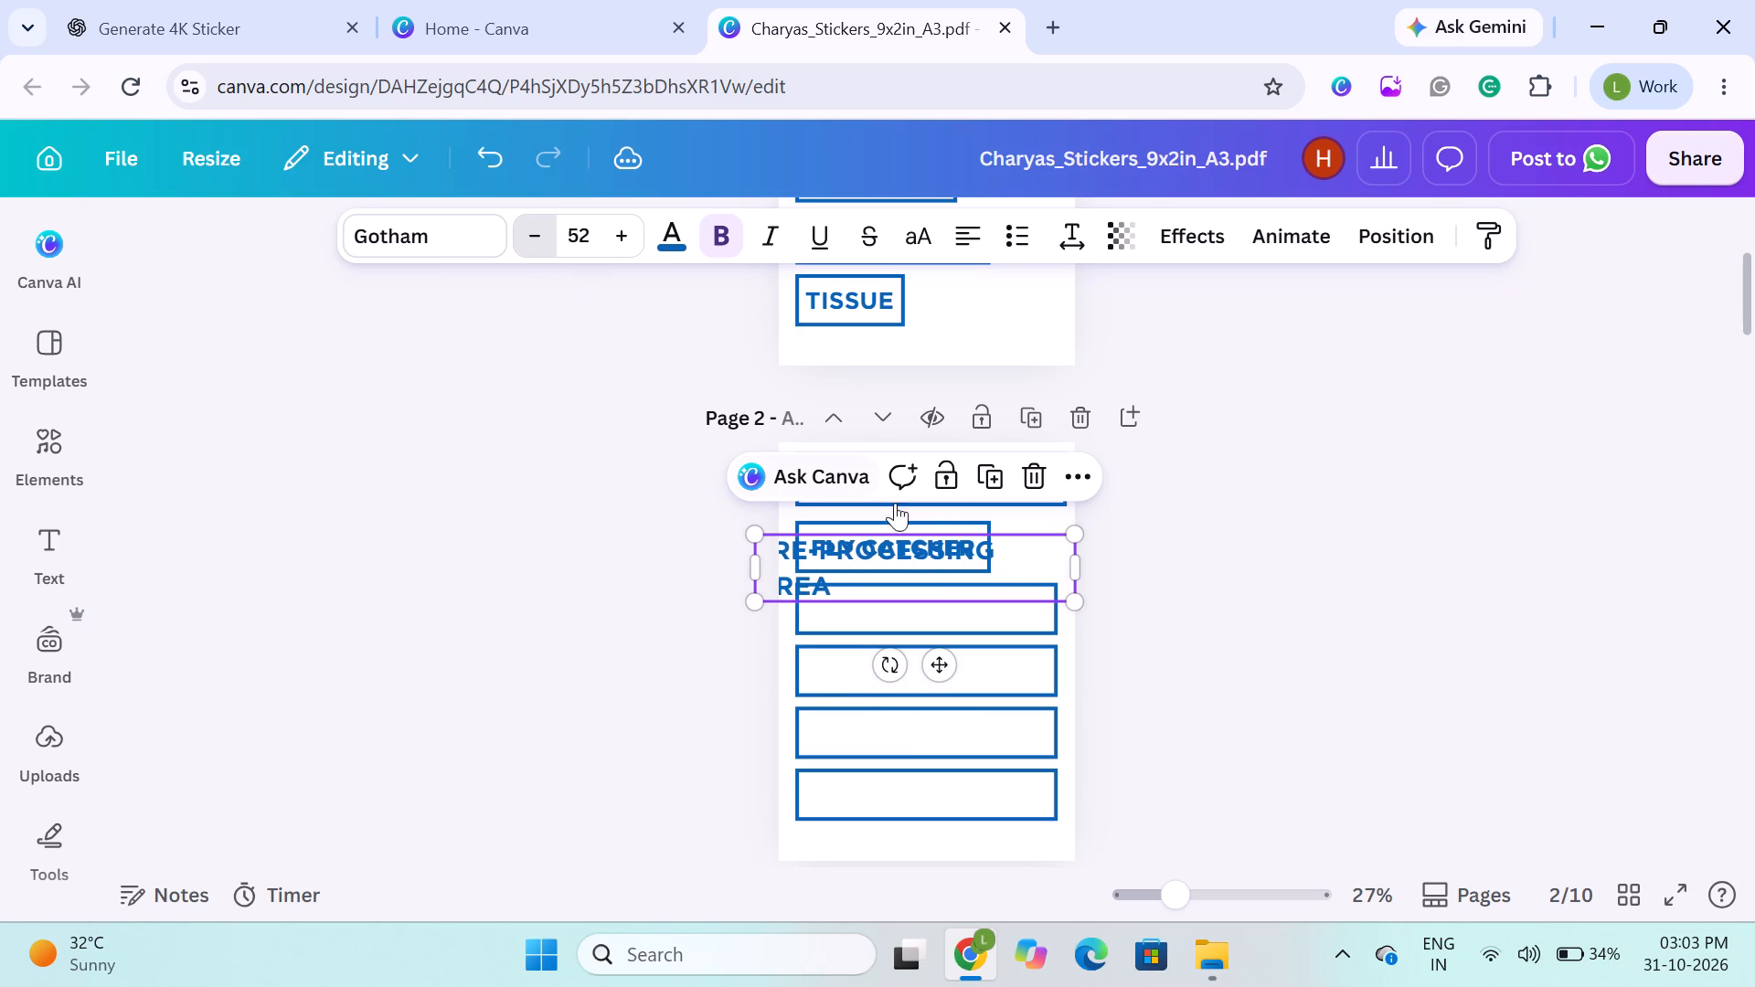
# Adjust the text box width so "PRE-PROCESSING AREA" fits snugly on a single line.
pyautogui.moveTo(895, 503); pyautogui.dragTo(1077, 566)
pyautogui.moveTo(1077, 566); pyautogui.dragTo(1155, 566)
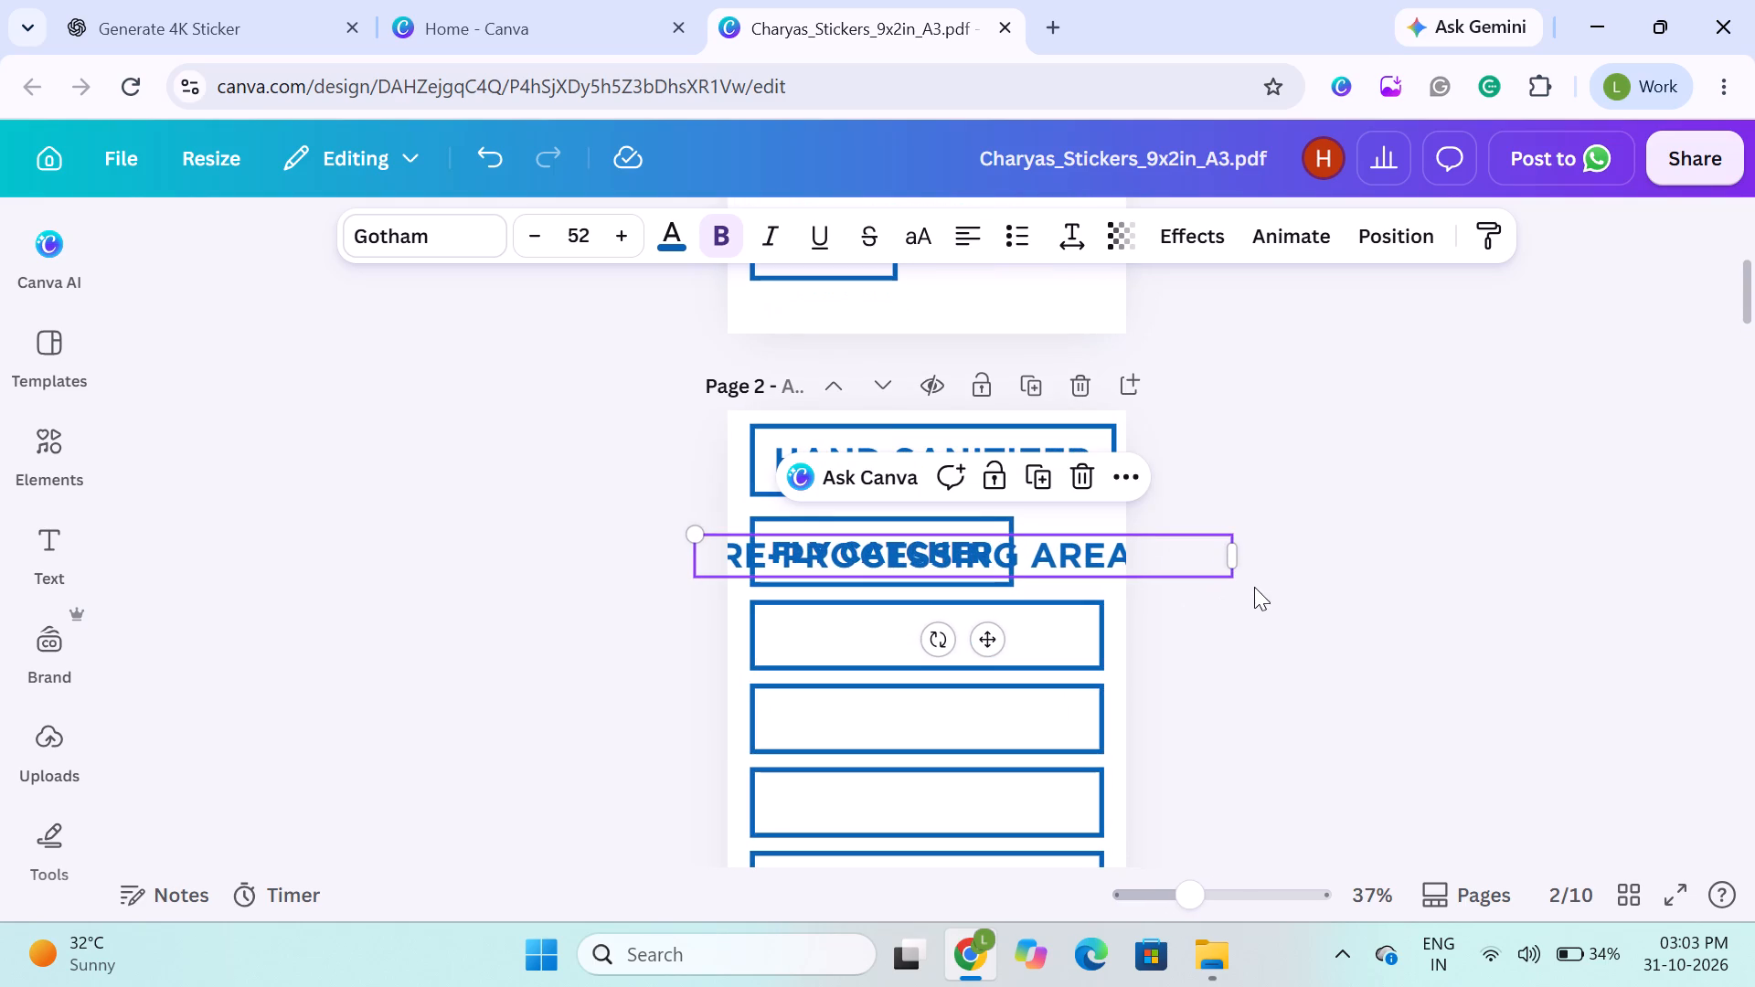
pyautogui.moveTo(1236, 553); pyautogui.dragTo(1154, 547)
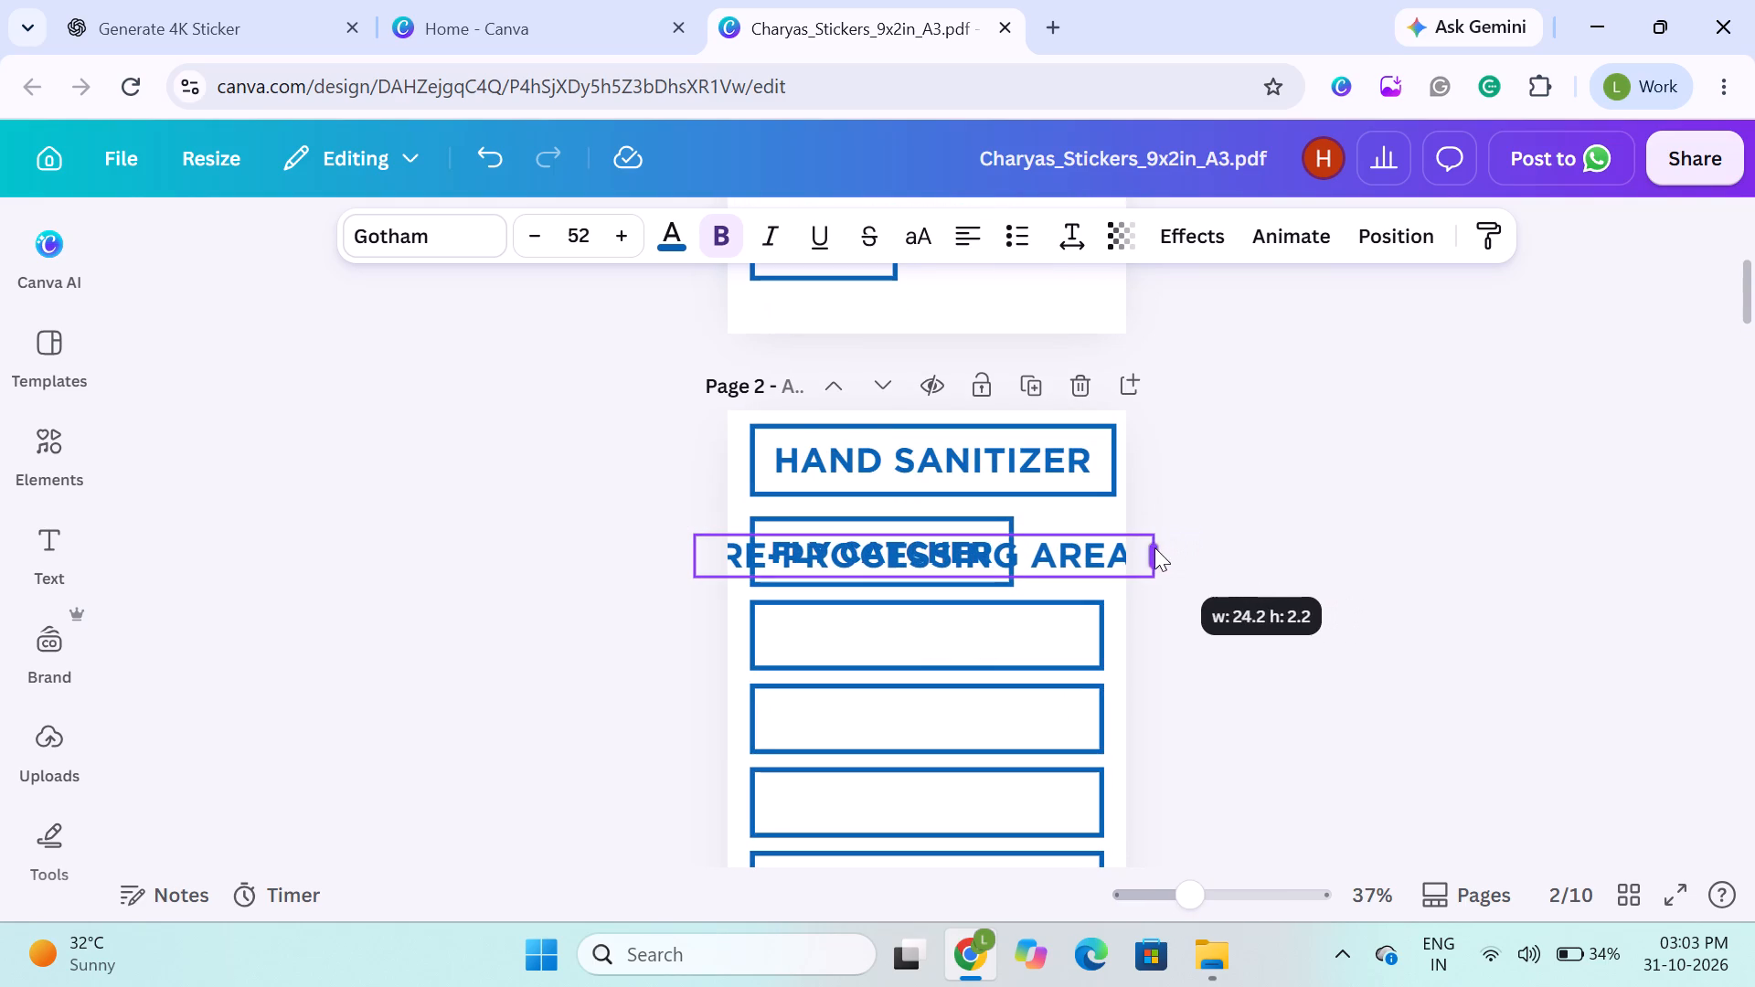
pyautogui.moveTo(1154, 547); pyautogui.dragTo(1139, 547)
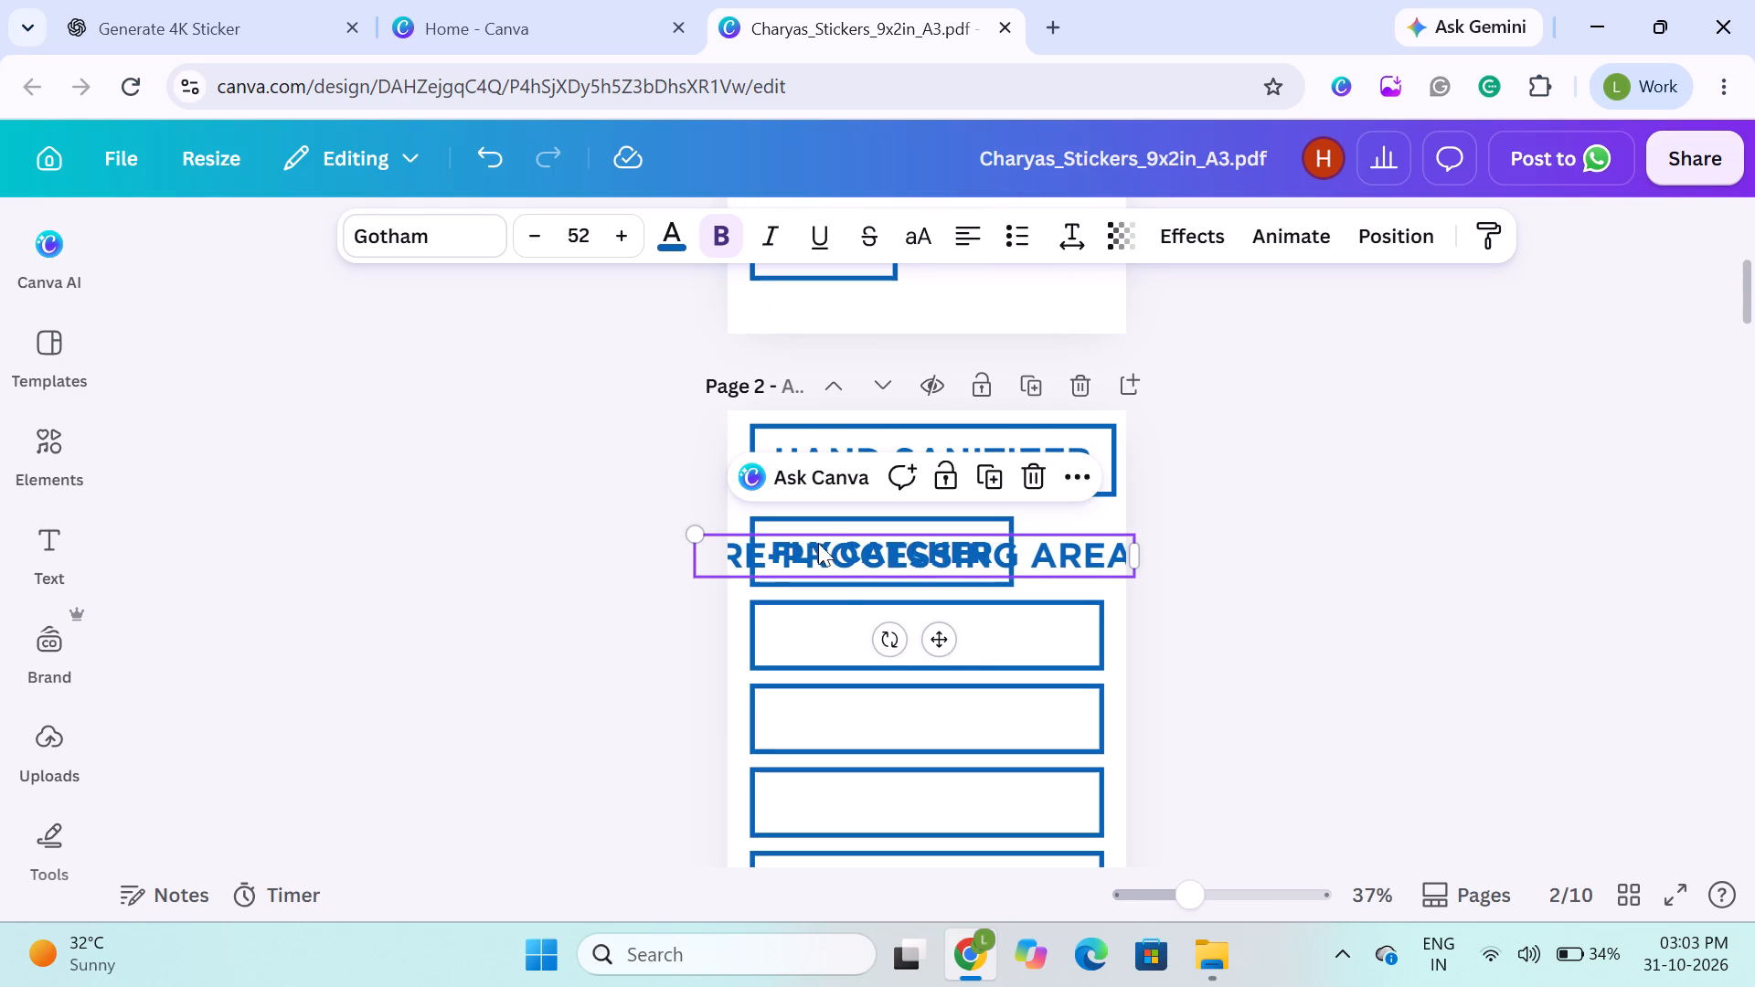
# Move the "PRE-PROCESSING AREA" text down to the third frame on page 2 and narrow its text box from both sides.
pyautogui.moveTo(828, 536); pyautogui.dragTo(840, 607)
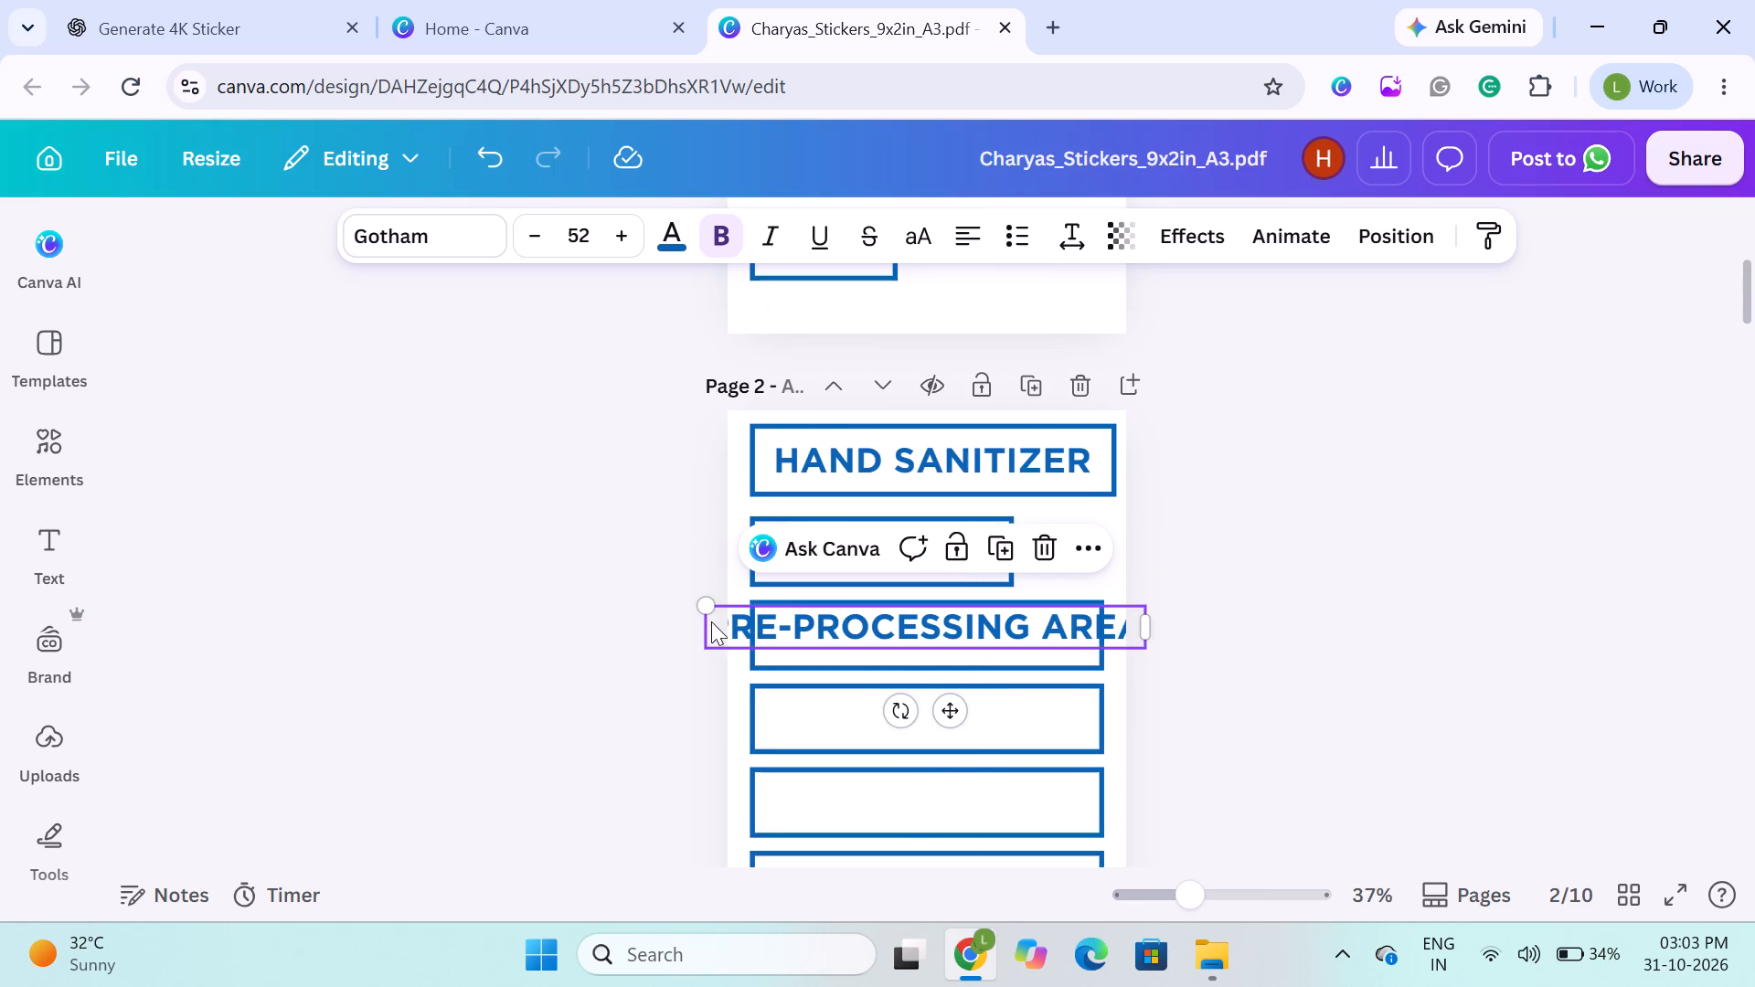
pyautogui.moveTo(700, 622); pyautogui.dragTo(714, 623)
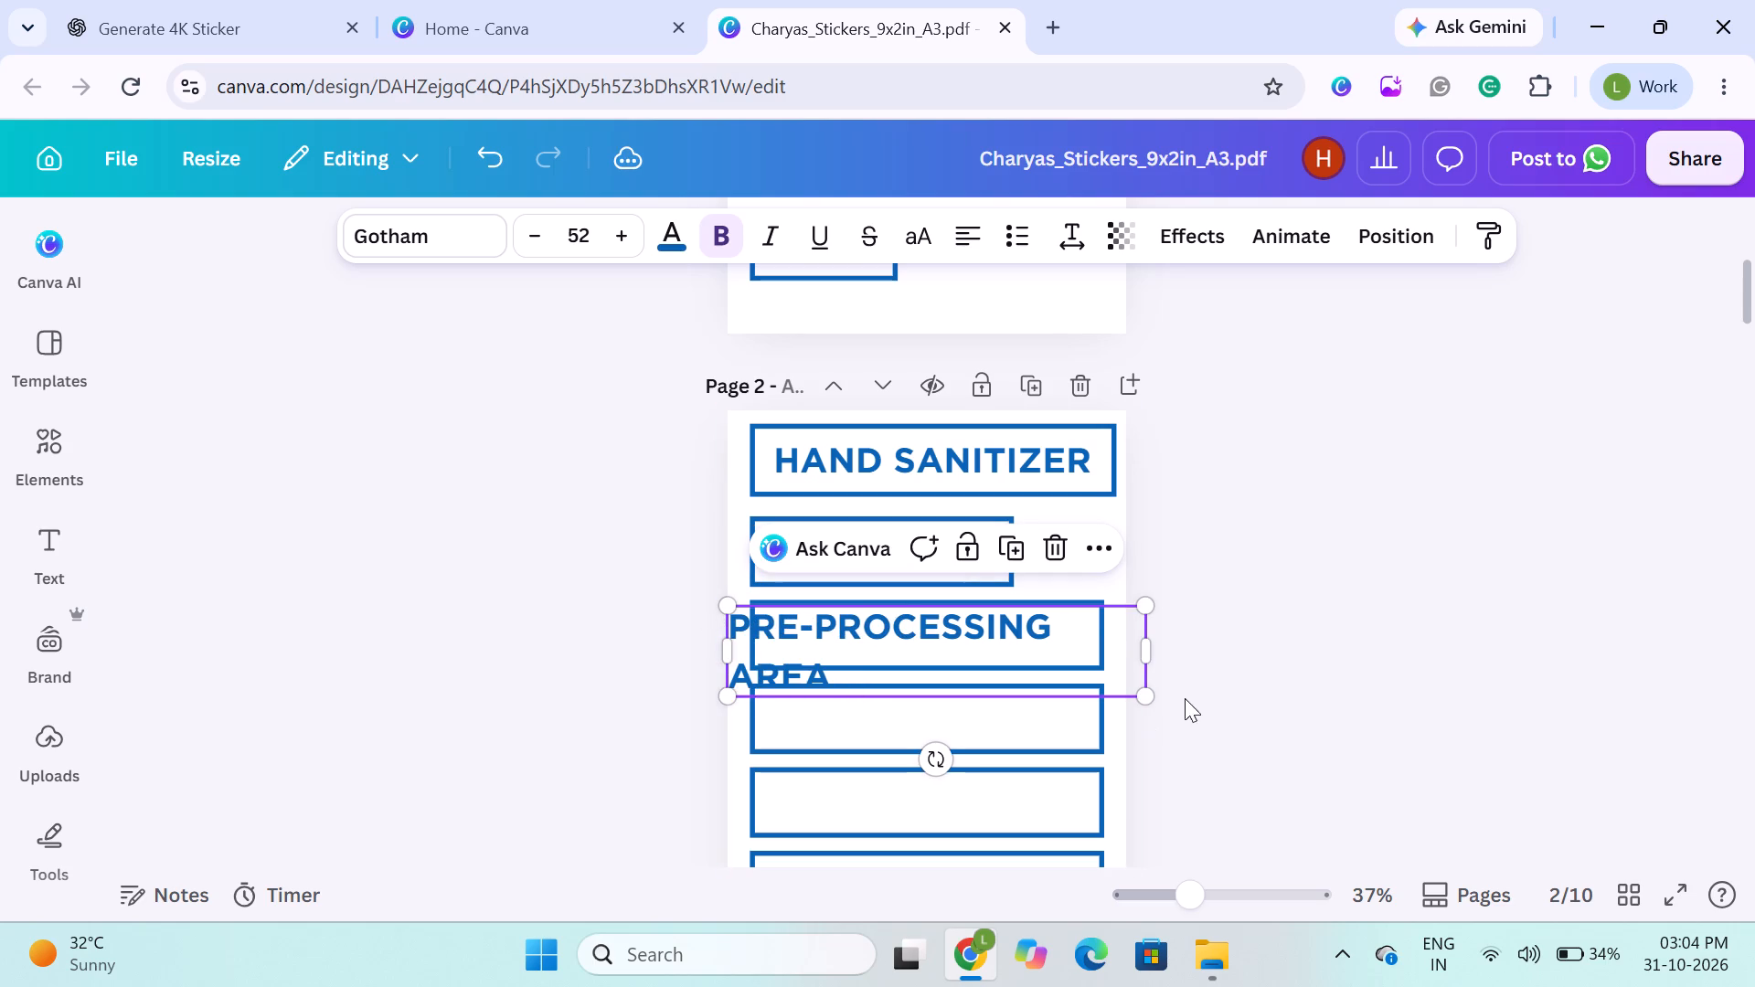
pyautogui.moveTo(1155, 663); pyautogui.dragTo(1104, 655)
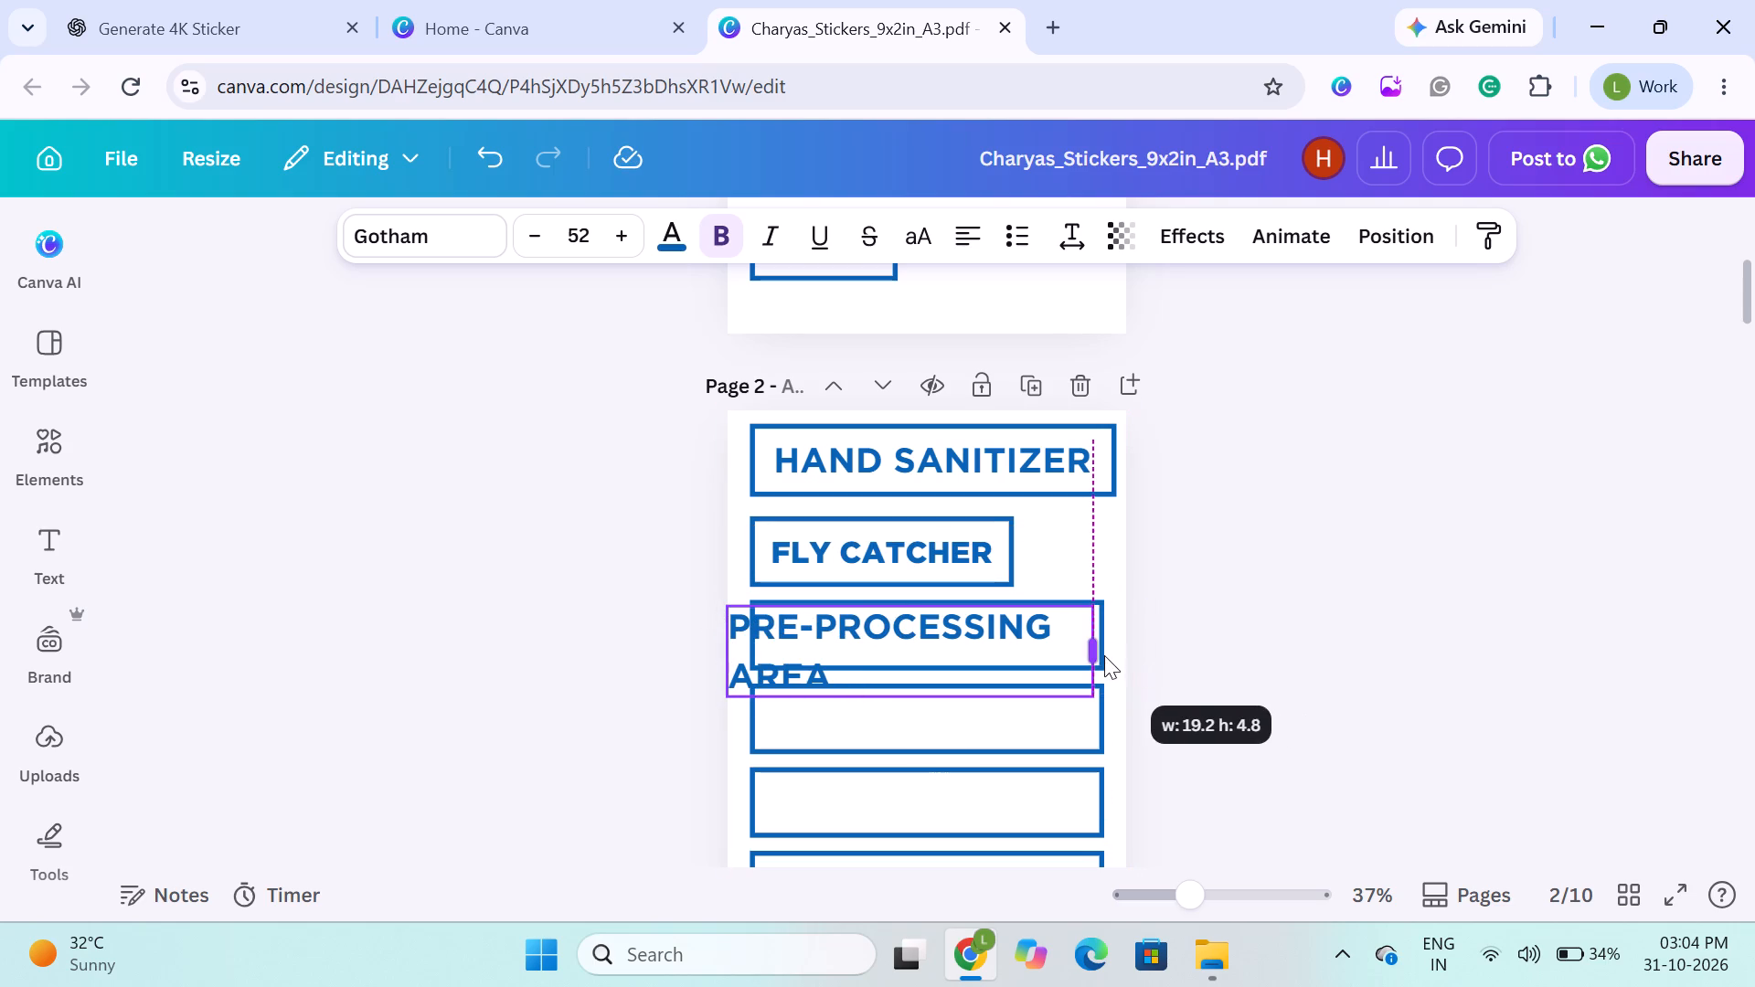
pyautogui.moveTo(1104, 655); pyautogui.dragTo(1090, 653)
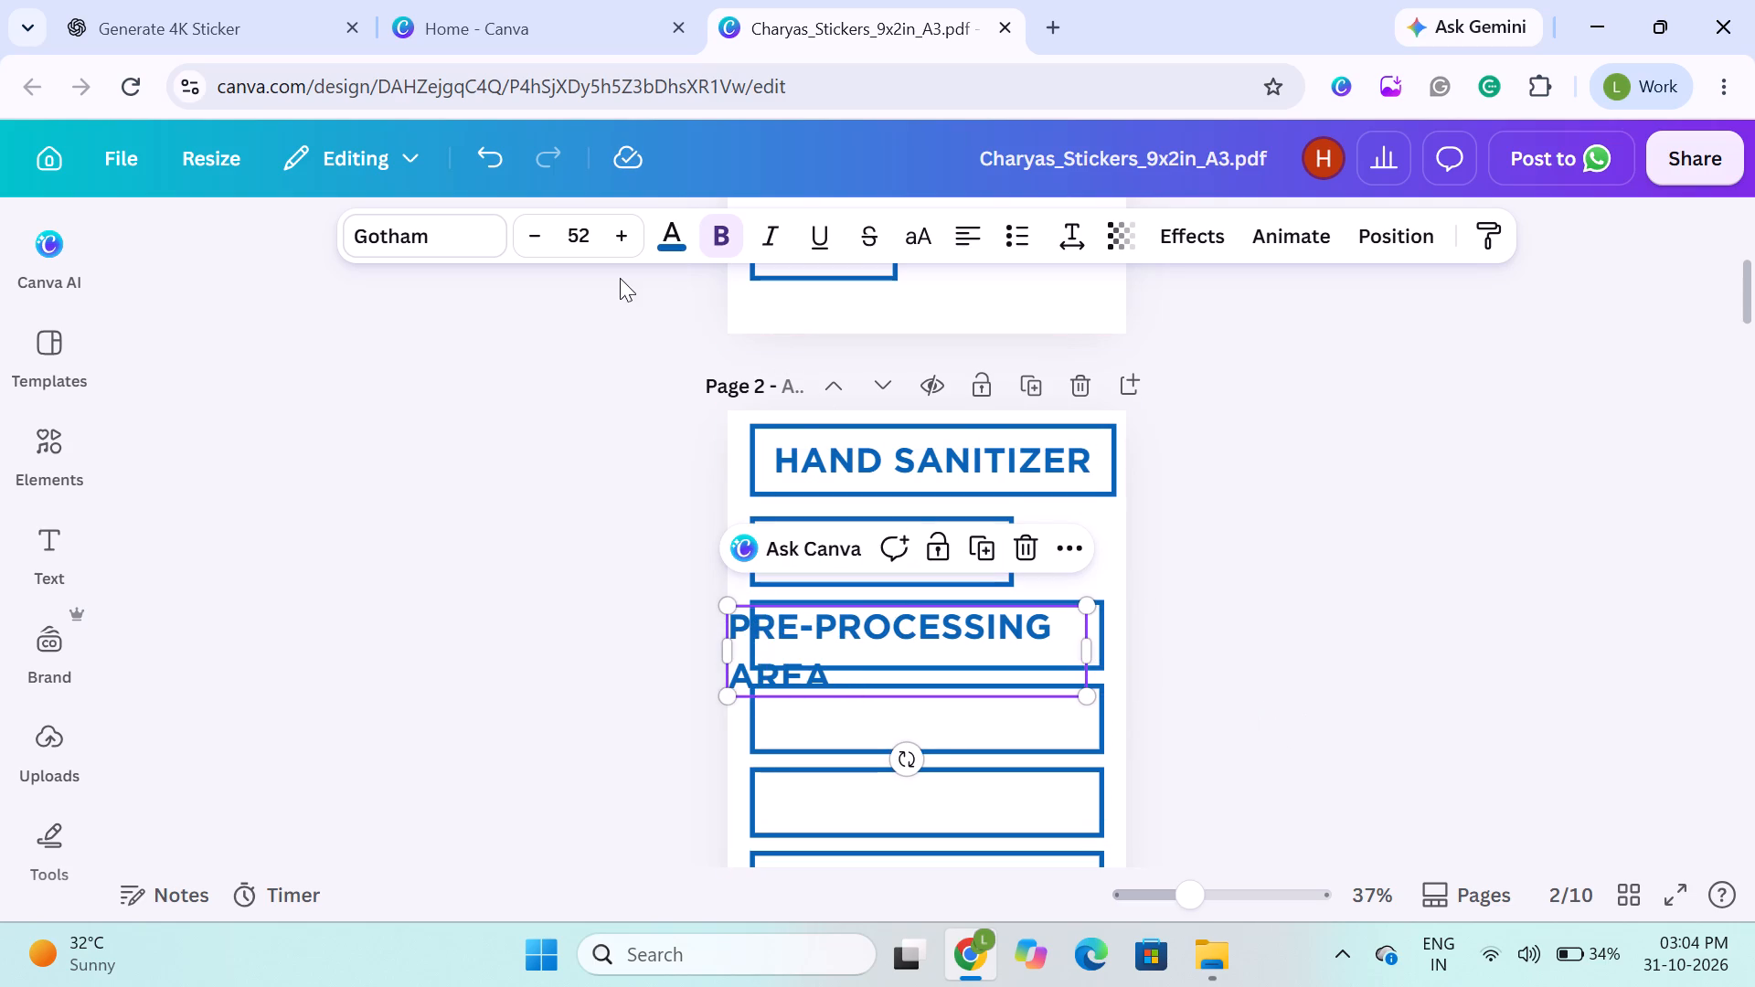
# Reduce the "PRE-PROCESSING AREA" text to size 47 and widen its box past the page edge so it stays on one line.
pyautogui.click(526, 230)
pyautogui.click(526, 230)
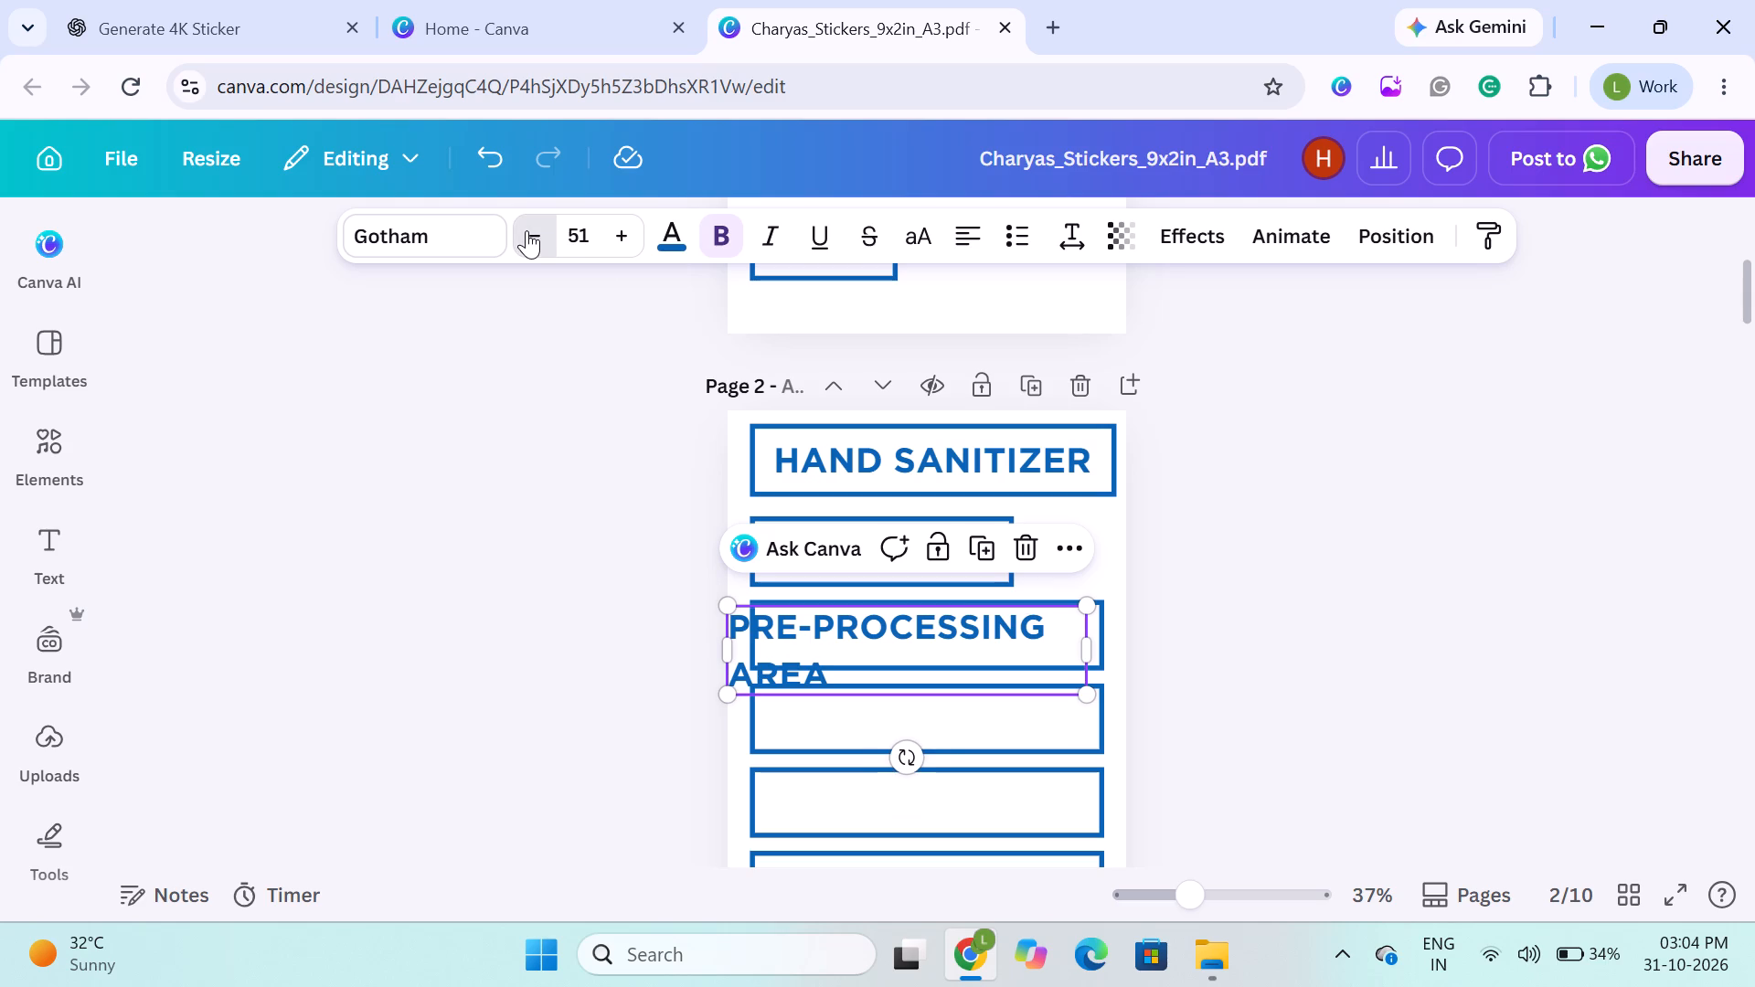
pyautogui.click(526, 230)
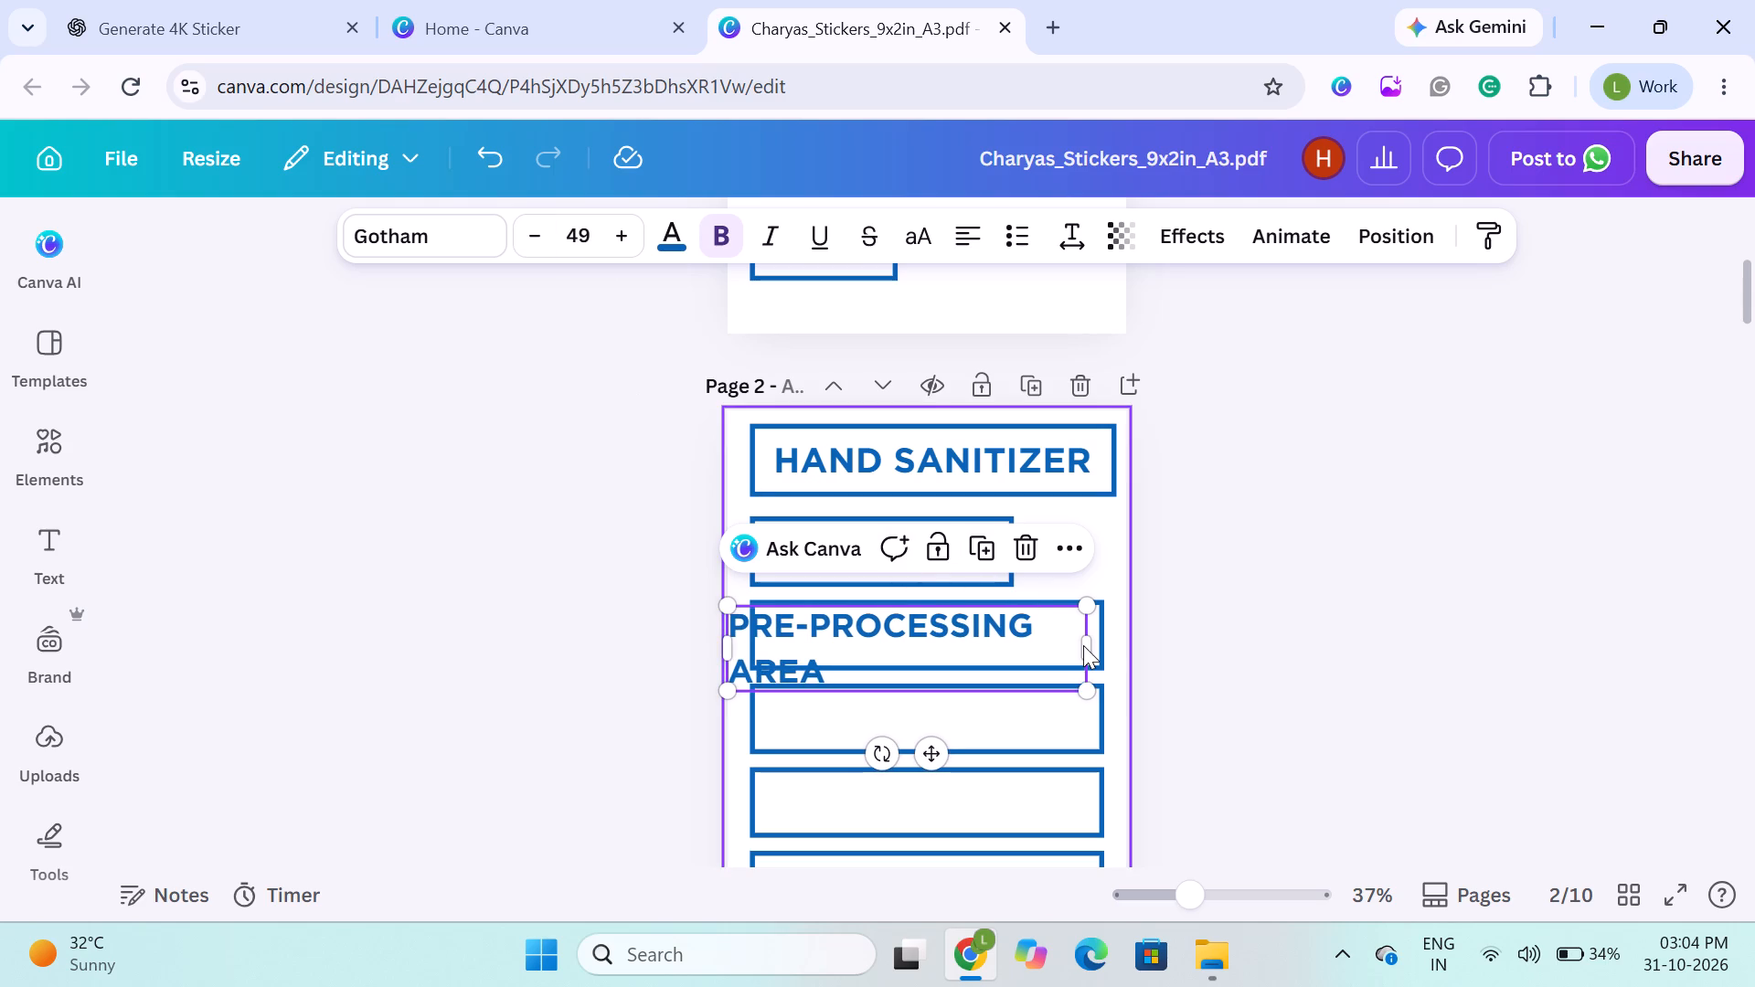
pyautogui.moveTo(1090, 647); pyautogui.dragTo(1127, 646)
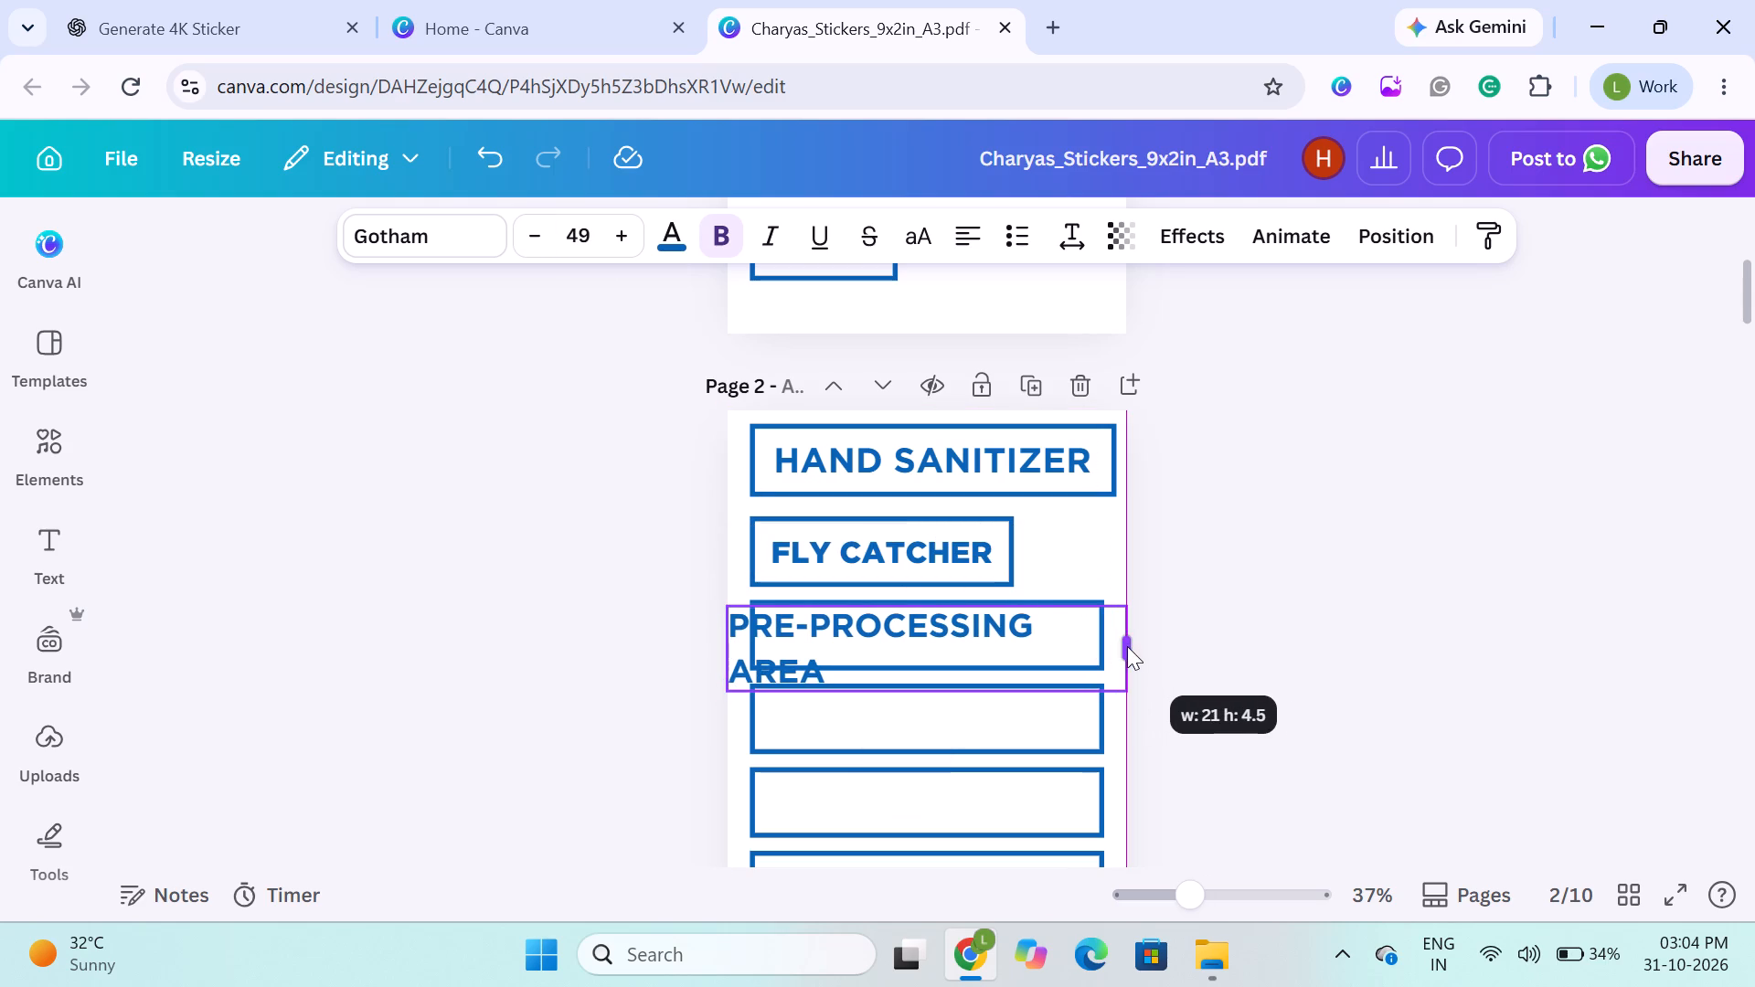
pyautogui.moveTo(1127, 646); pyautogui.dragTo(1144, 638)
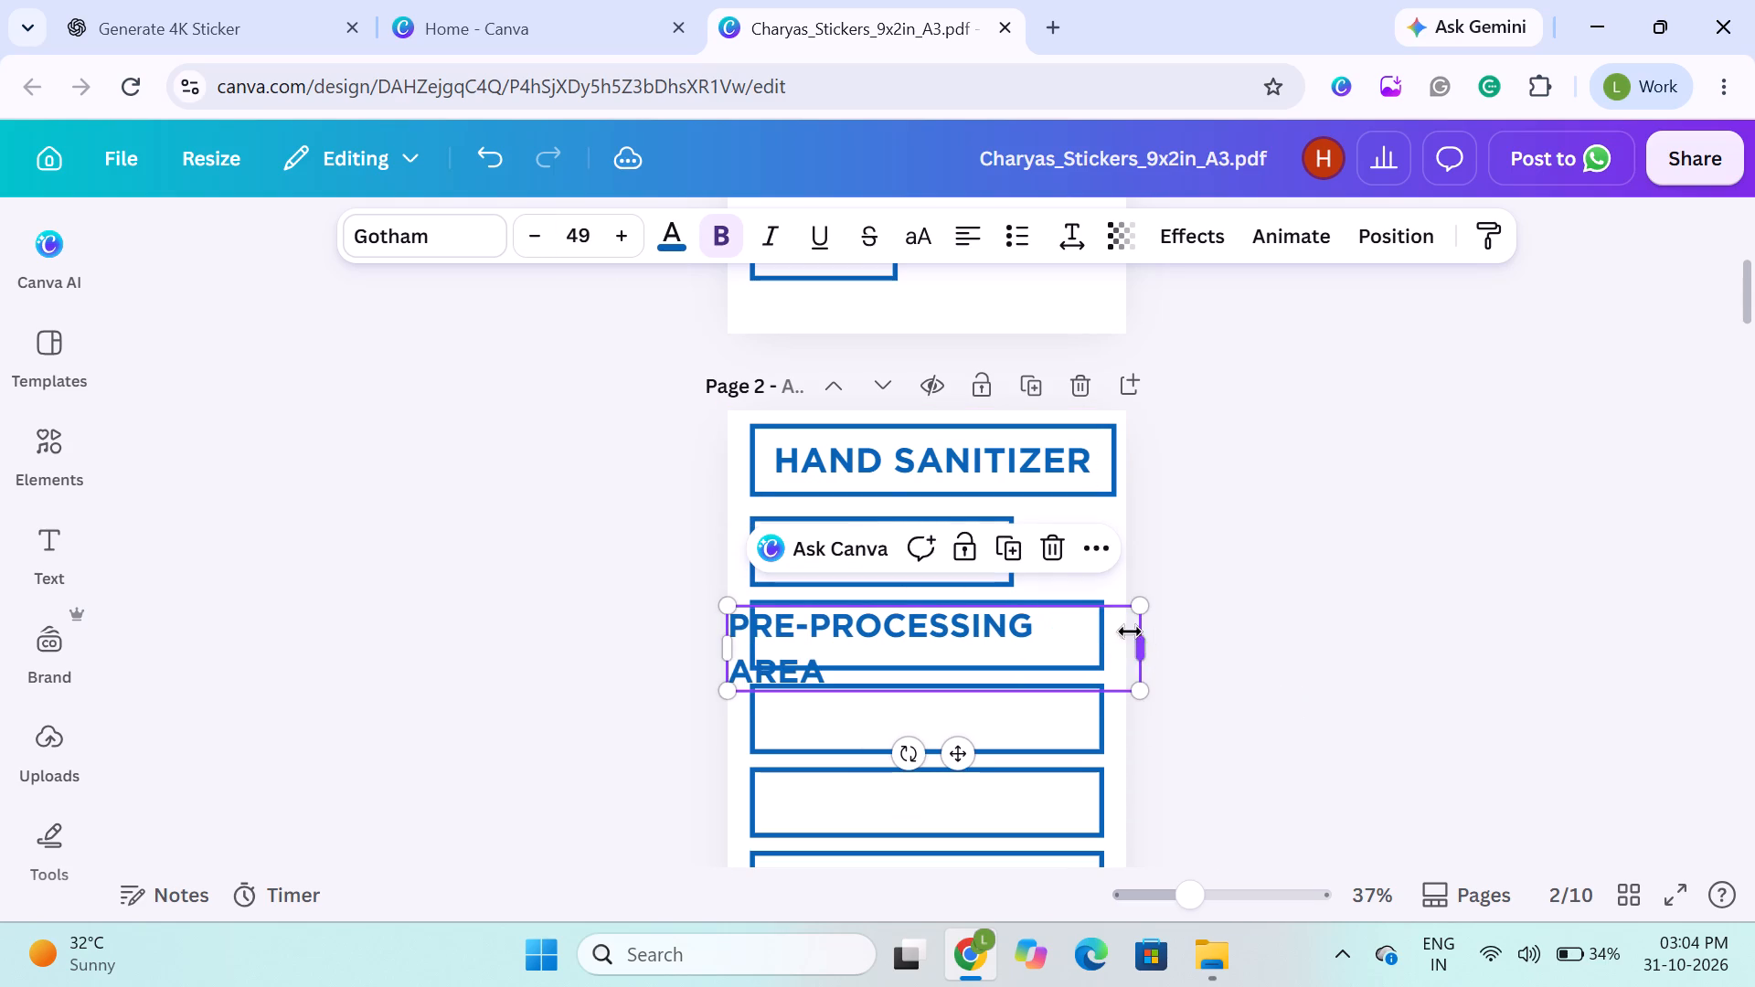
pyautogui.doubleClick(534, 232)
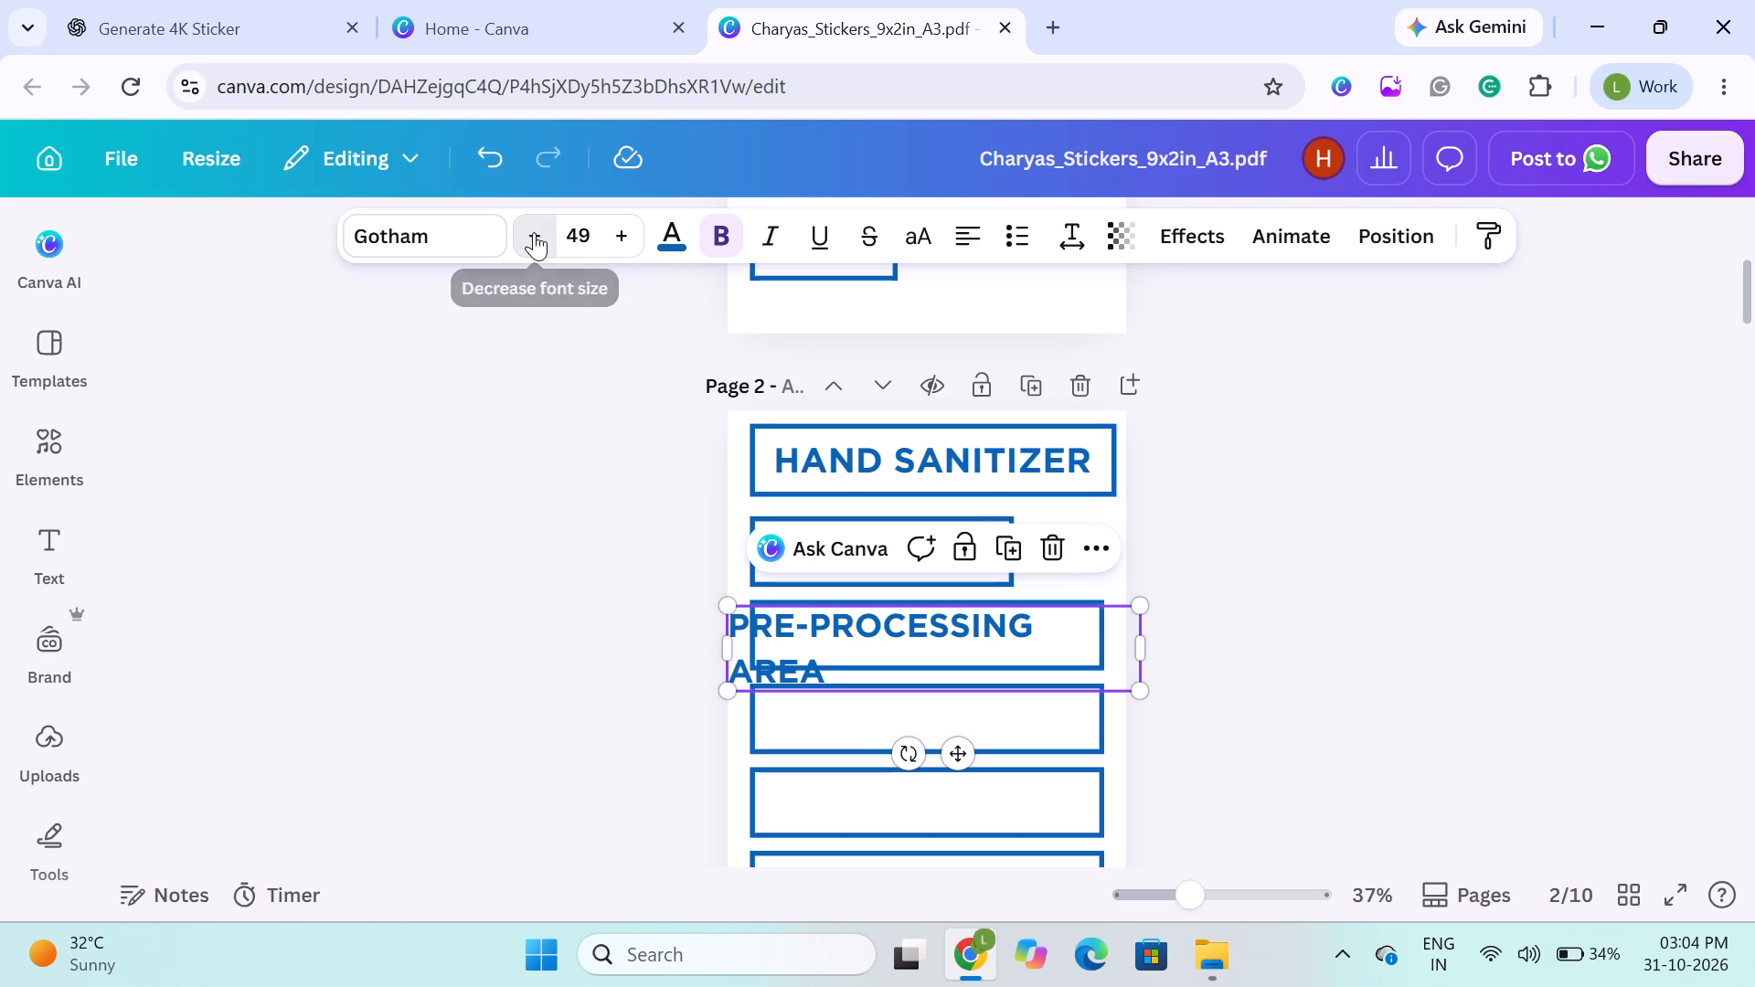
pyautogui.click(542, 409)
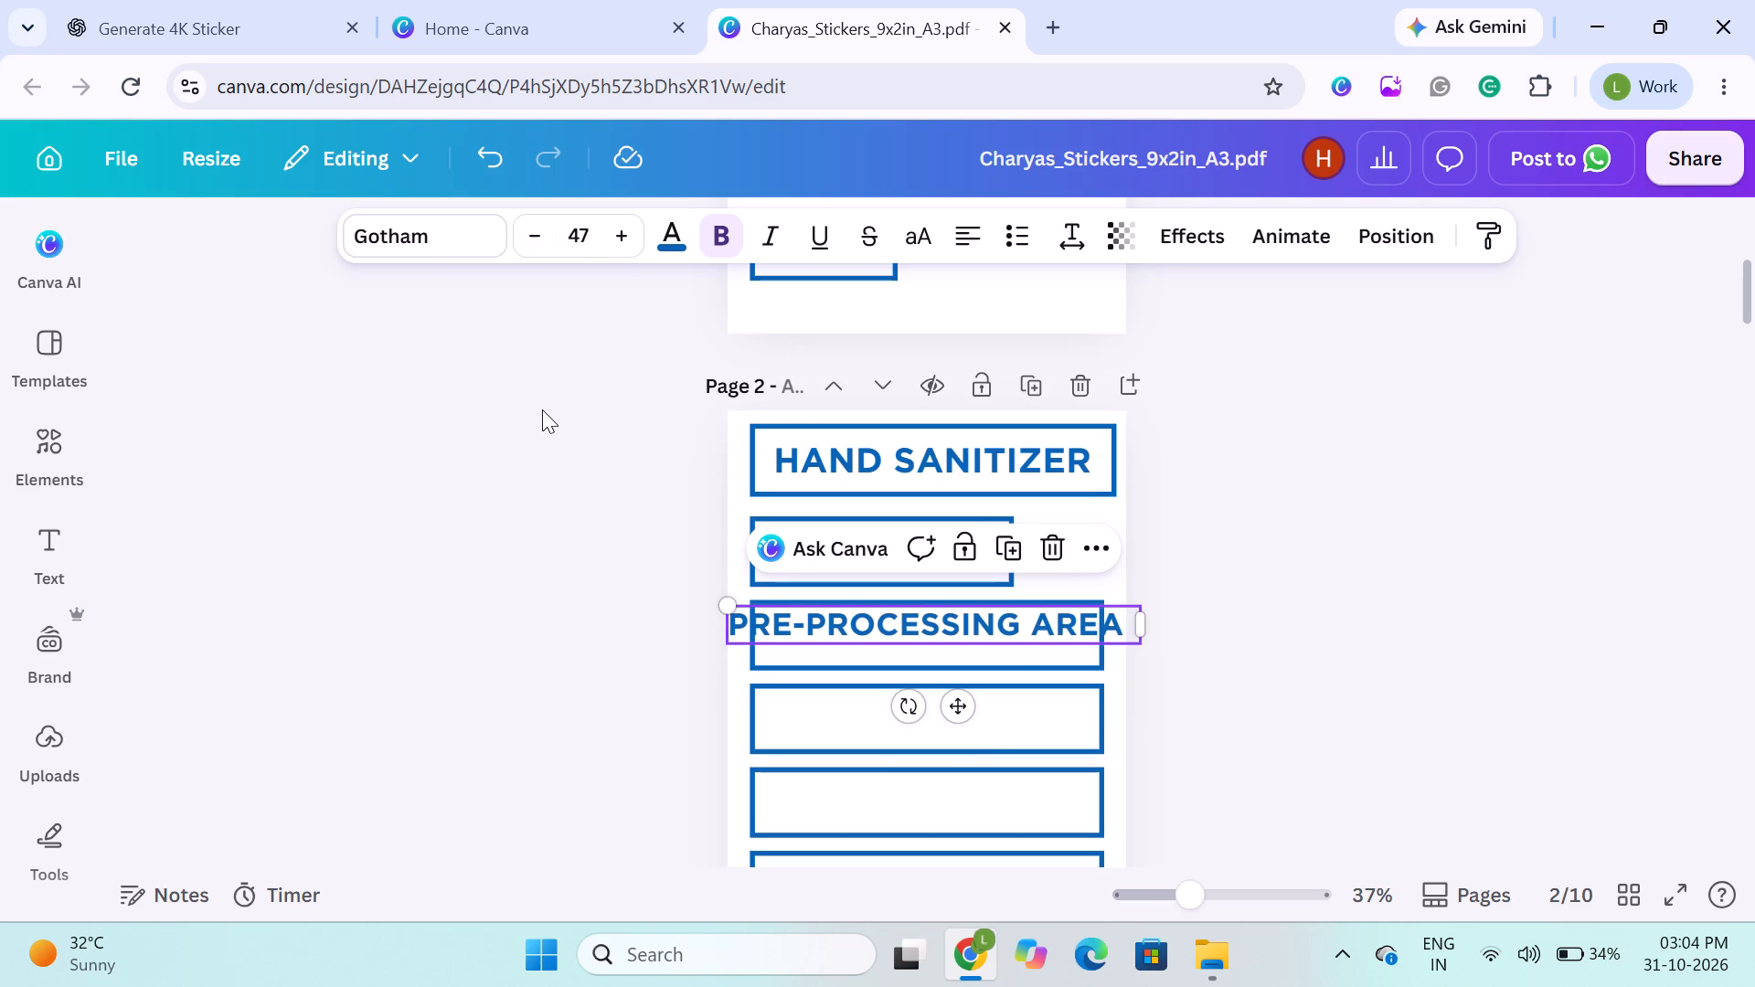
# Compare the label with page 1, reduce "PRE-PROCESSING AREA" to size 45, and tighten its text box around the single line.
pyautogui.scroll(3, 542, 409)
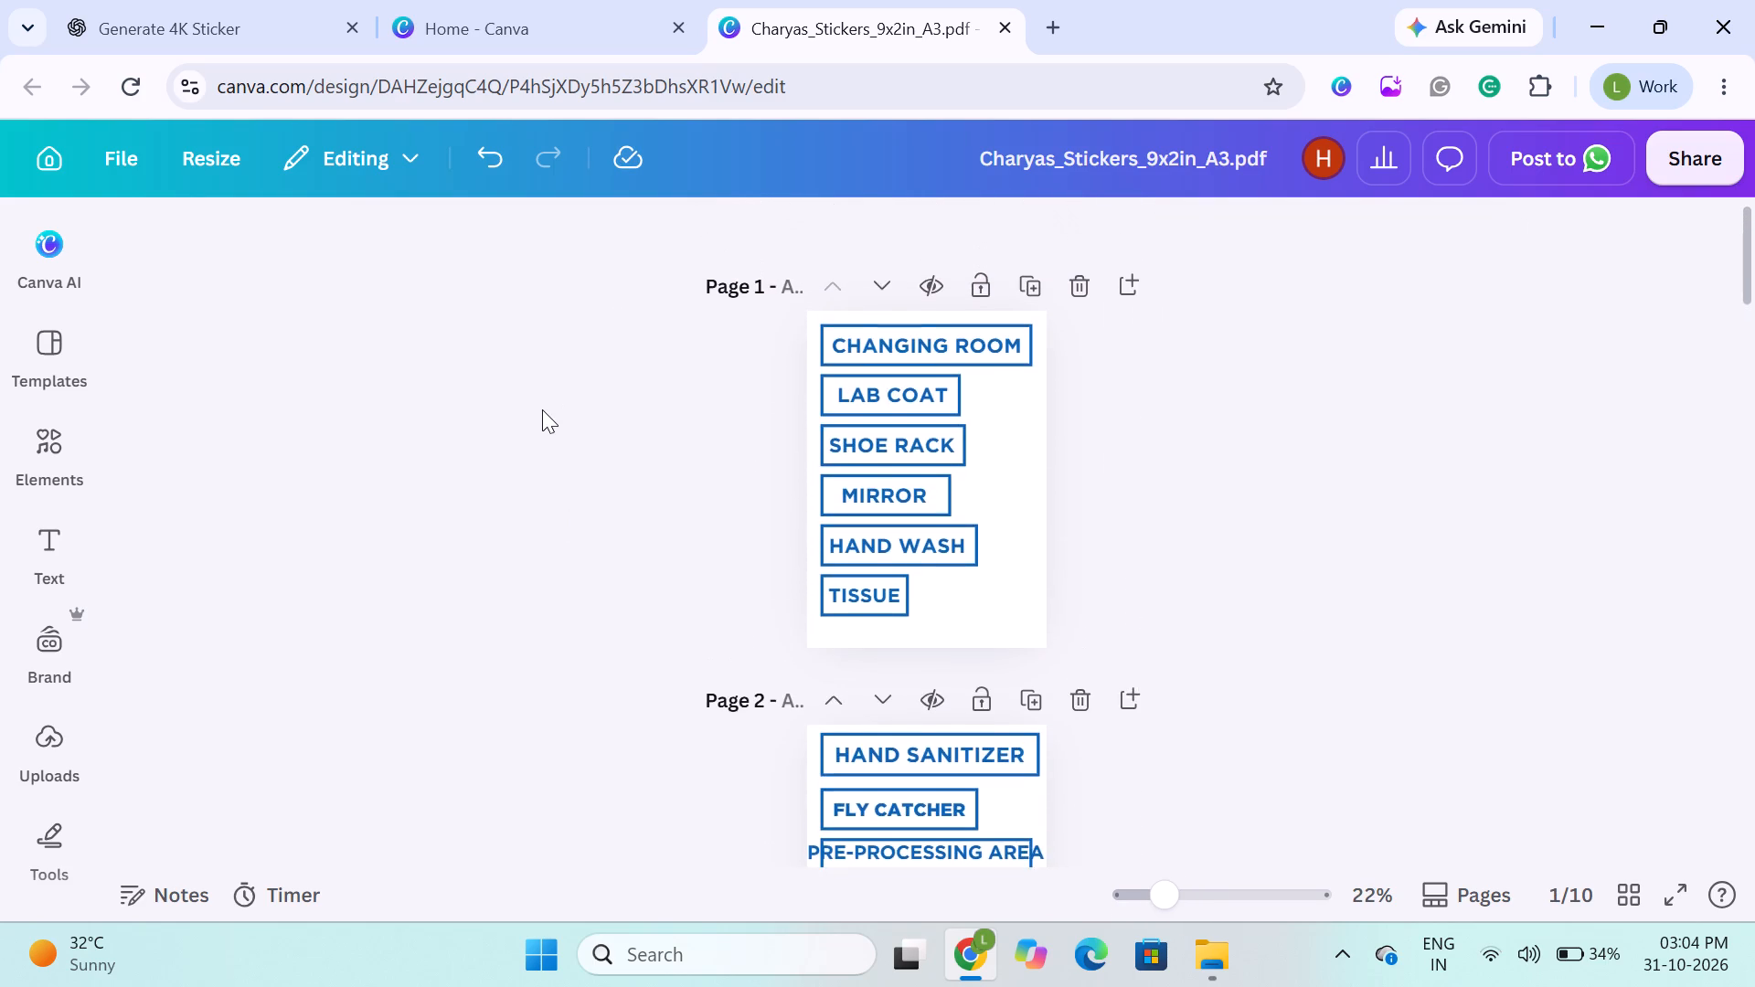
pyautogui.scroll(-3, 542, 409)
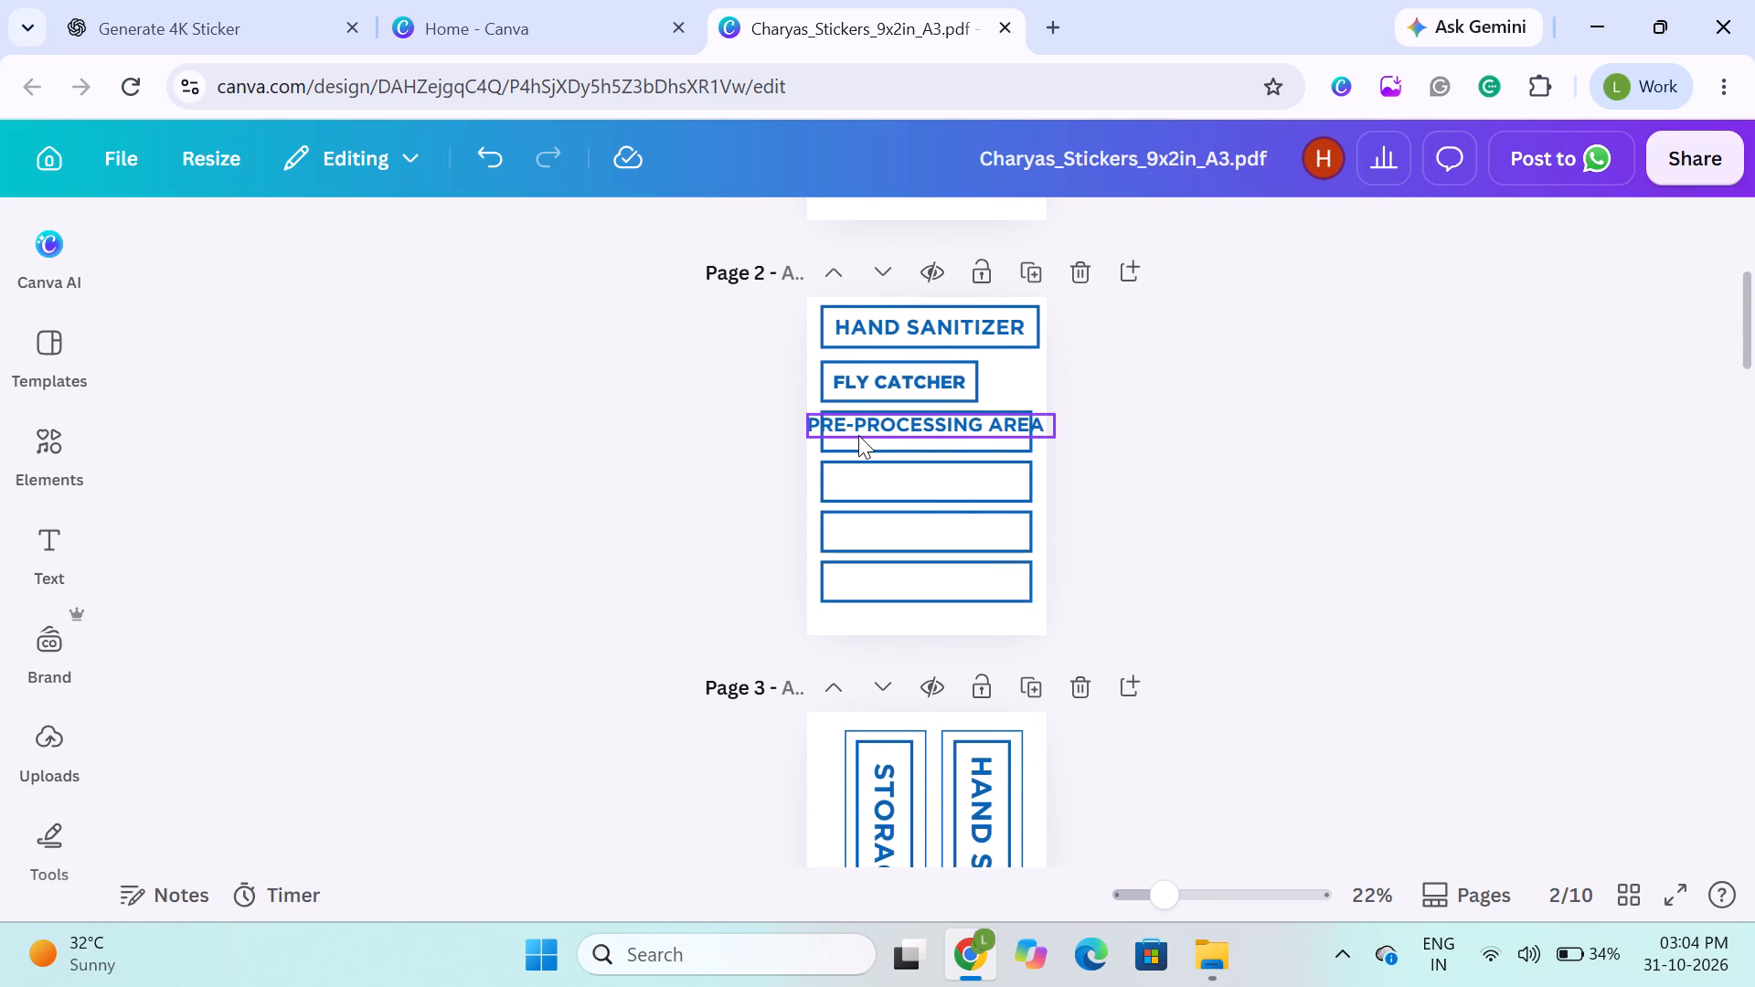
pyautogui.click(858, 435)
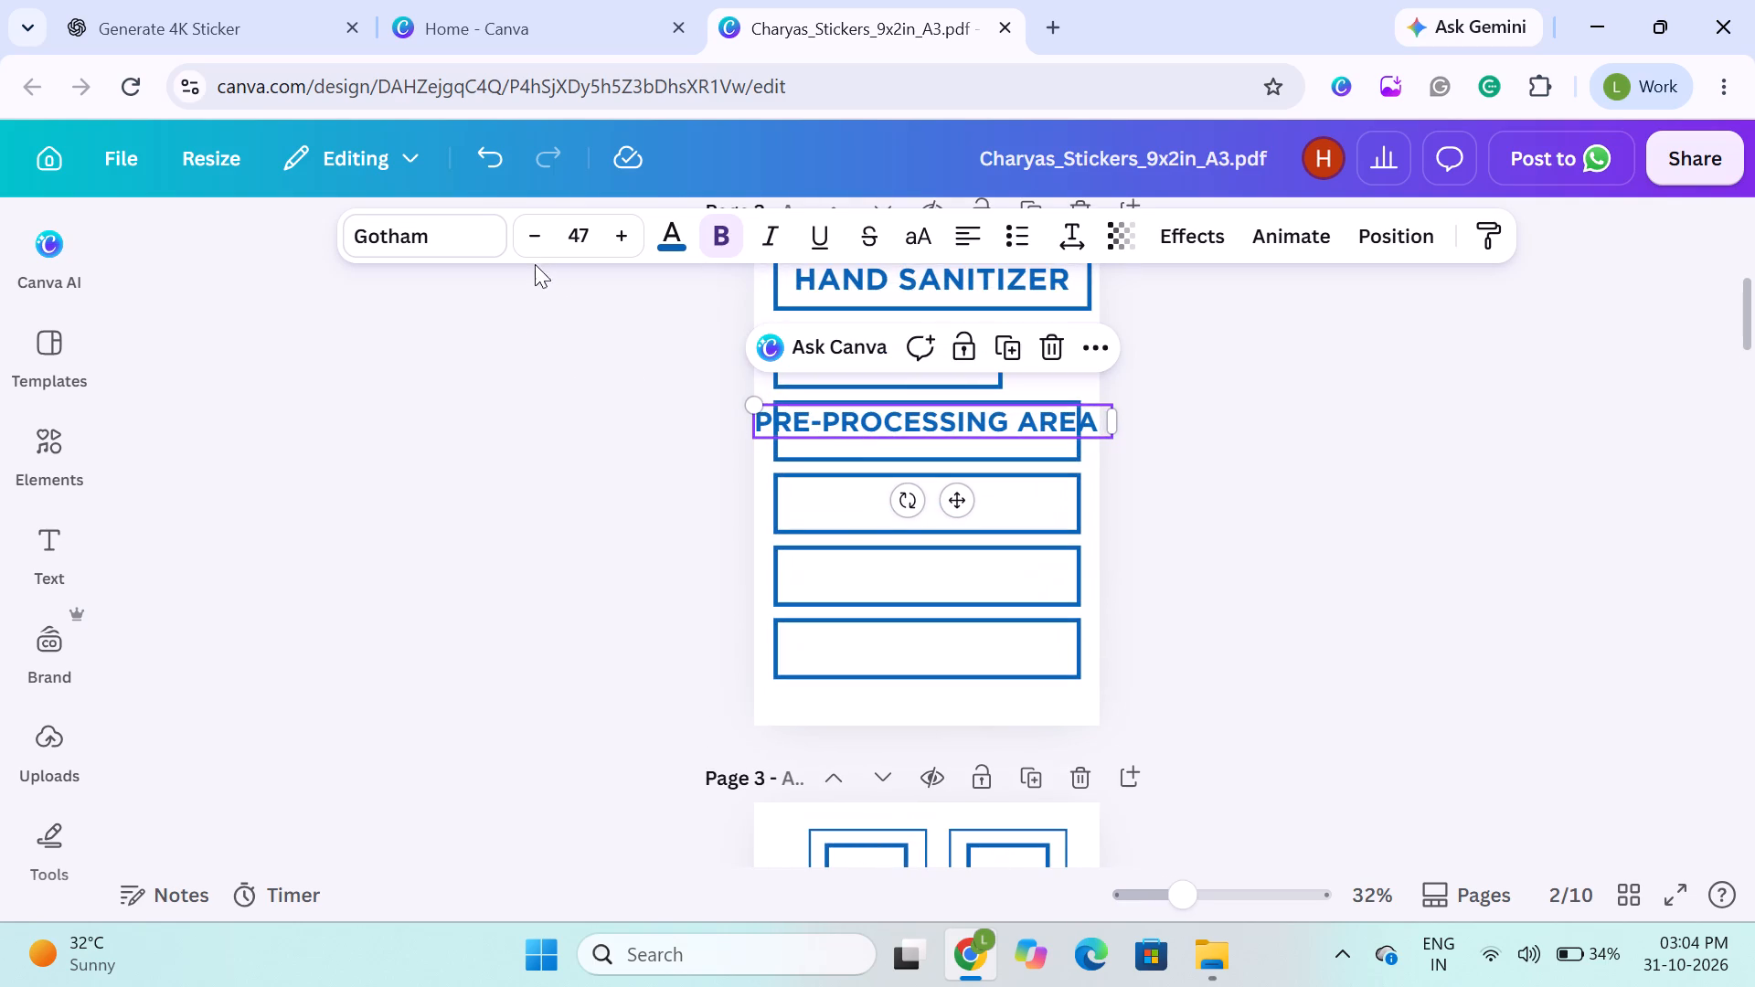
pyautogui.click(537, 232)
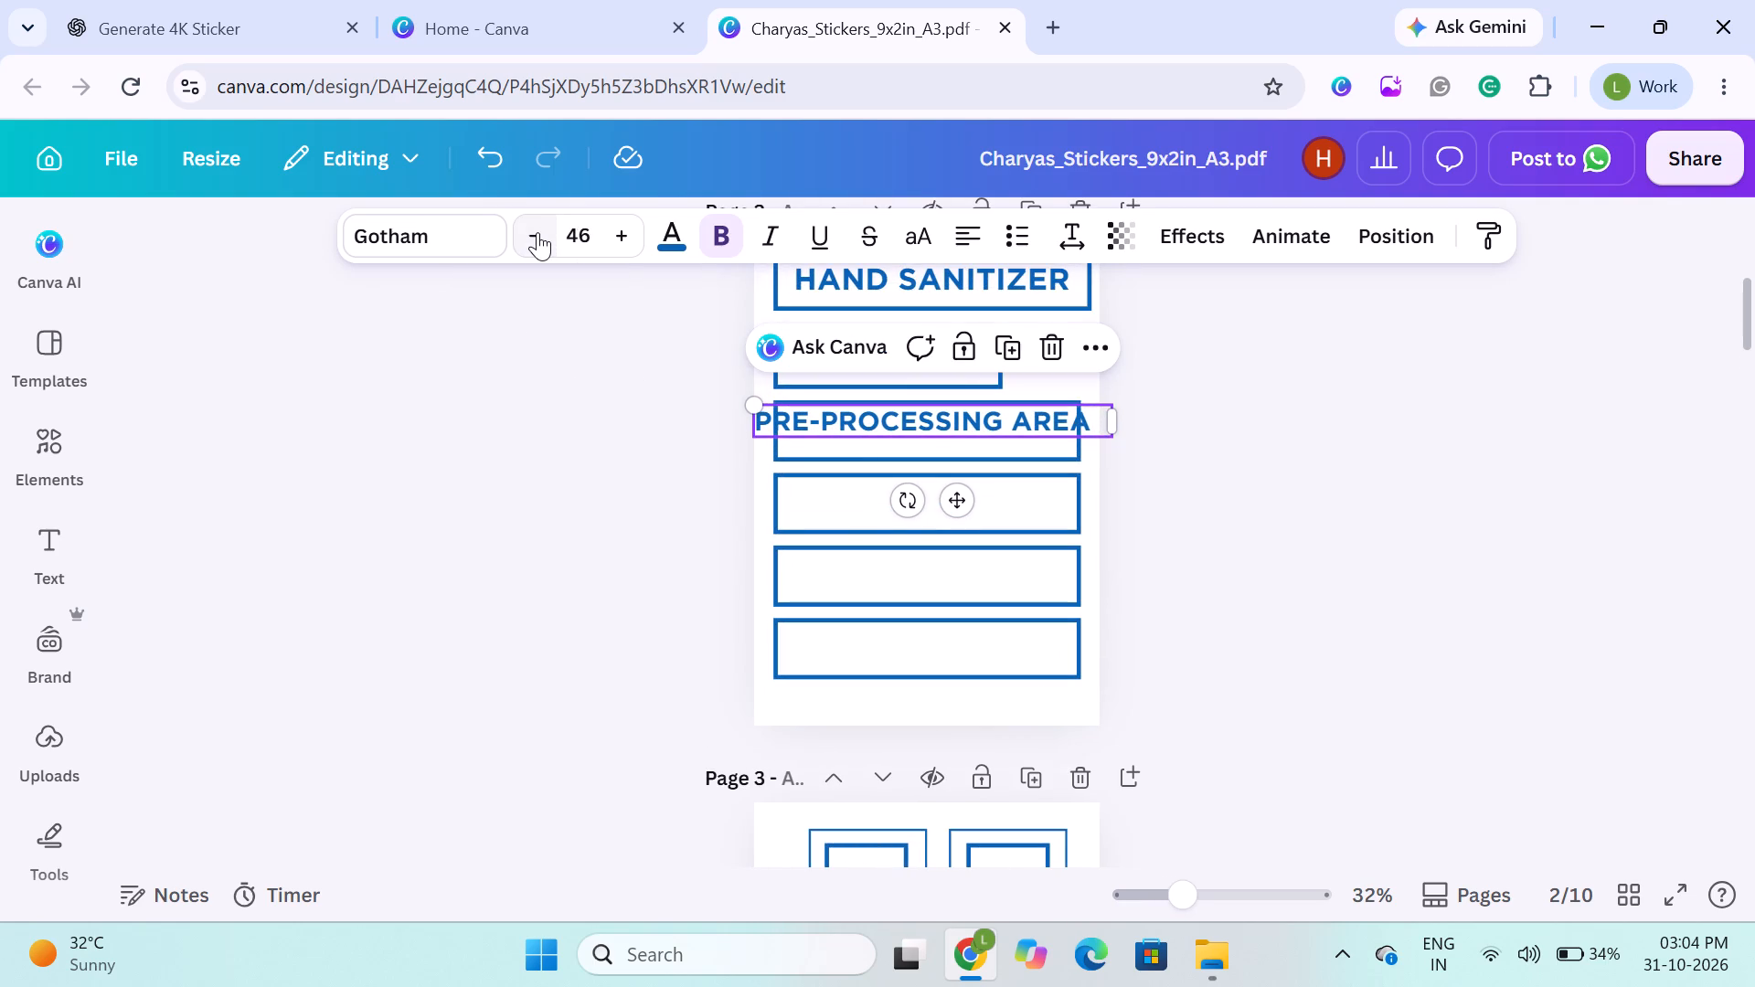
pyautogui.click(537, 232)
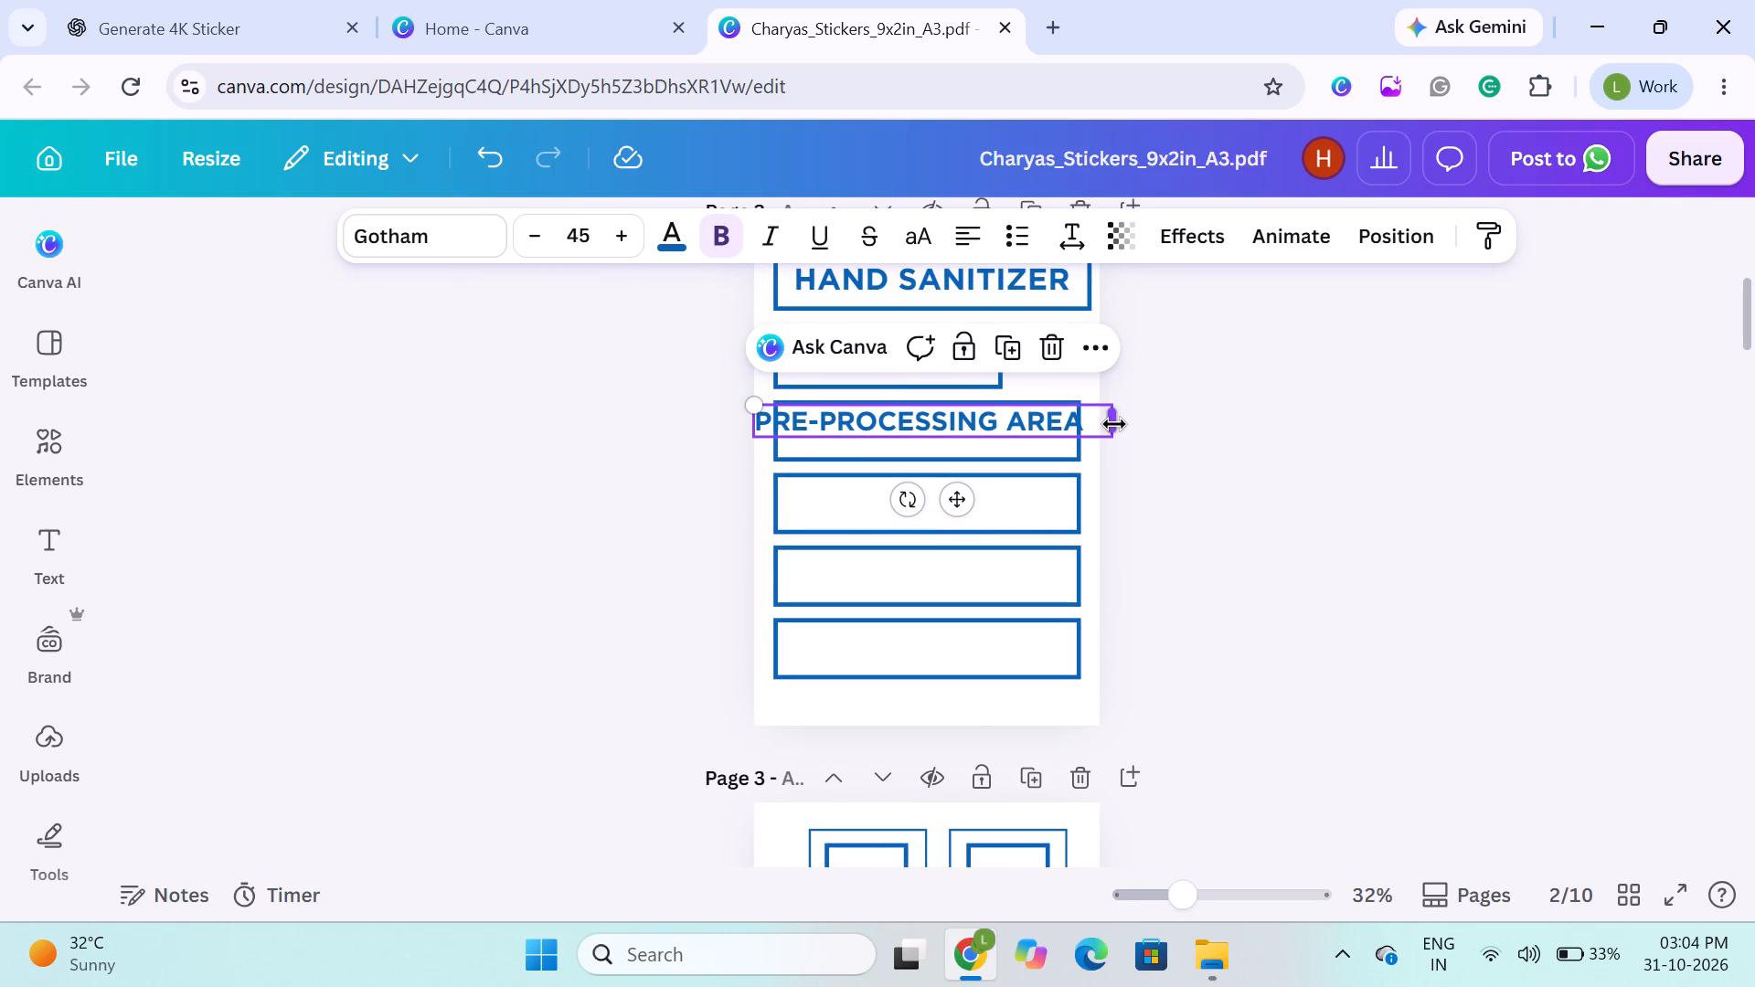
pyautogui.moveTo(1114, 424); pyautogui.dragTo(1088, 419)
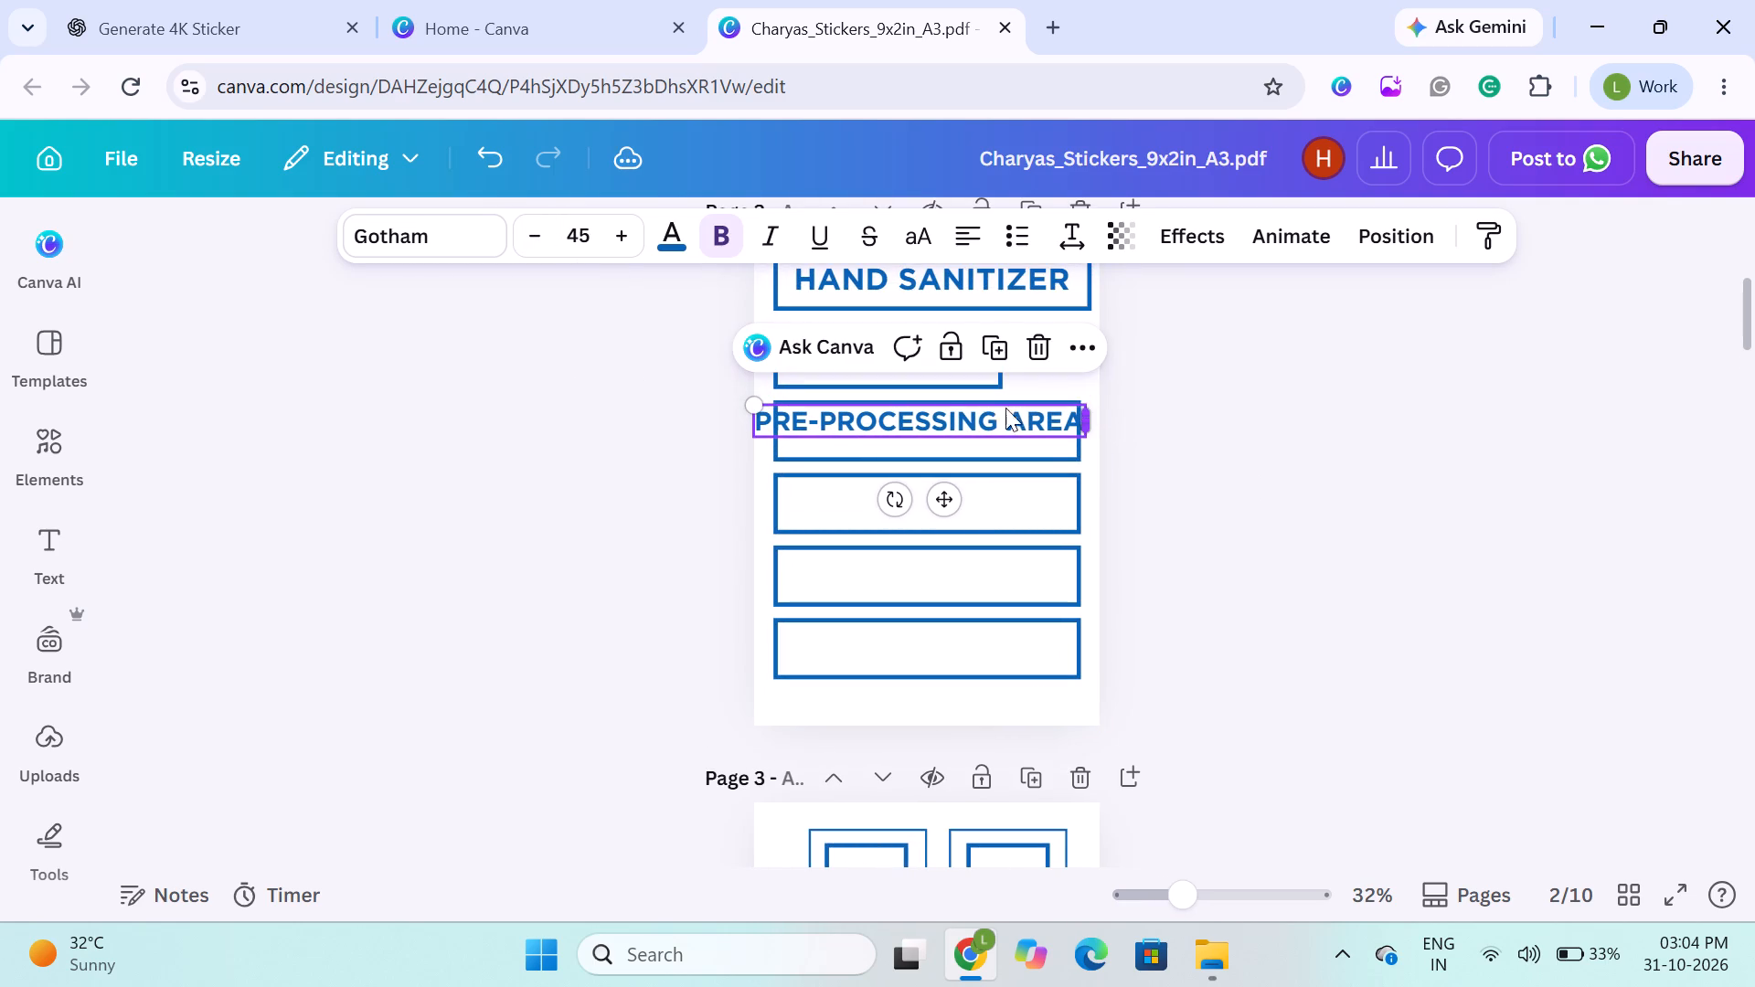
# Place the "PRE-PROCESSING AREA" text inside the start of the third frame and narrow its text box to fit within the frame.
pyautogui.click(922, 398)
pyautogui.moveTo(922, 409); pyautogui.dragTo(949, 424)
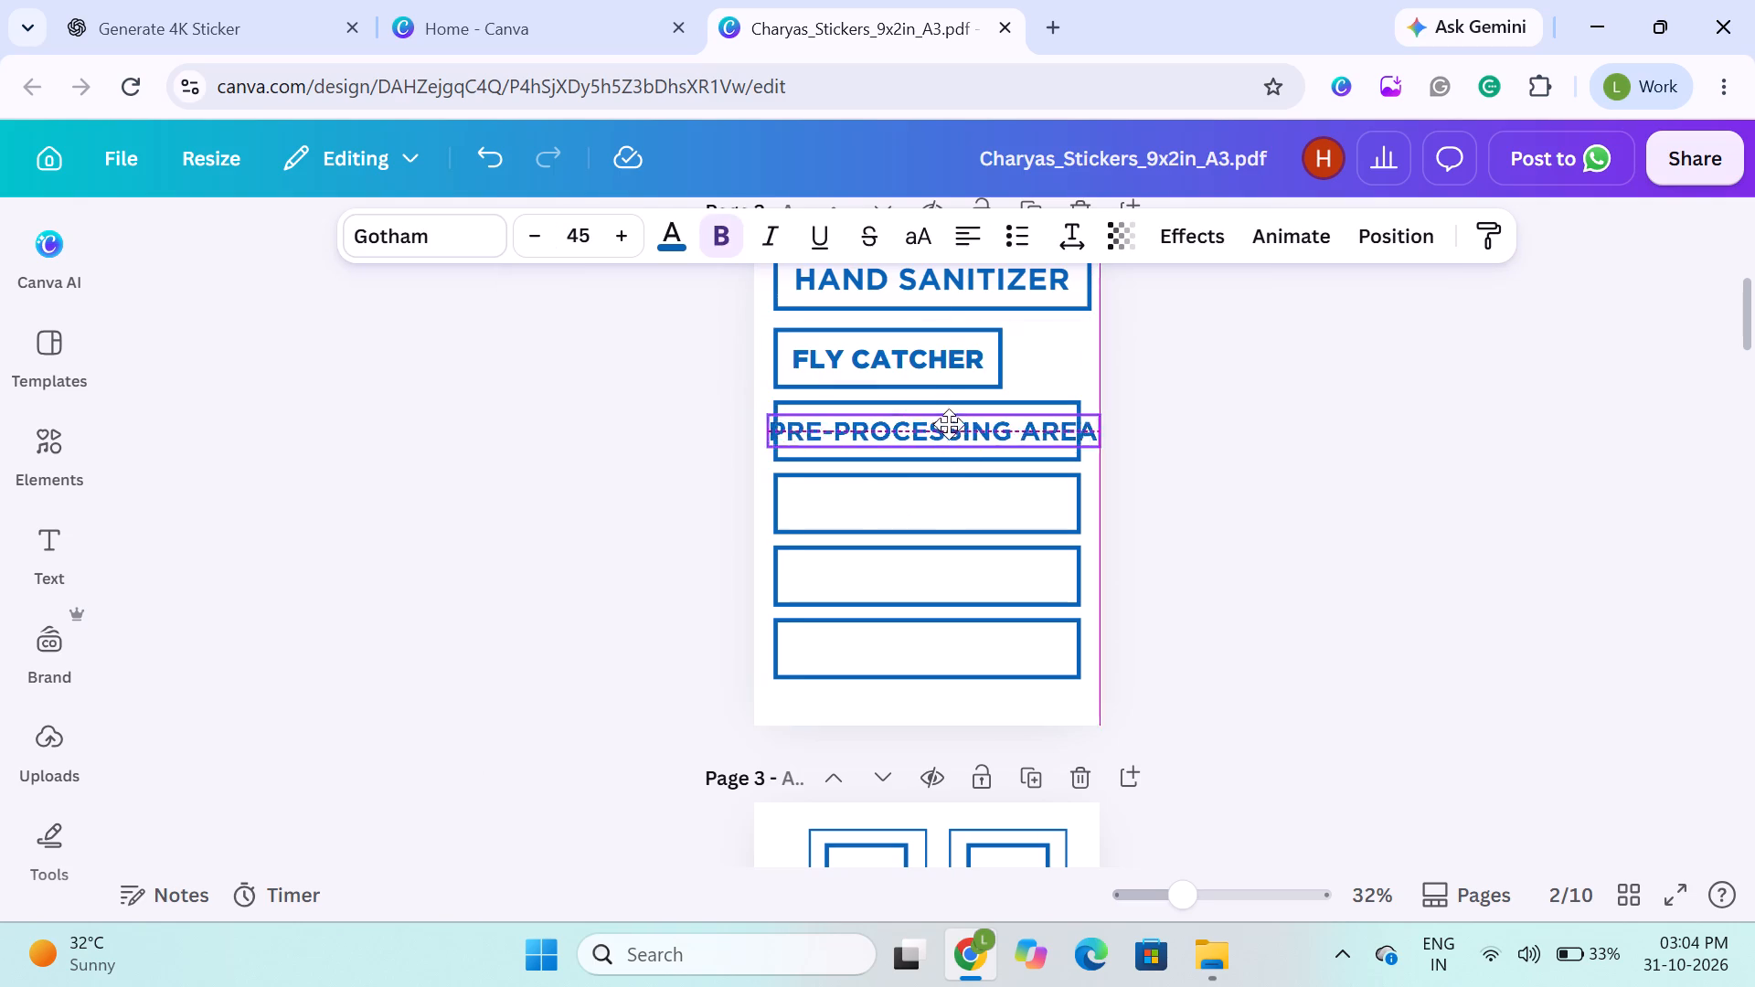
pyautogui.moveTo(949, 424); pyautogui.dragTo(952, 416)
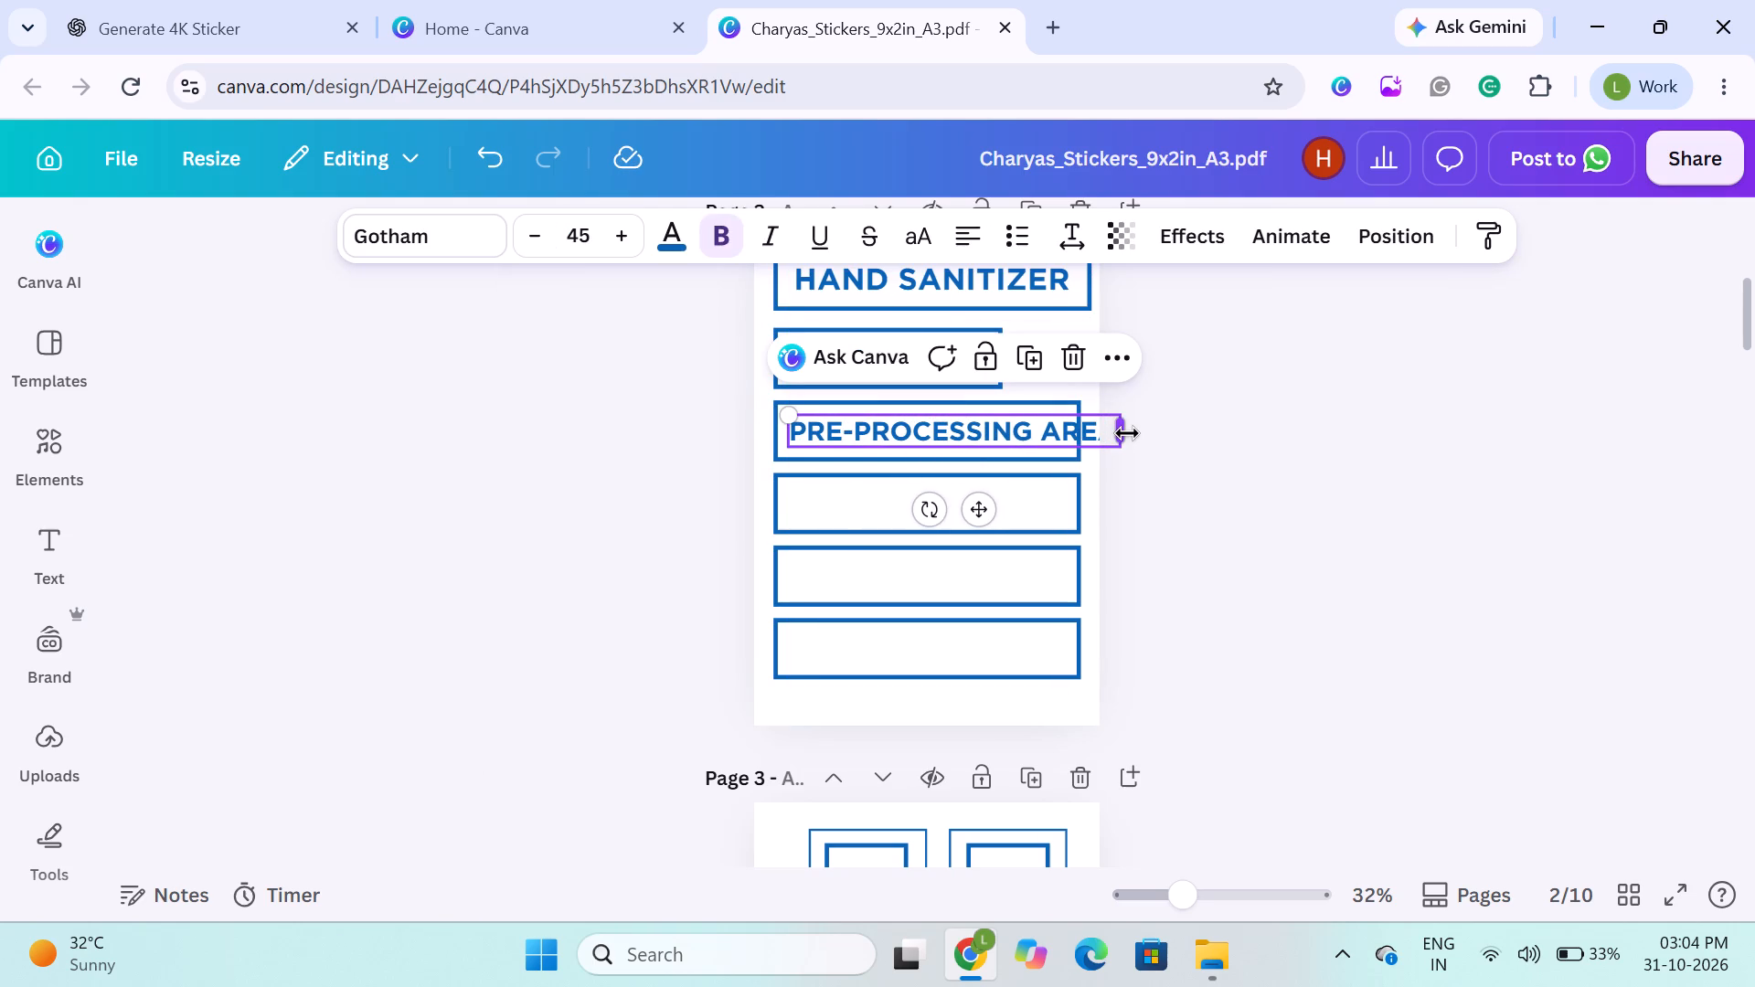
pyautogui.moveTo(1127, 433); pyautogui.dragTo(1085, 424)
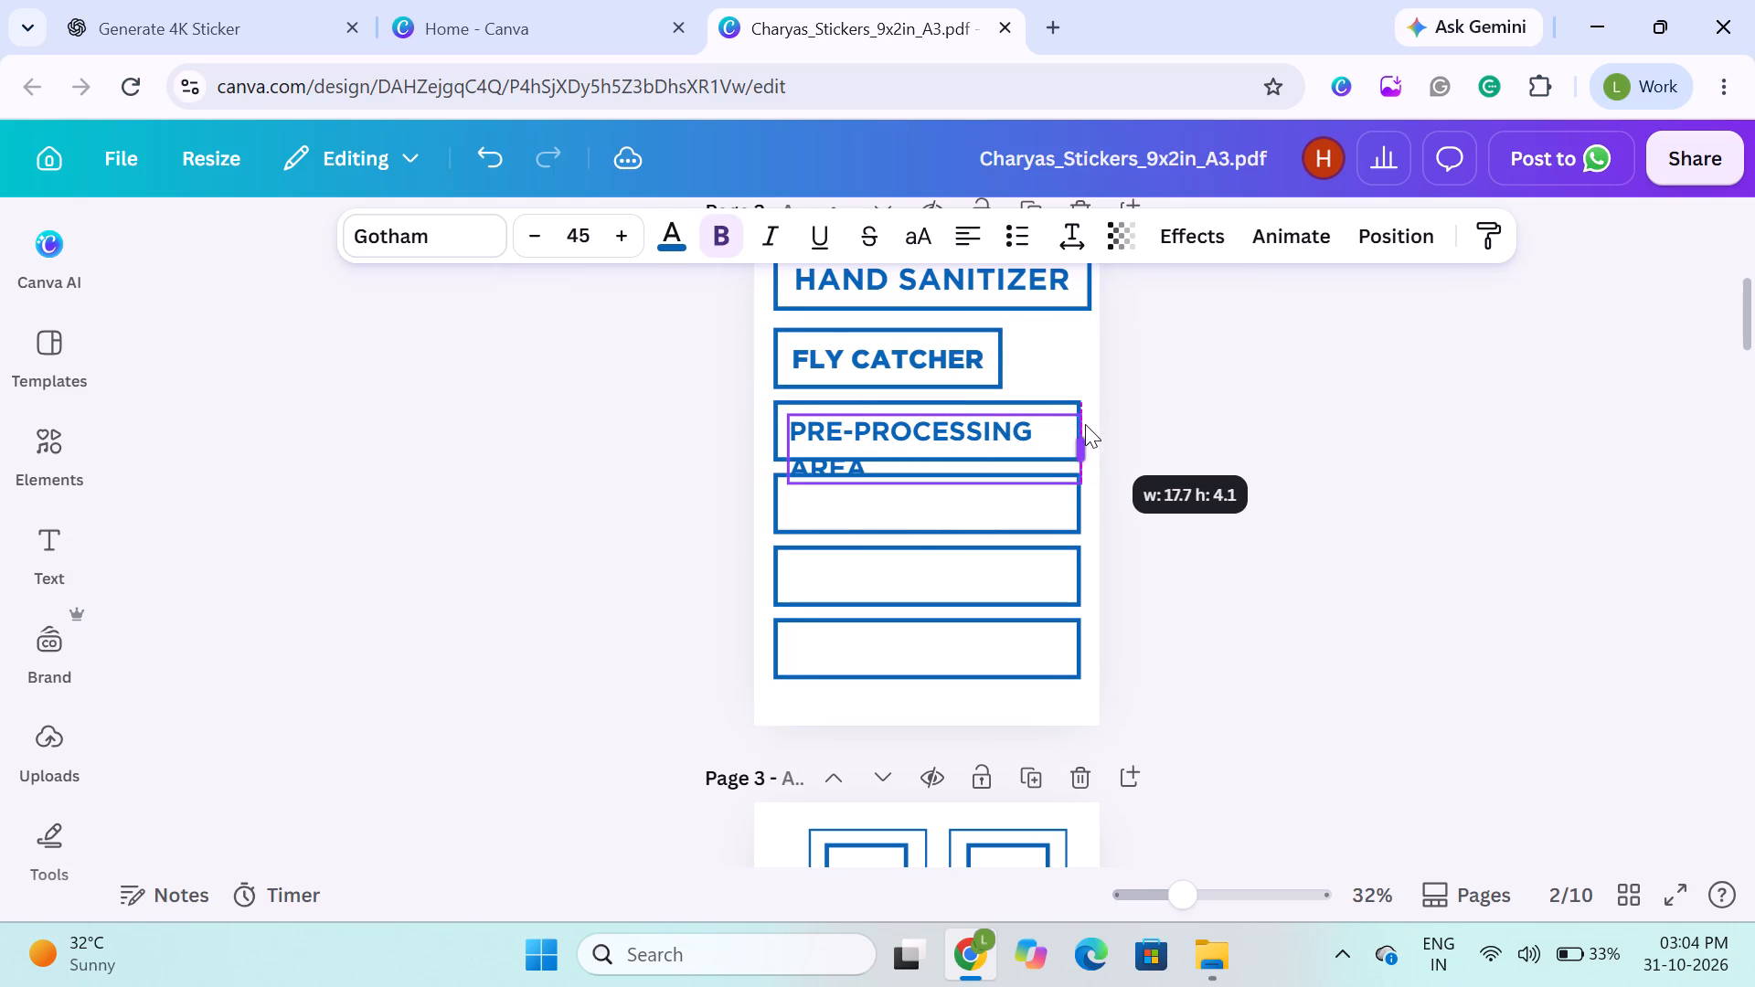
pyautogui.moveTo(1085, 424); pyautogui.dragTo(1079, 423)
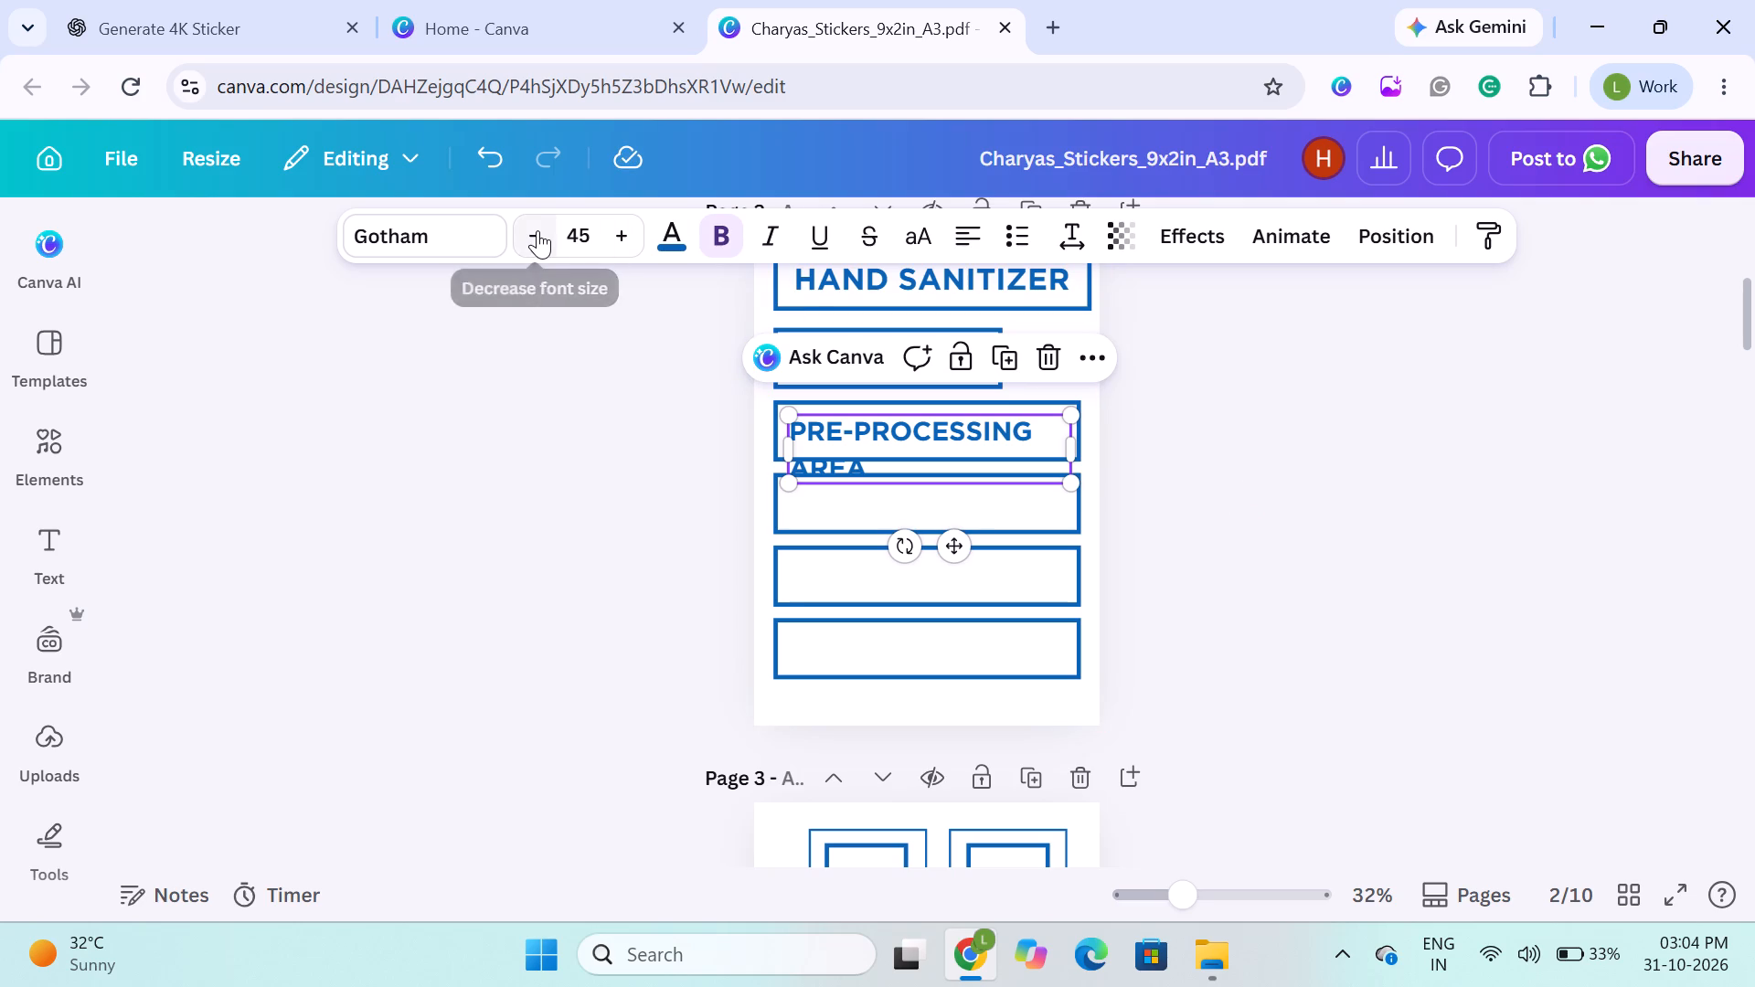
# Reduce the "PRE-PROCESSING AREA" text to size 38 so it fits on one line inside the third frame.
pyautogui.doubleClick(537, 230)
pyautogui.click(537, 230)
pyautogui.click(537, 230)
pyautogui.click(537, 230)
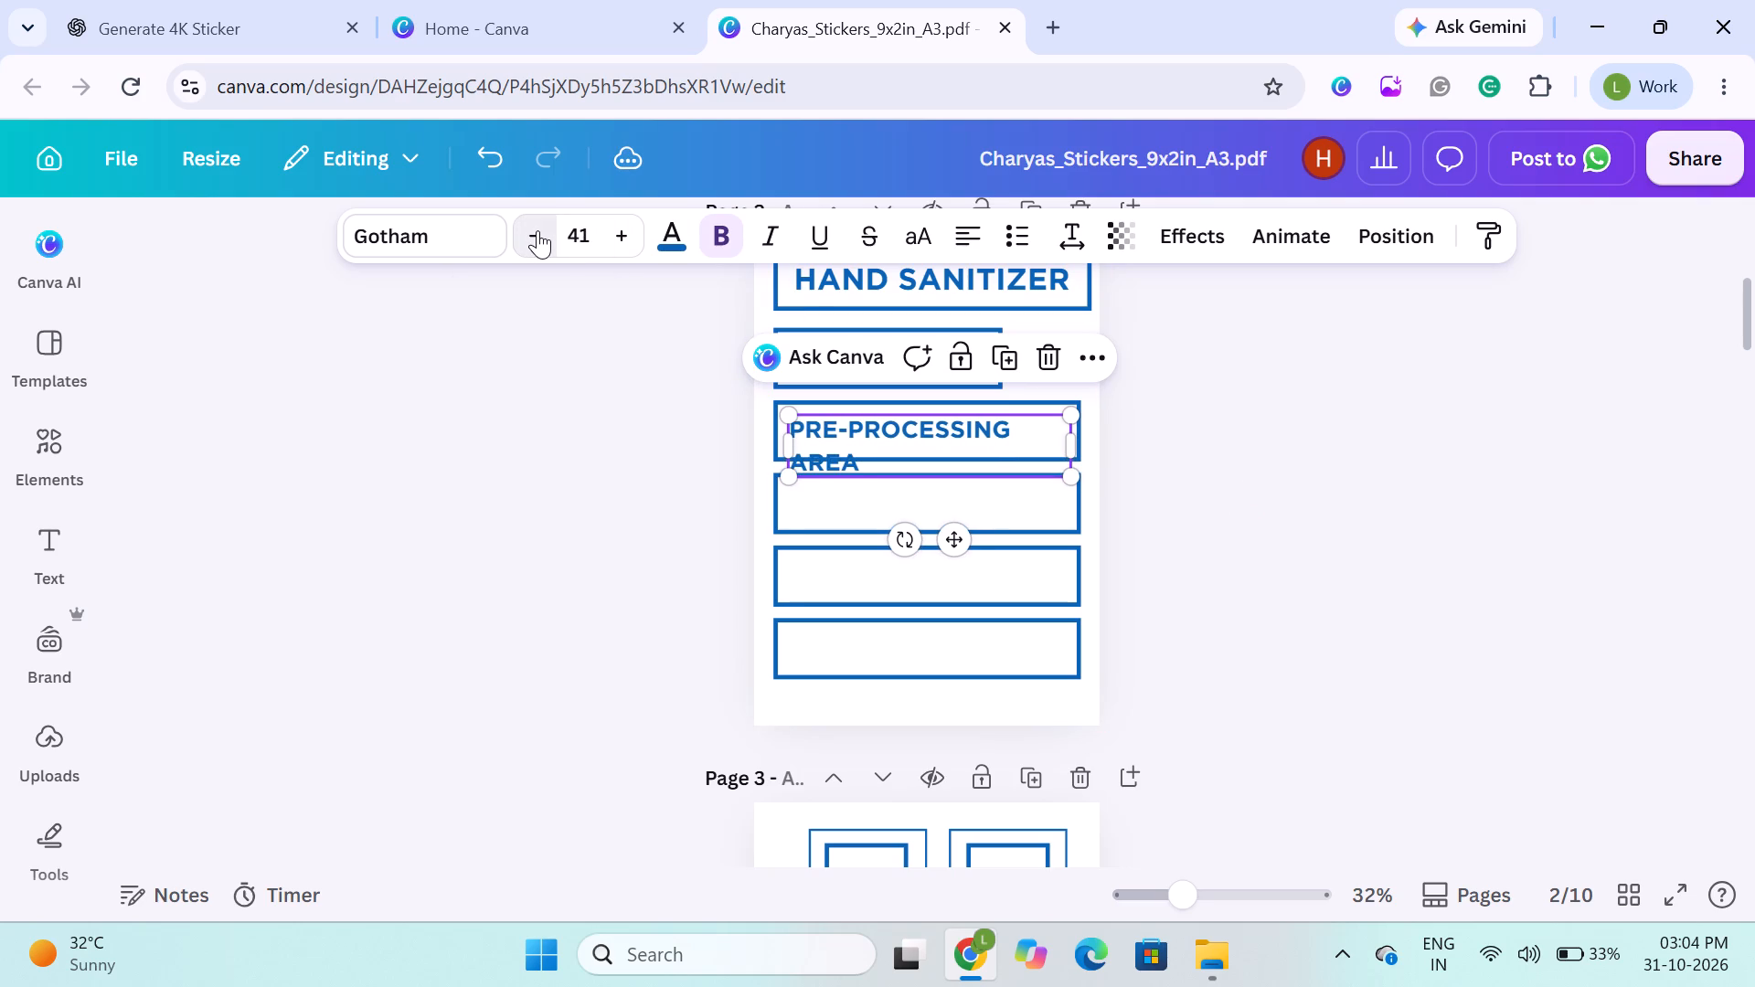
pyautogui.click(537, 230)
pyautogui.click(537, 230)
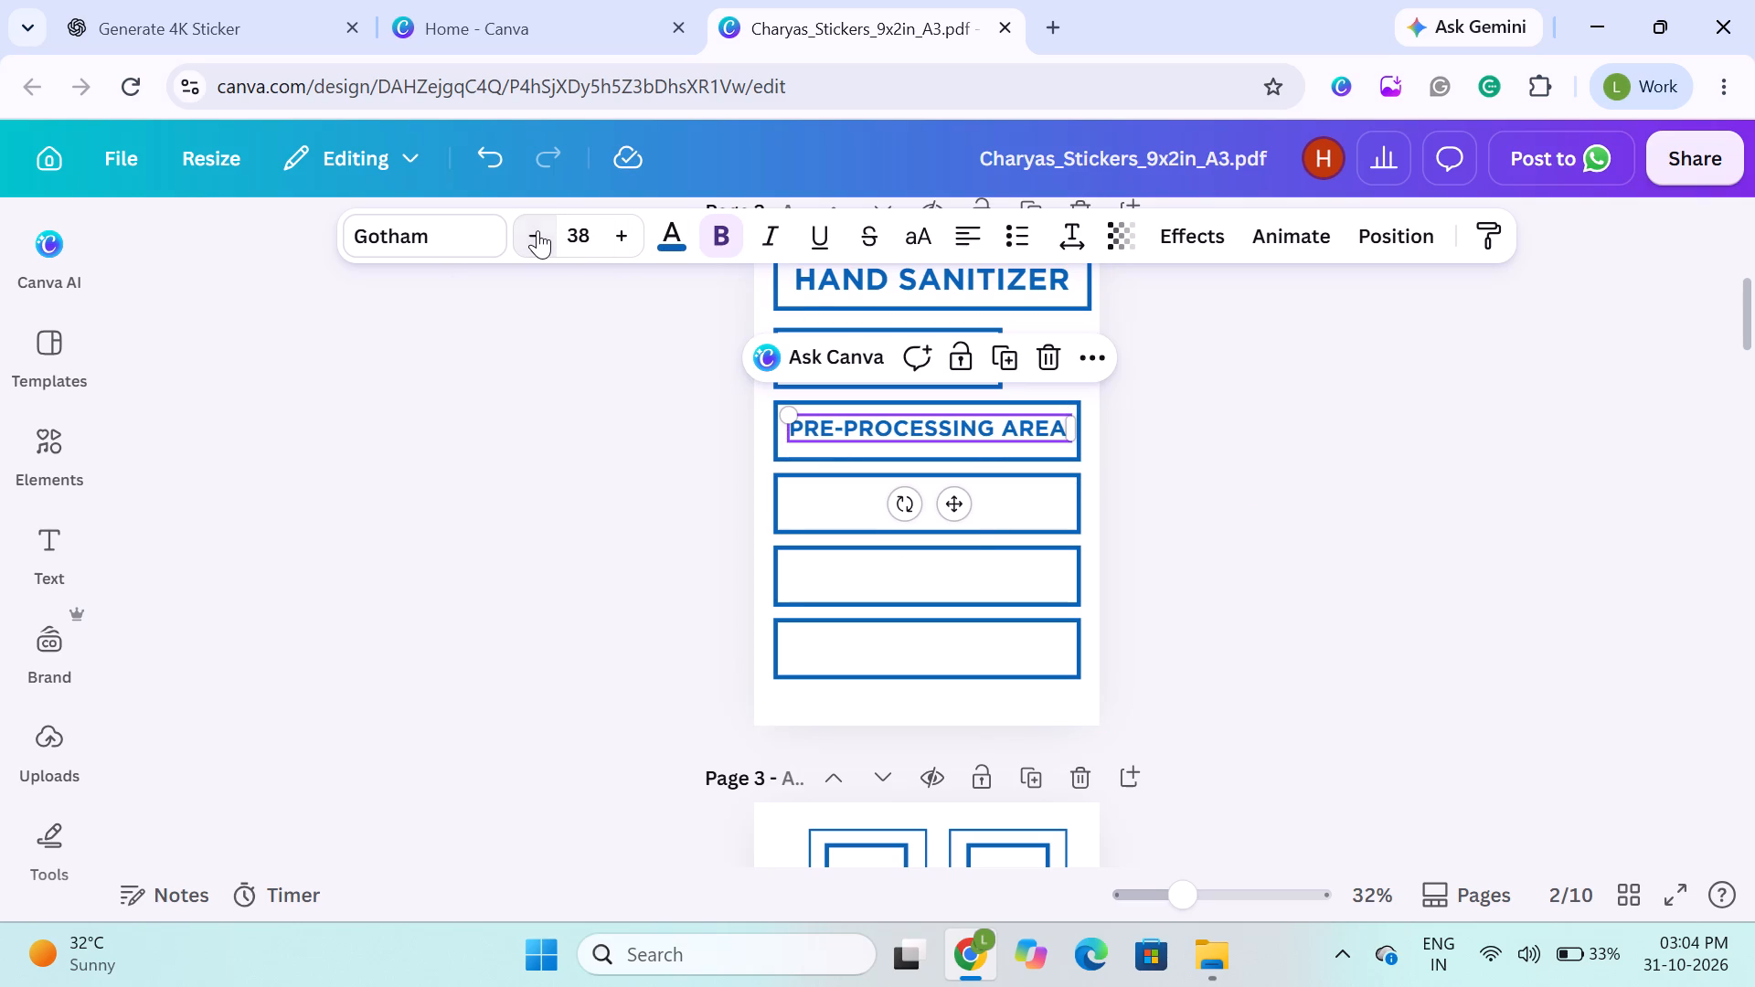
pyautogui.click(504, 444)
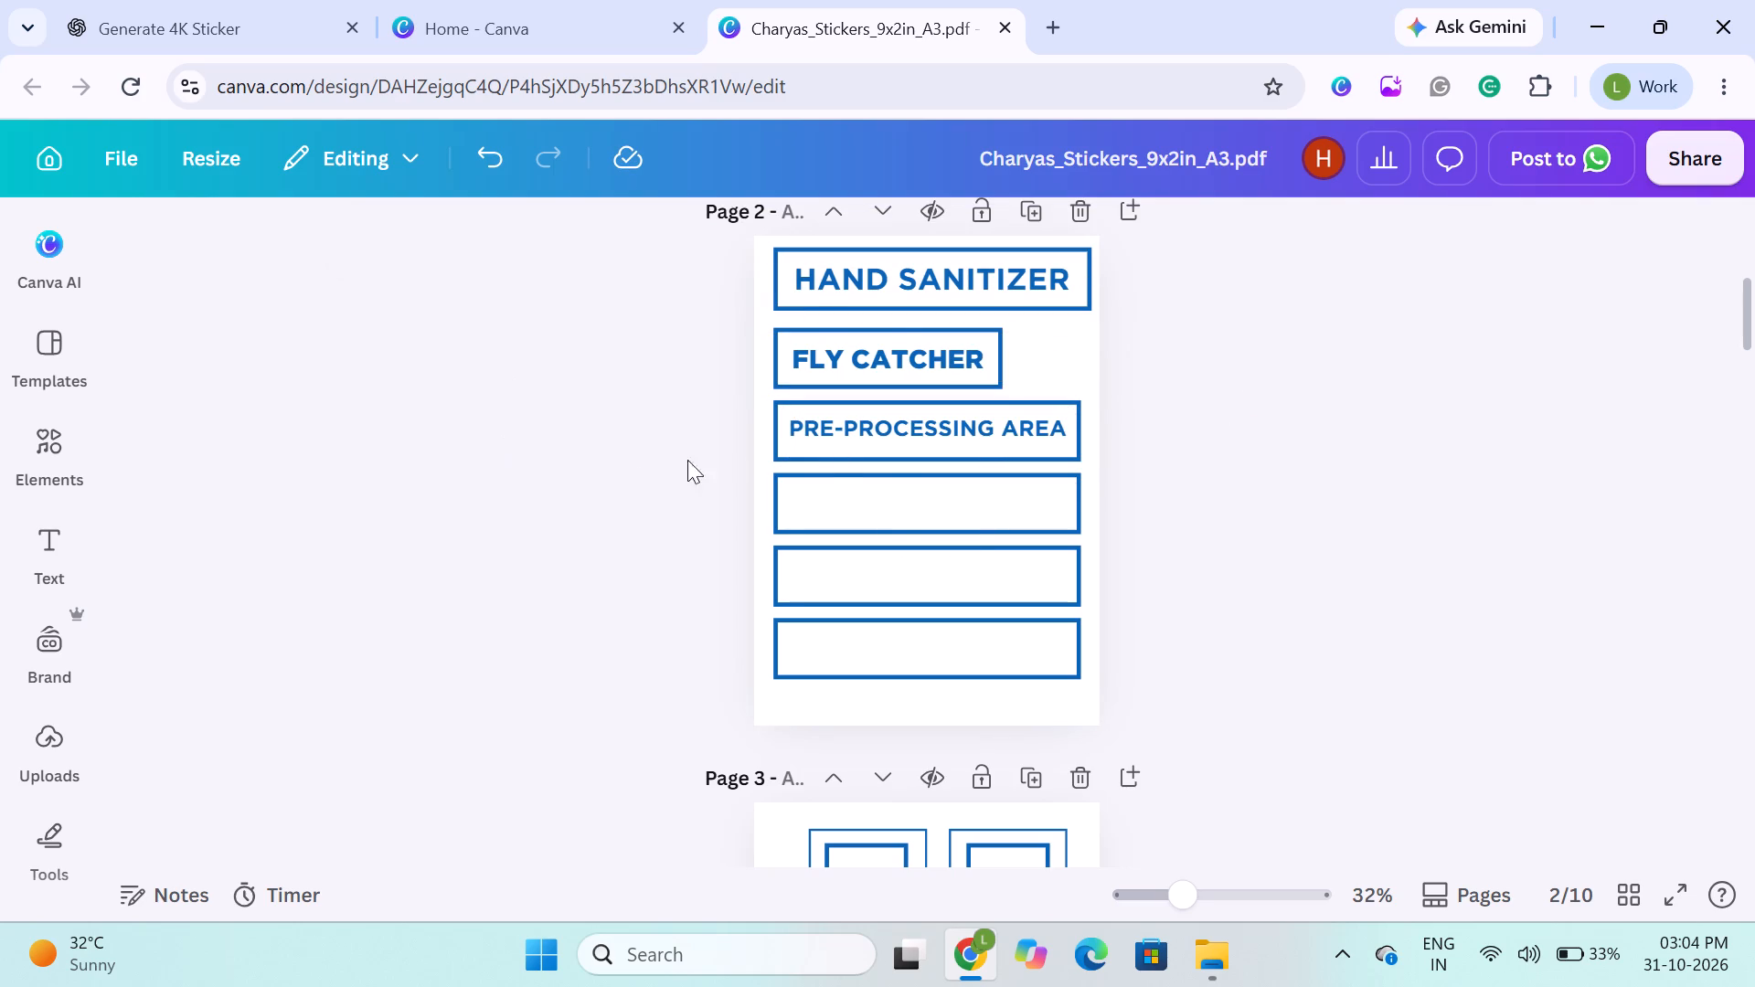
# Nudge the "PRE-PROCESSING AREA" text slightly down to centre it vertically in its frame.
pyautogui.click(835, 432)
pyautogui.press('Down')
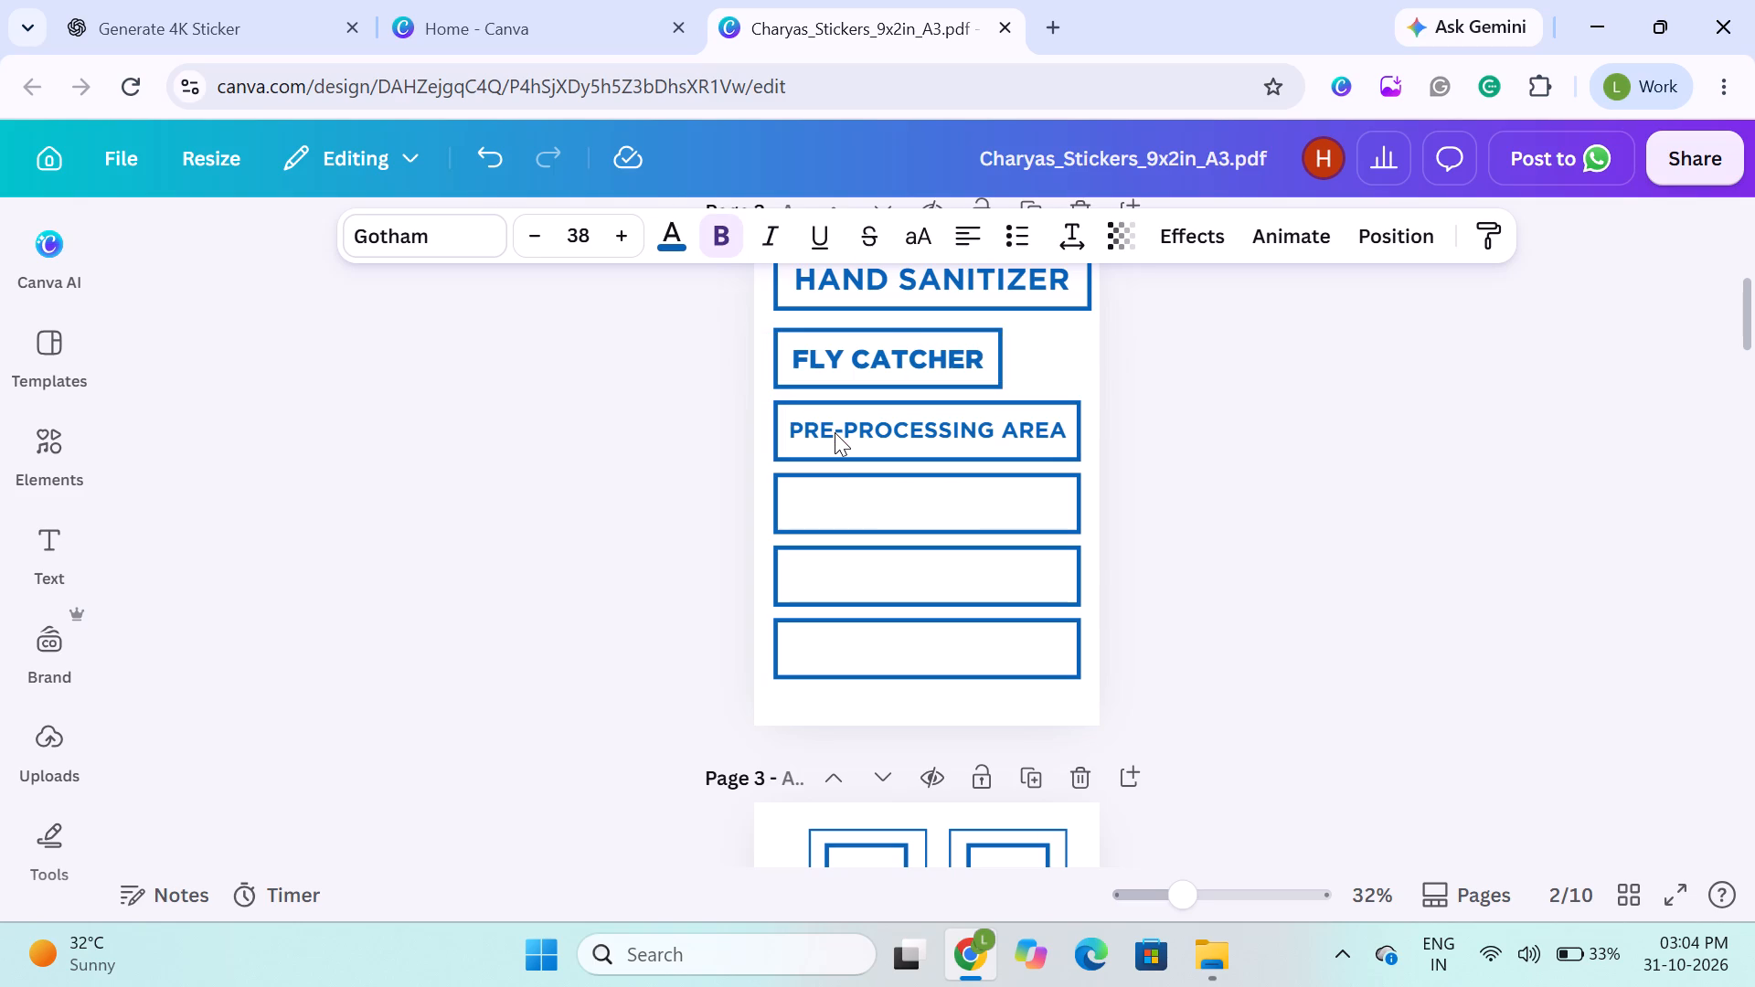
pyautogui.press('Down')
pyautogui.press('Left')
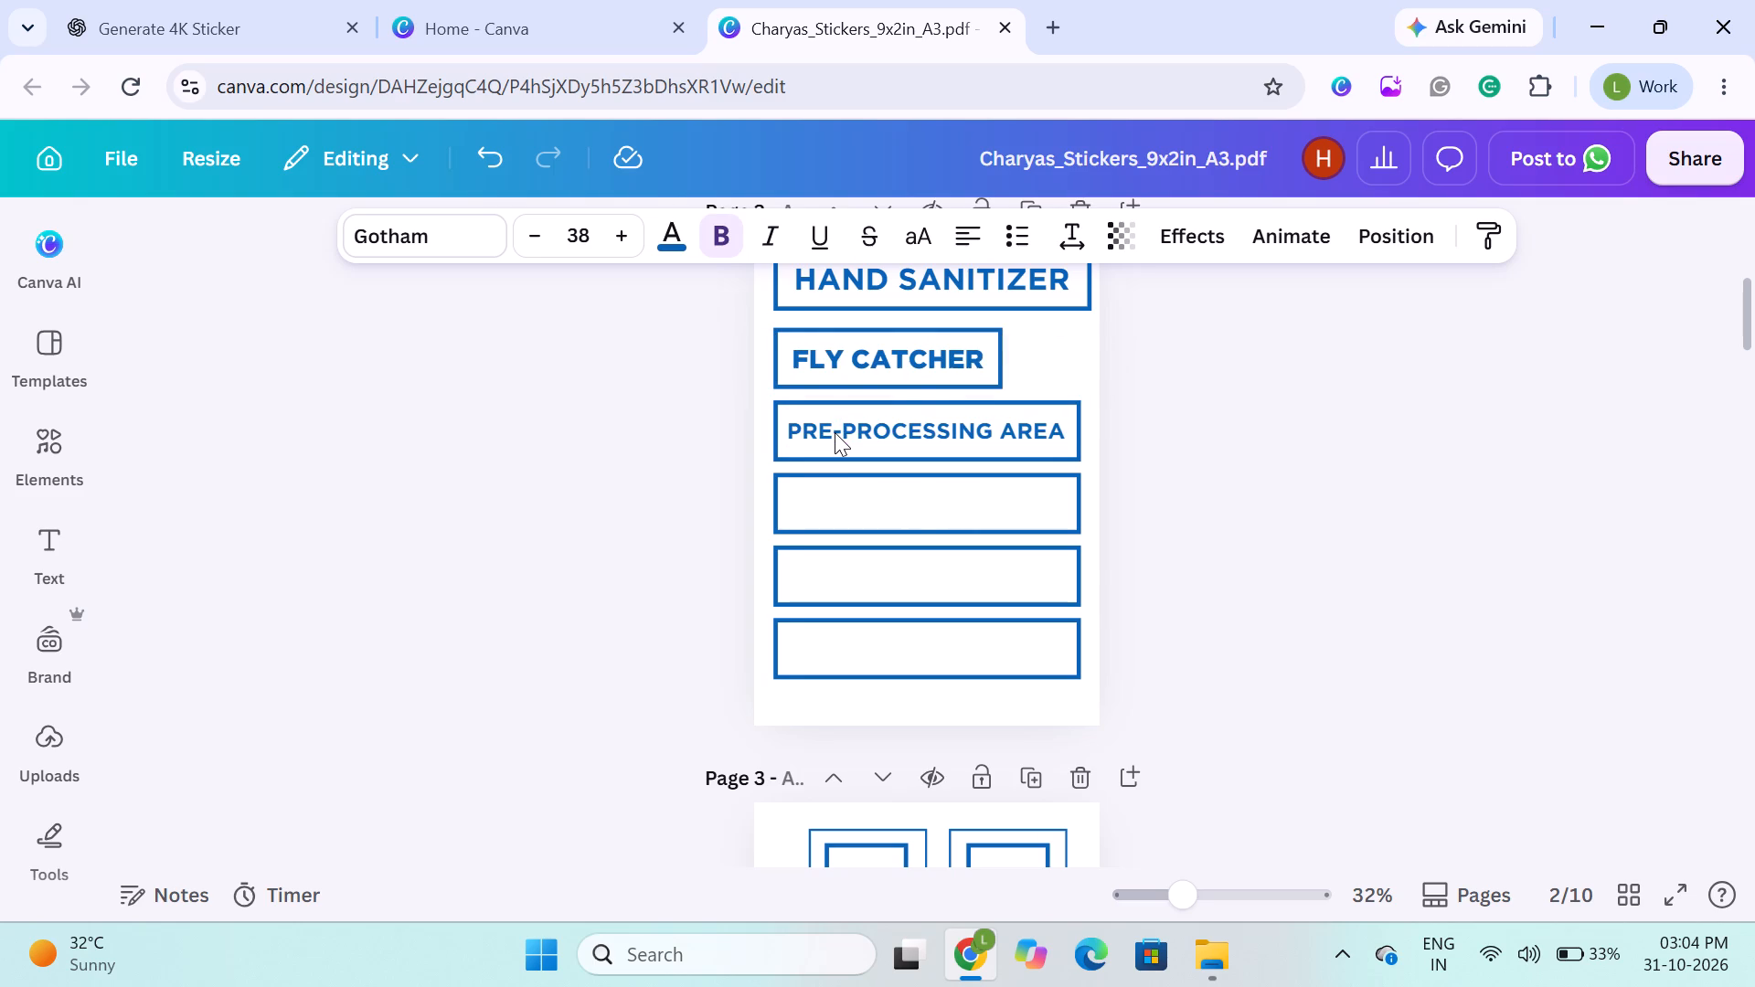
pyautogui.press('Right')
pyautogui.click(458, 515)
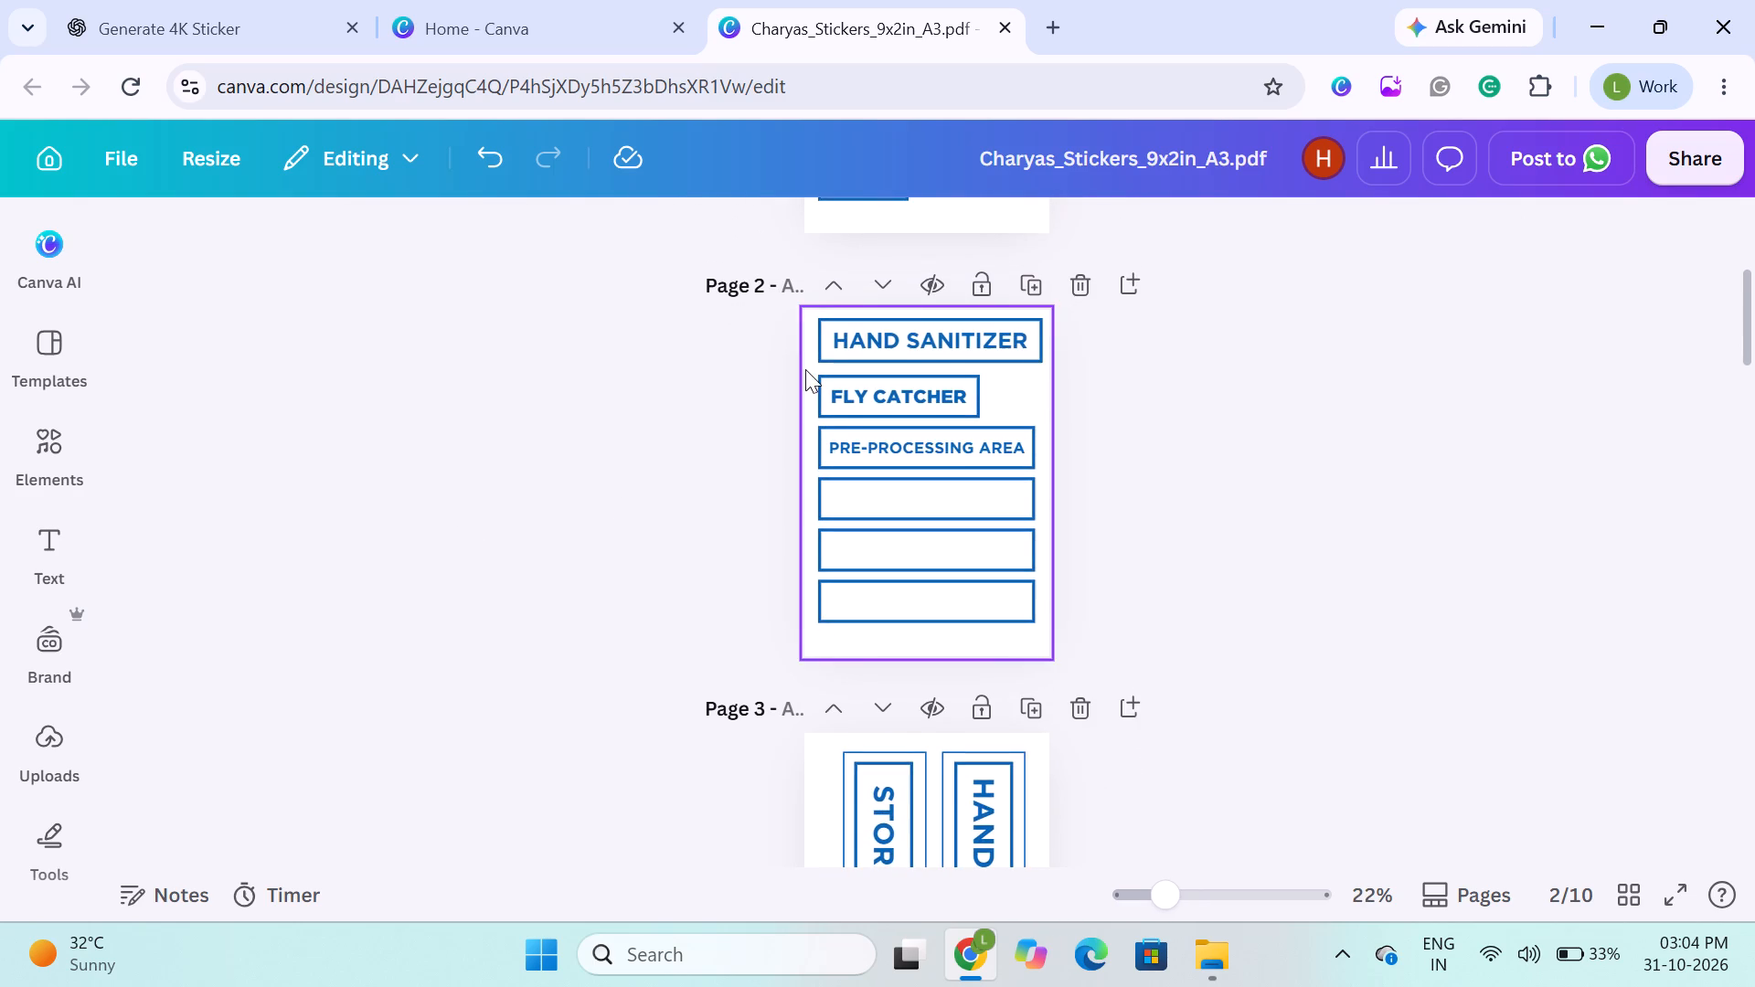
# Examine the sticker labels and frames on pages 1, 2 and 3 for consistent text size and layout.
pyautogui.scroll(3, 805, 369)
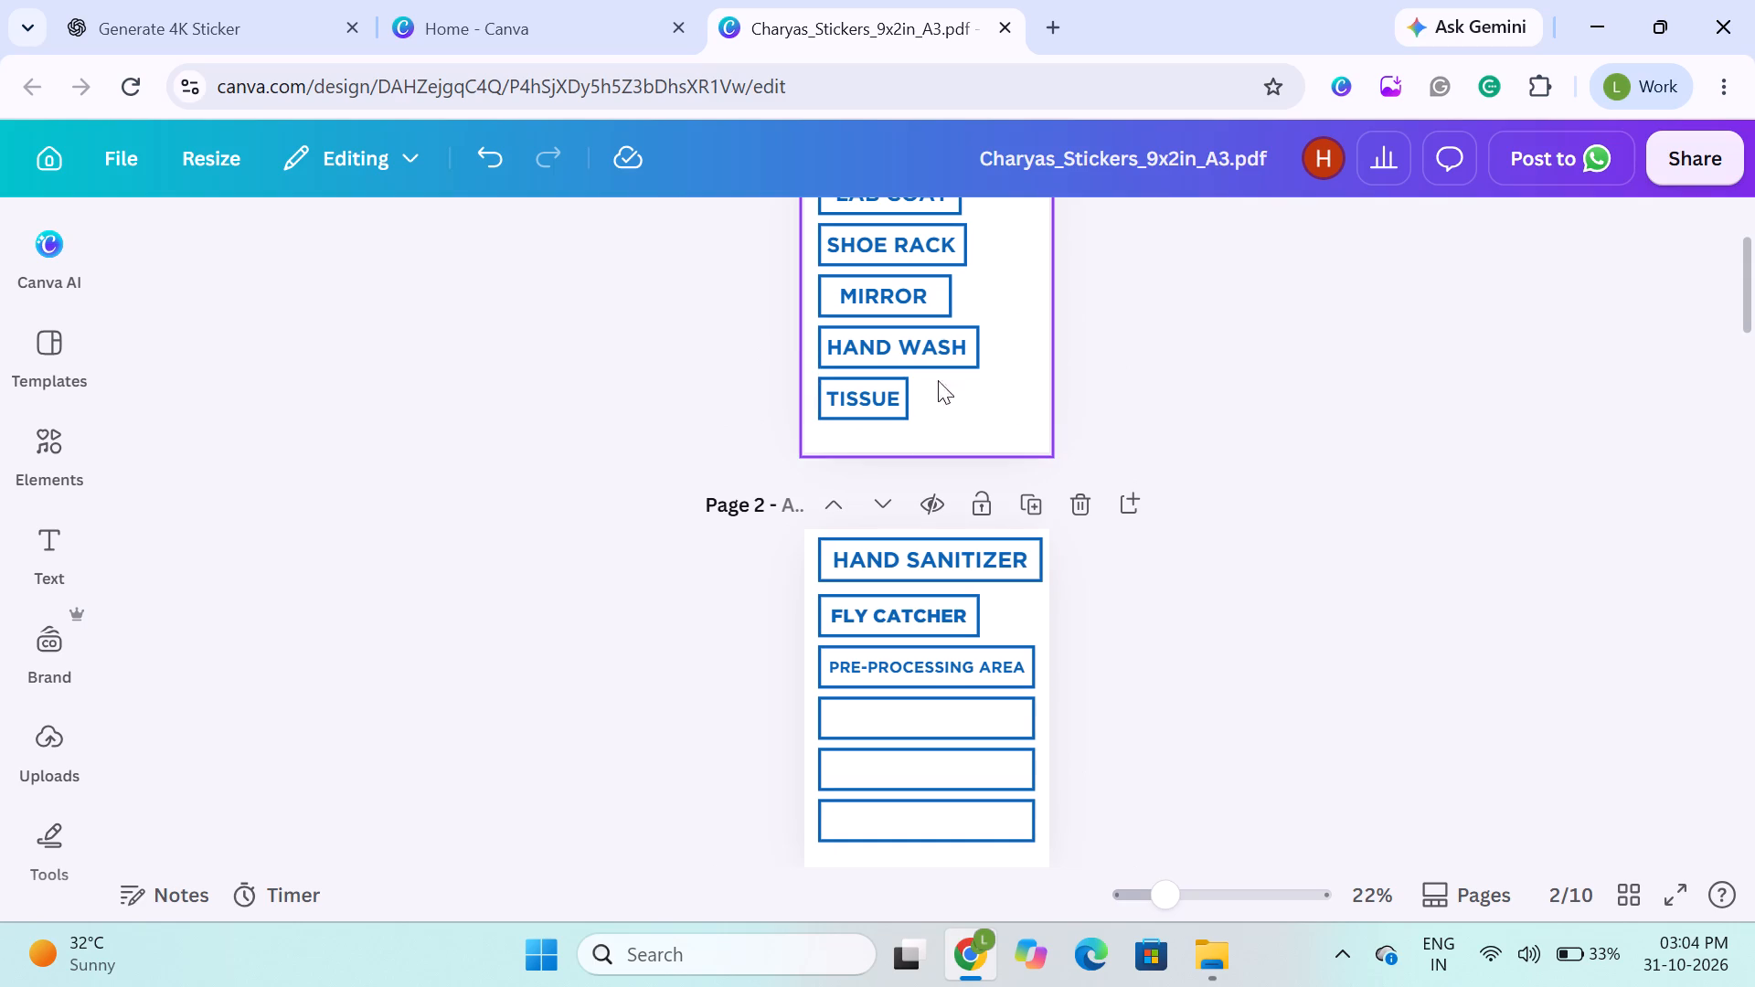
pyautogui.scroll(1, 877, 279)
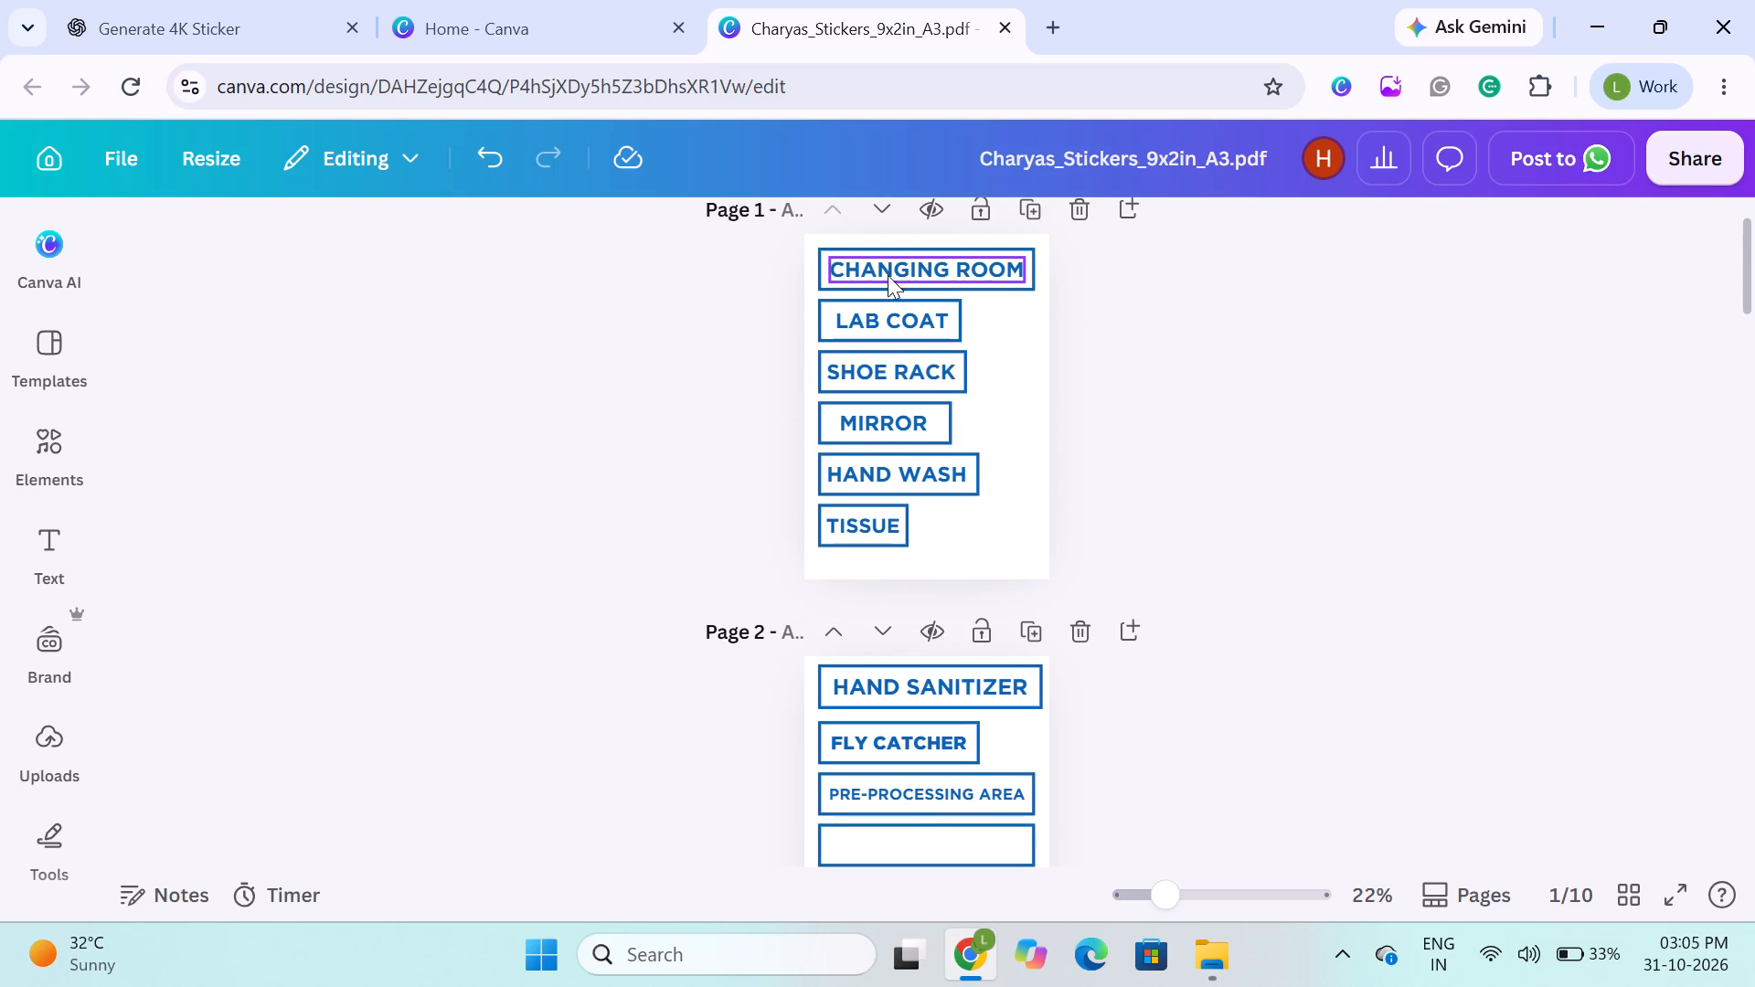
pyautogui.click(701, 256)
pyautogui.scroll(-1, 701, 256)
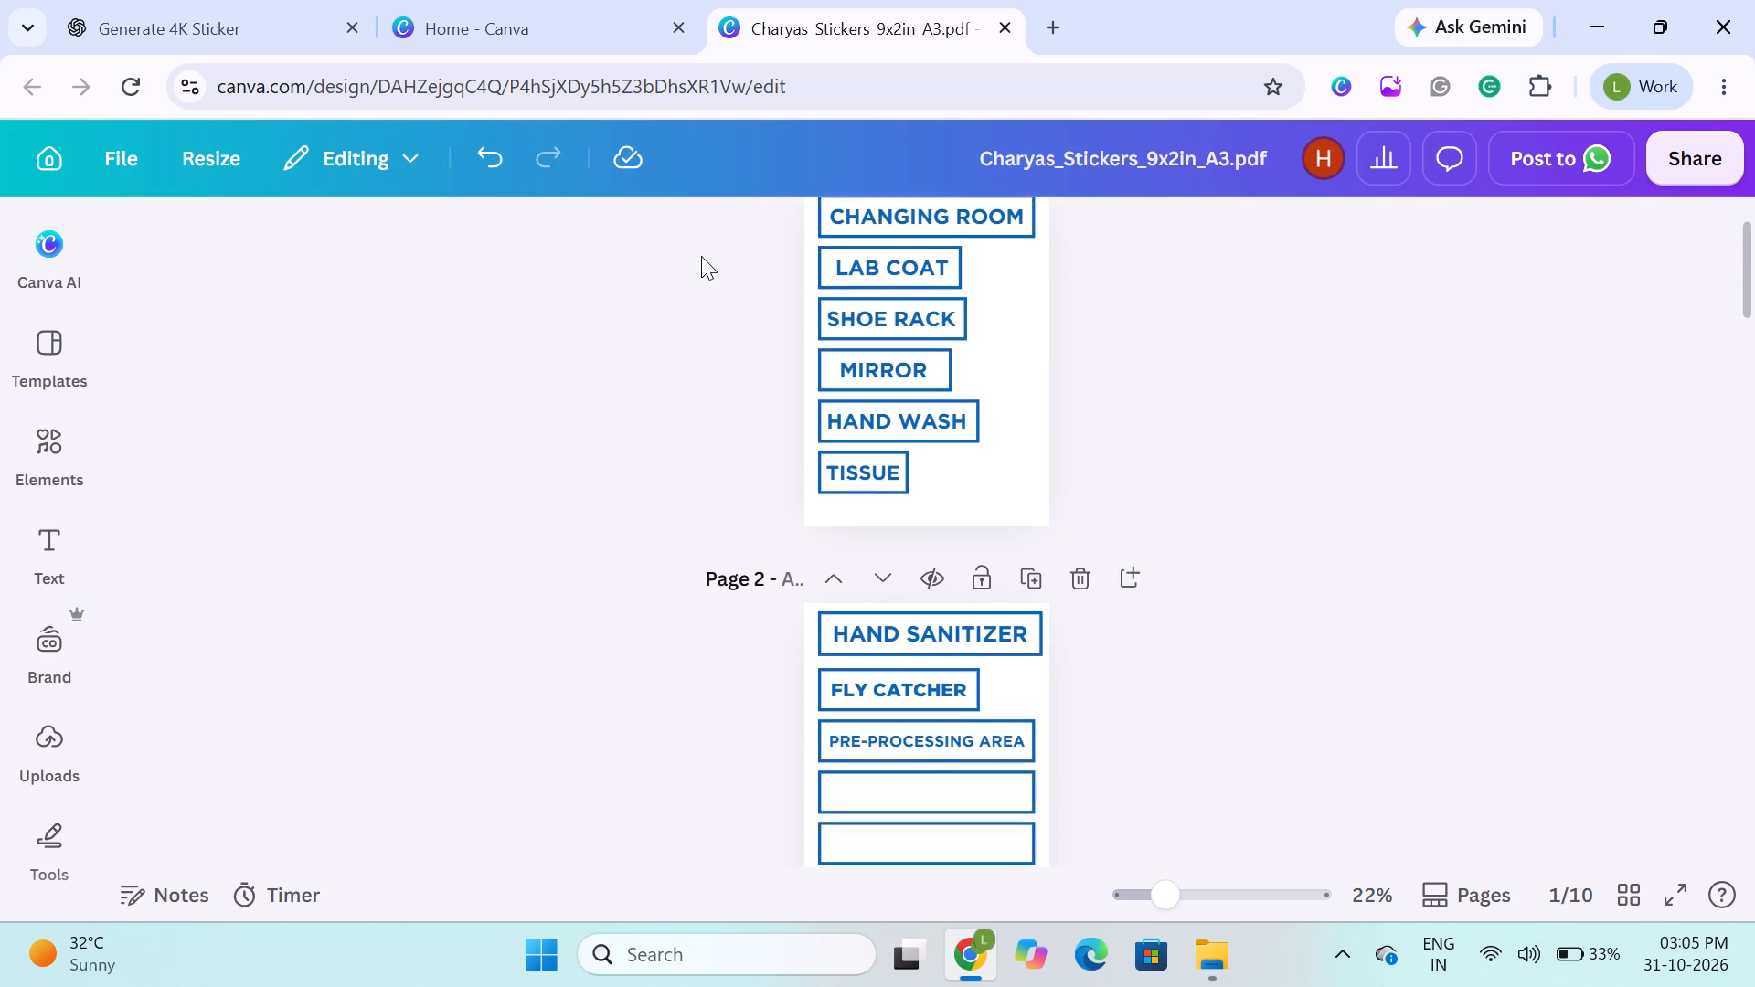
pyautogui.scroll(-3, 701, 256)
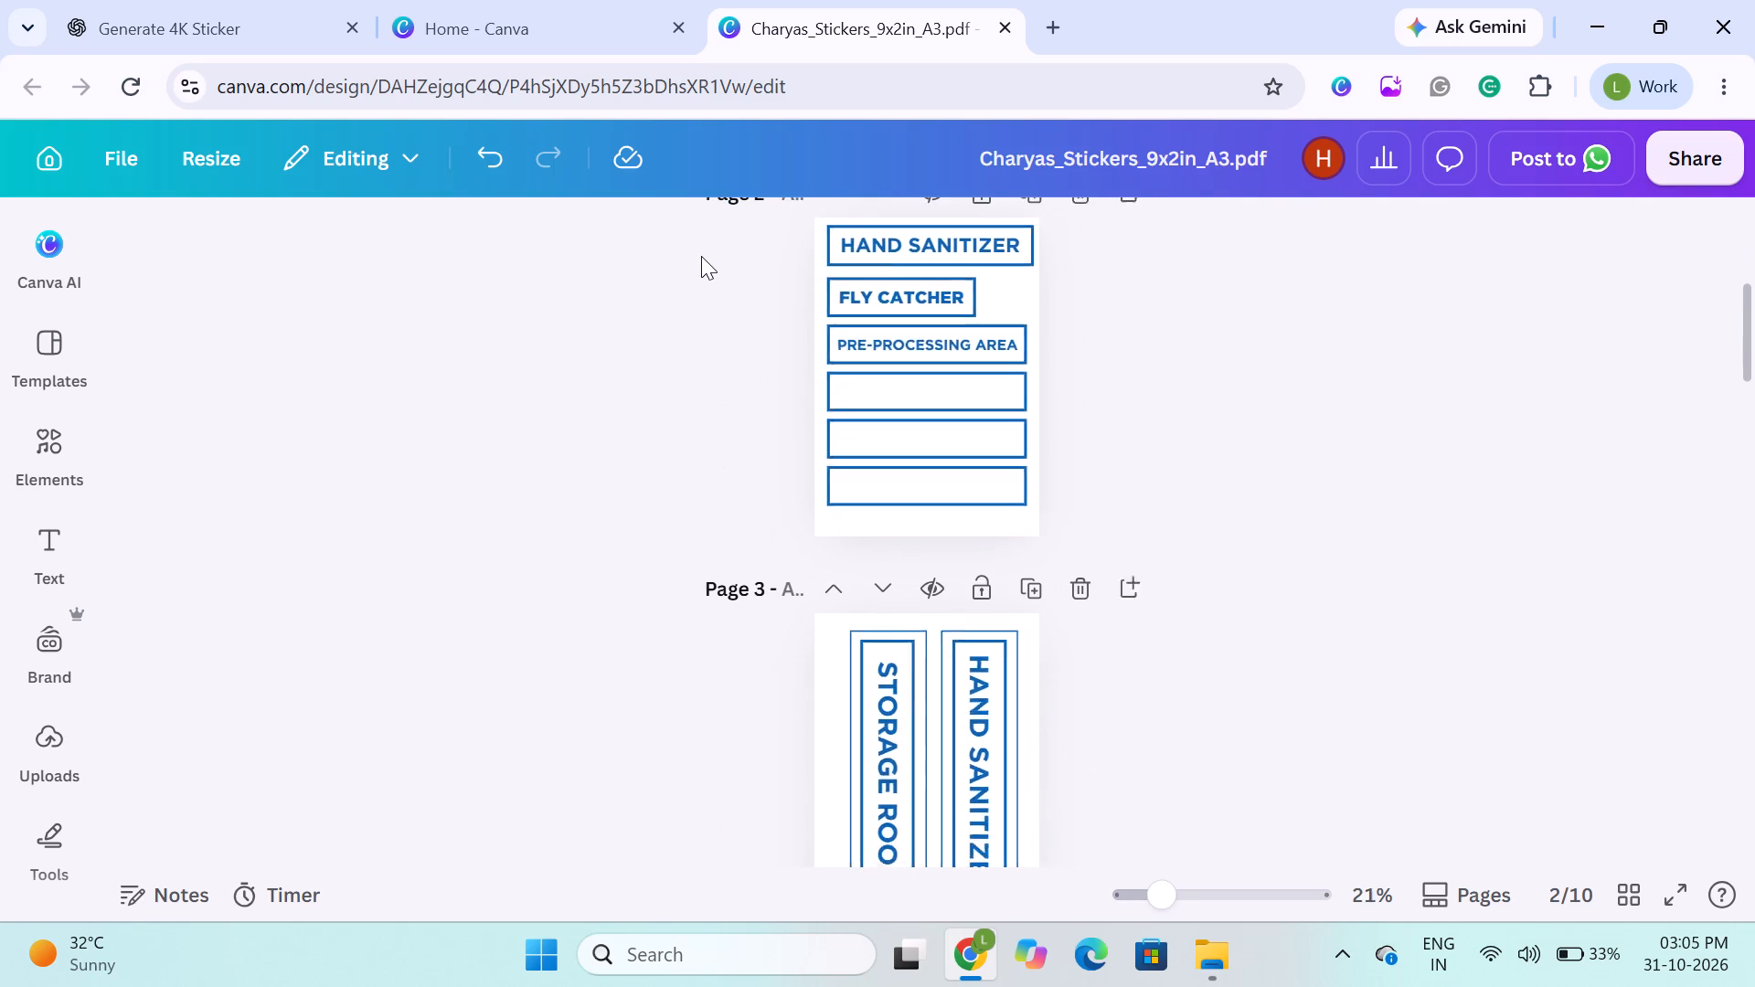
pyautogui.scroll(4, 701, 256)
pyautogui.scroll(-3, 701, 256)
pyautogui.scroll(1, 701, 256)
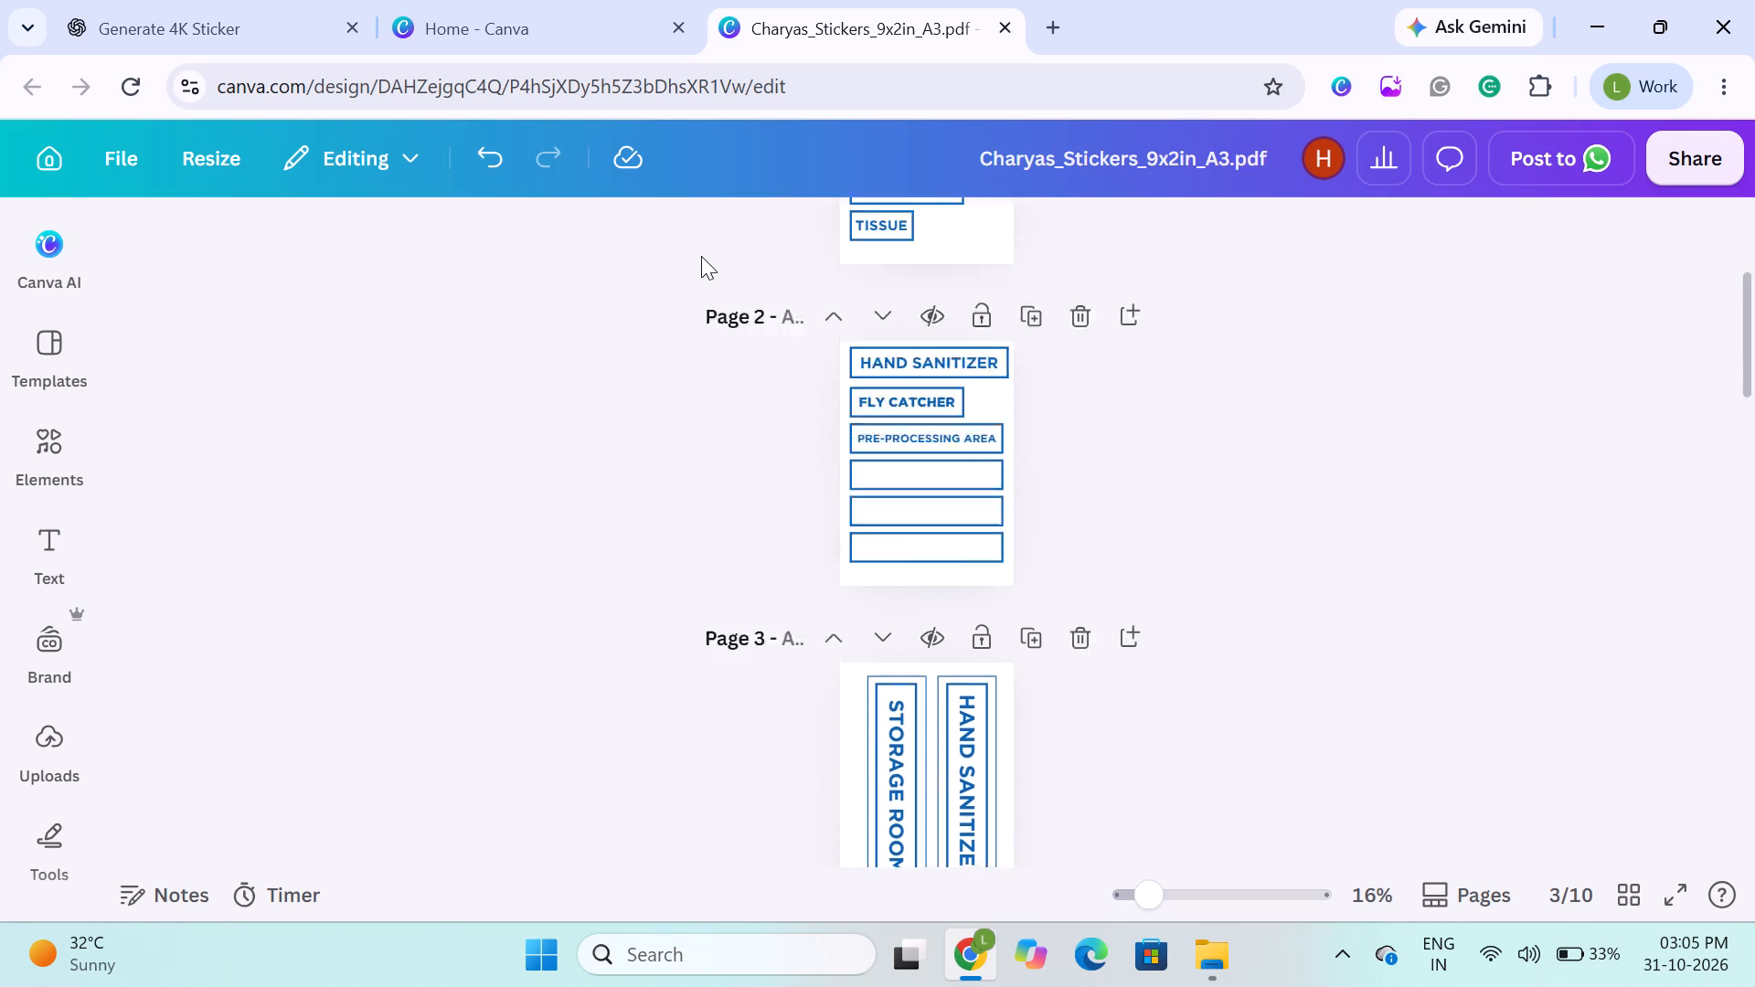
pyautogui.scroll(2, 701, 256)
pyautogui.scroll(-3, 751, 392)
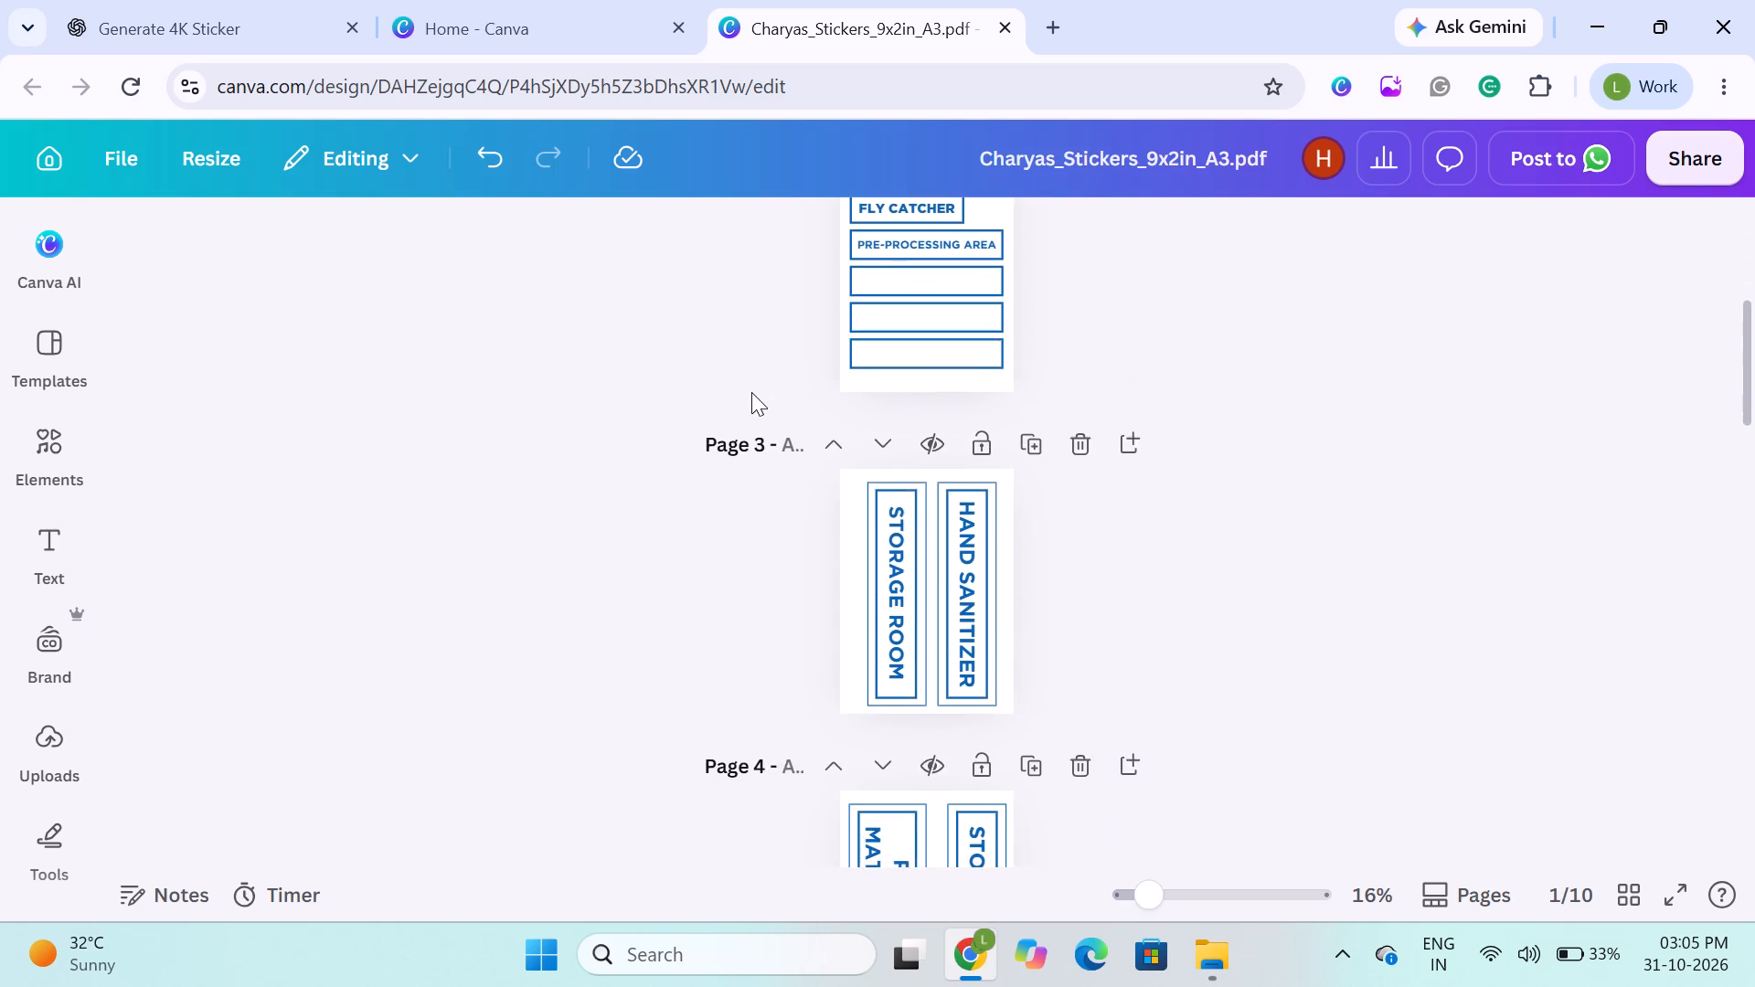
pyautogui.scroll(-1, 751, 392)
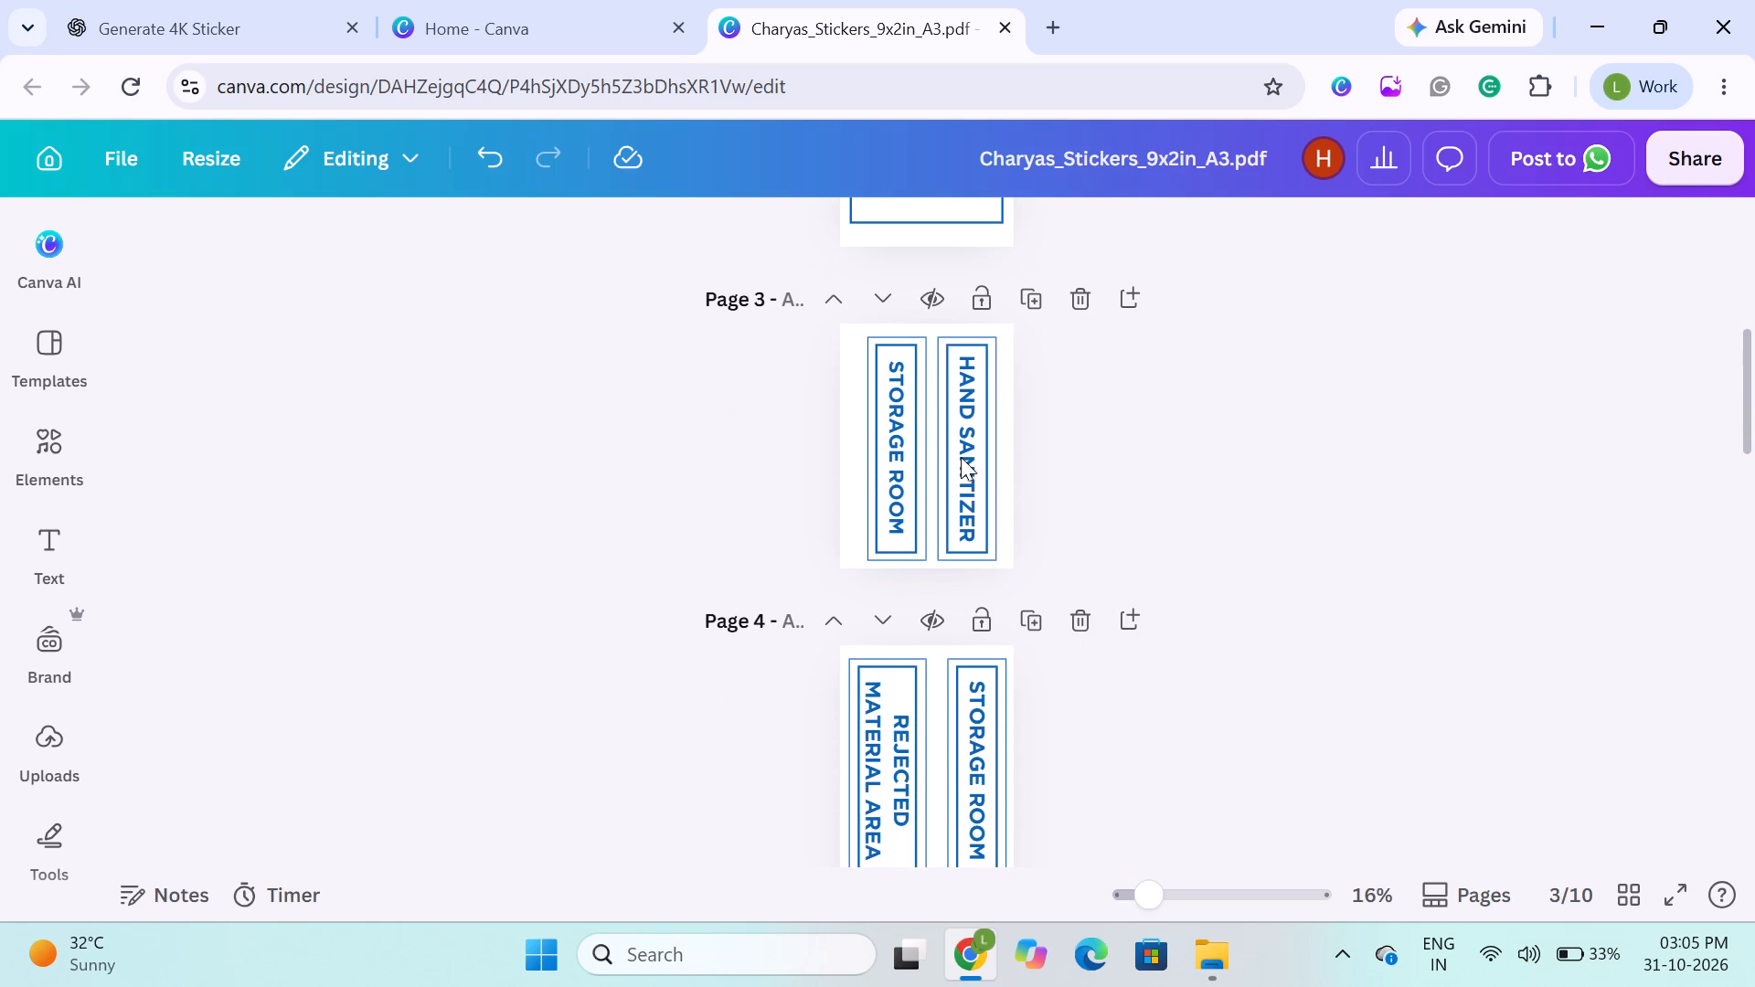
# Duplicate page 3, which holds the vertical STORAGE ROOM and HAND SANITIZER stickers.
pyautogui.click(1016, 307)
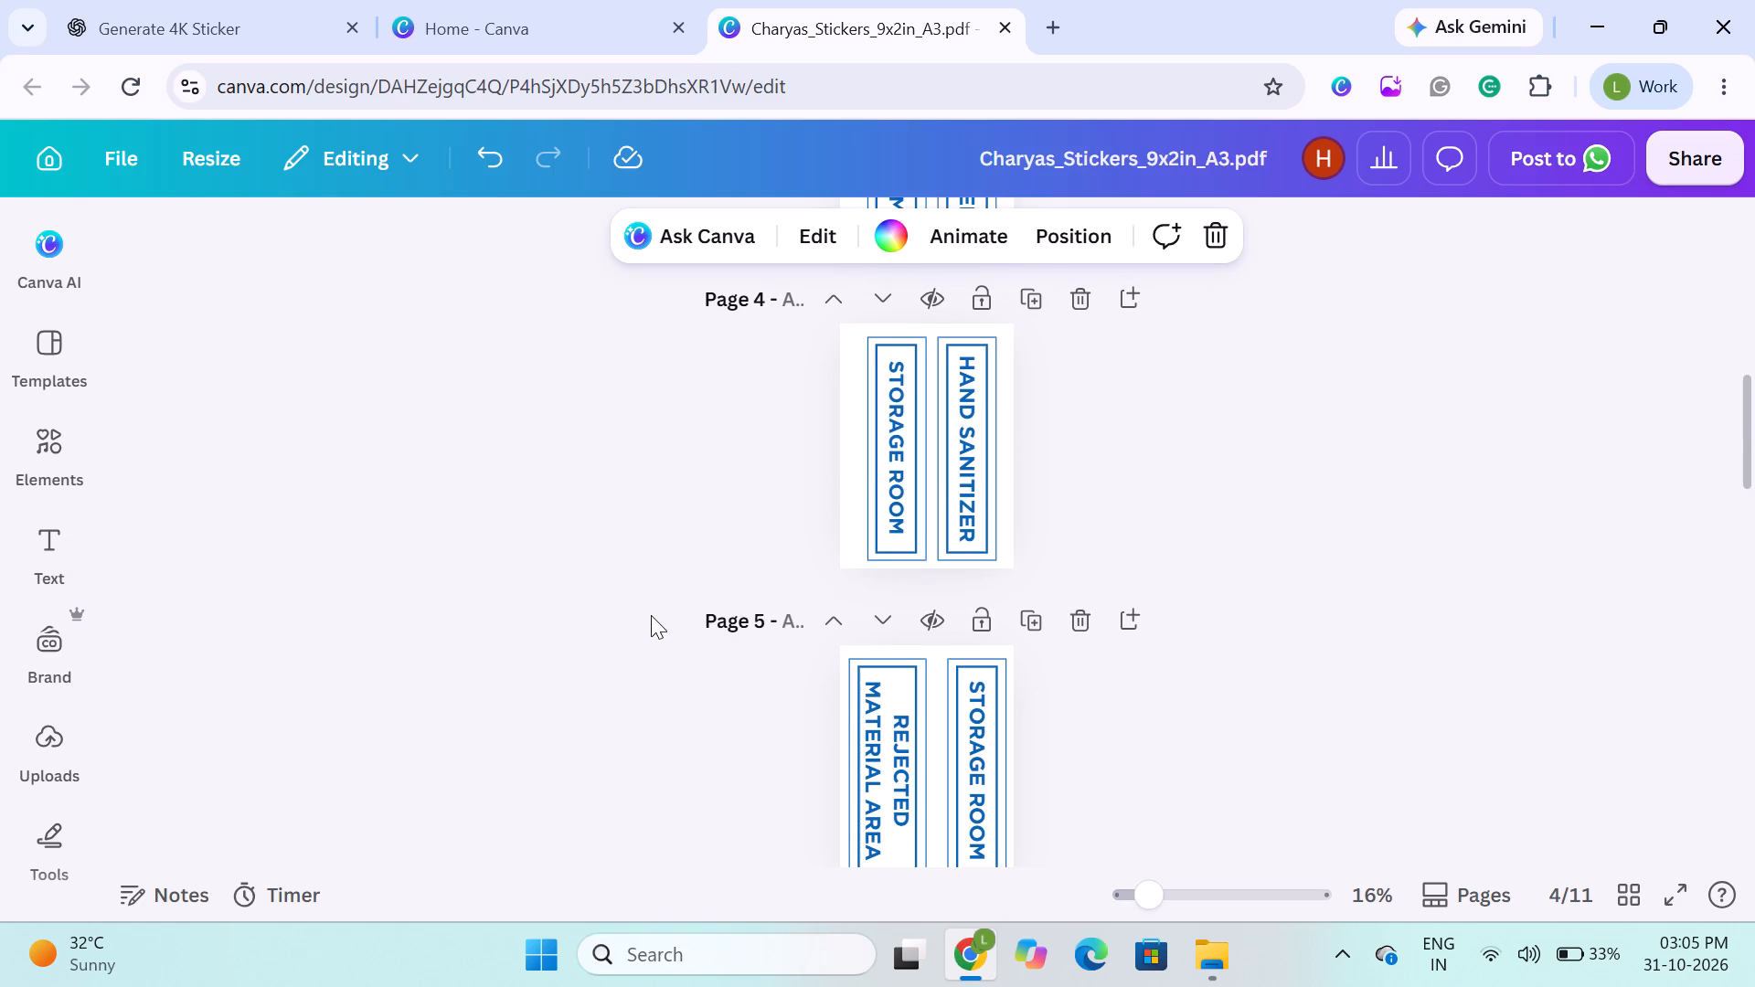
pyautogui.click(651, 615)
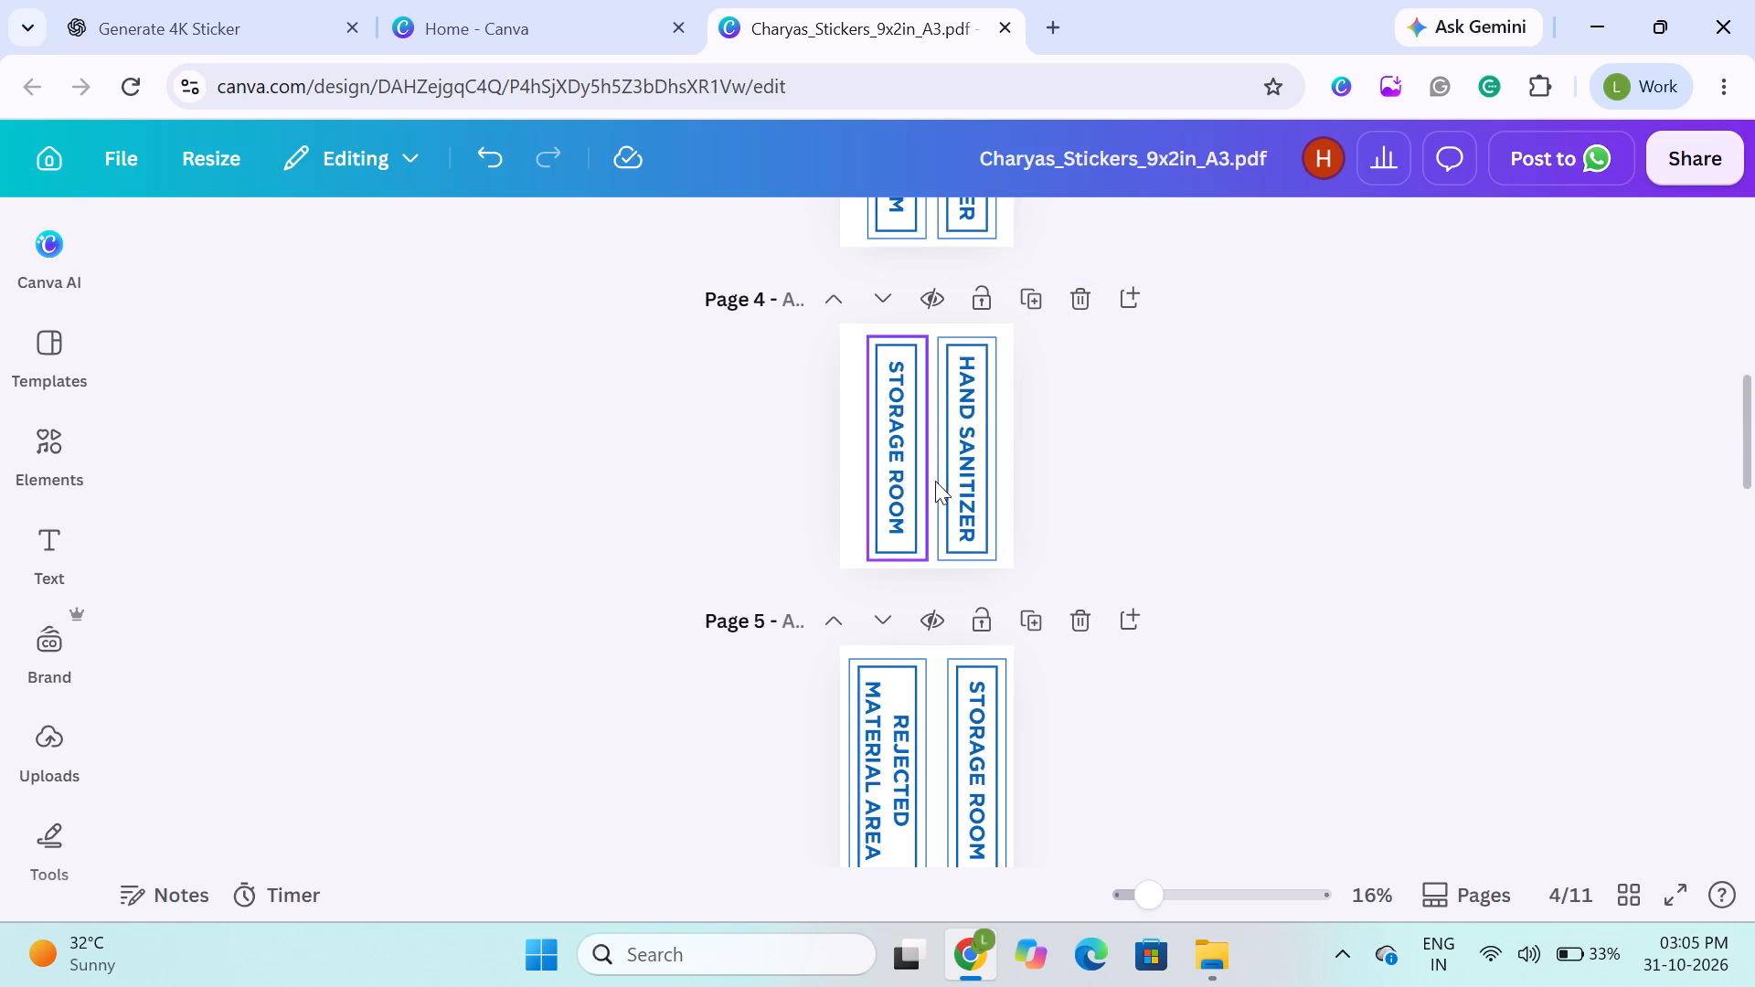
# Copy the "CHANGING ROOM" text from the first label on page 1.
pyautogui.click(627, 547)
pyautogui.scroll(2, 627, 547)
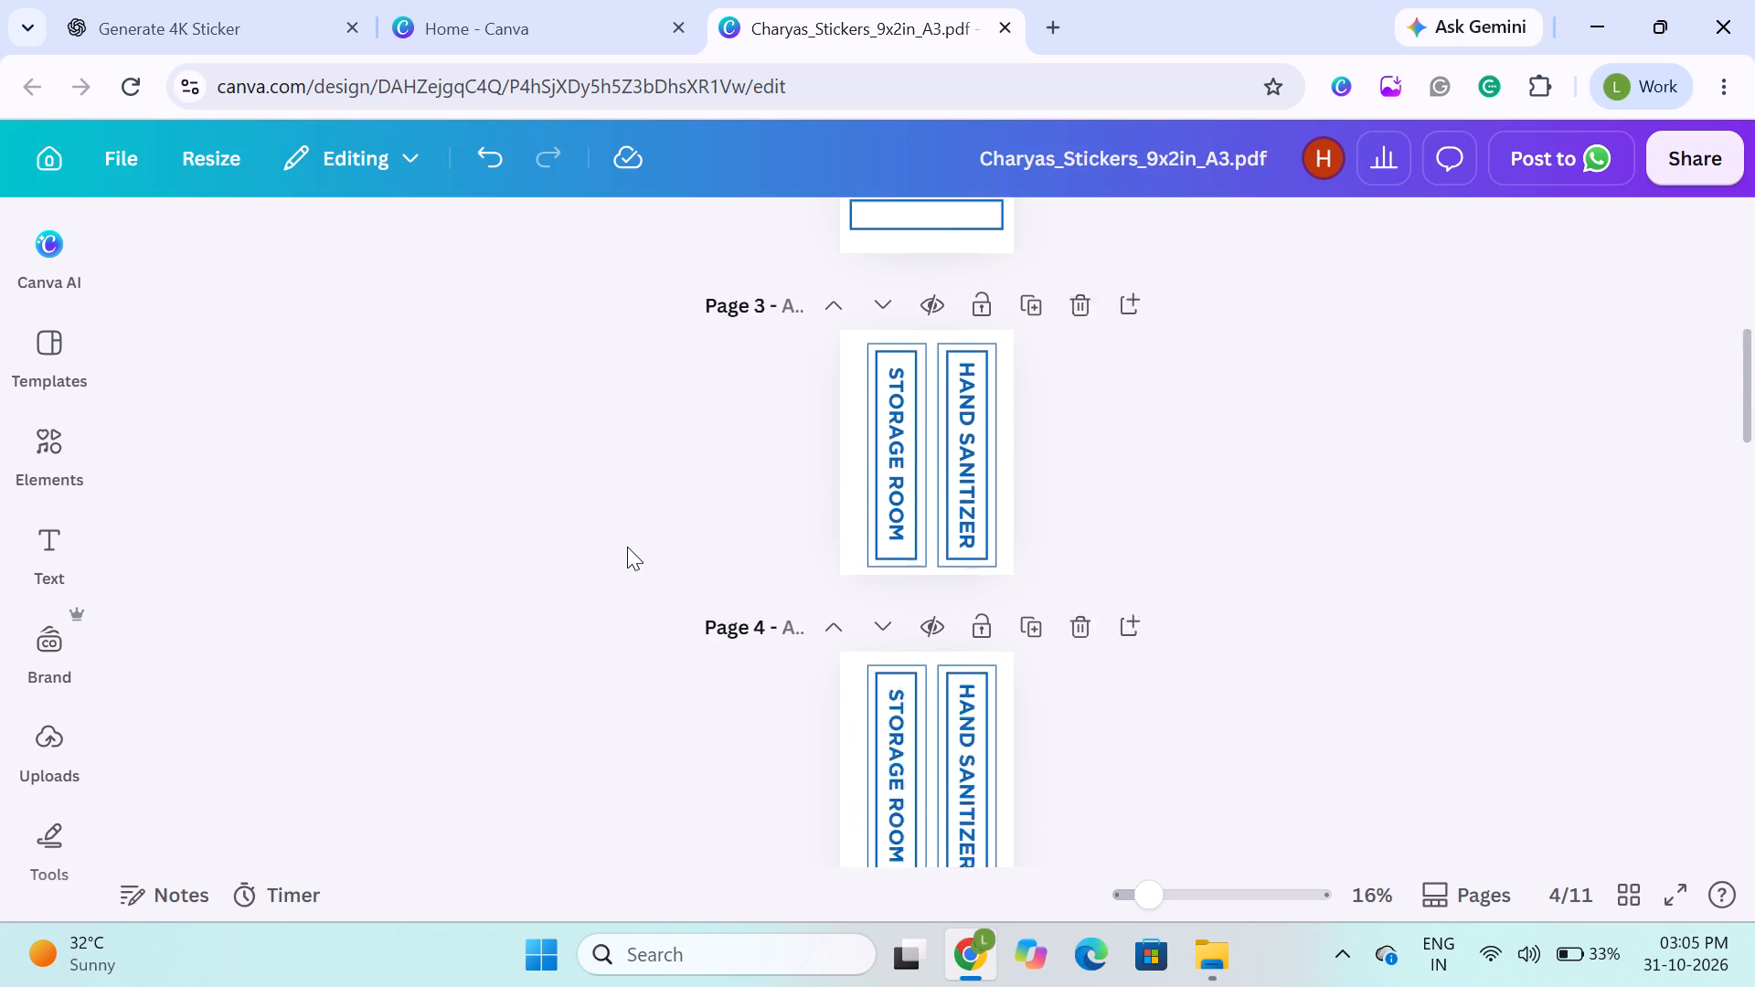
pyautogui.scroll(1, 627, 547)
pyautogui.scroll(1, 836, 408)
pyautogui.scroll(2, 929, 313)
pyautogui.click(915, 262)
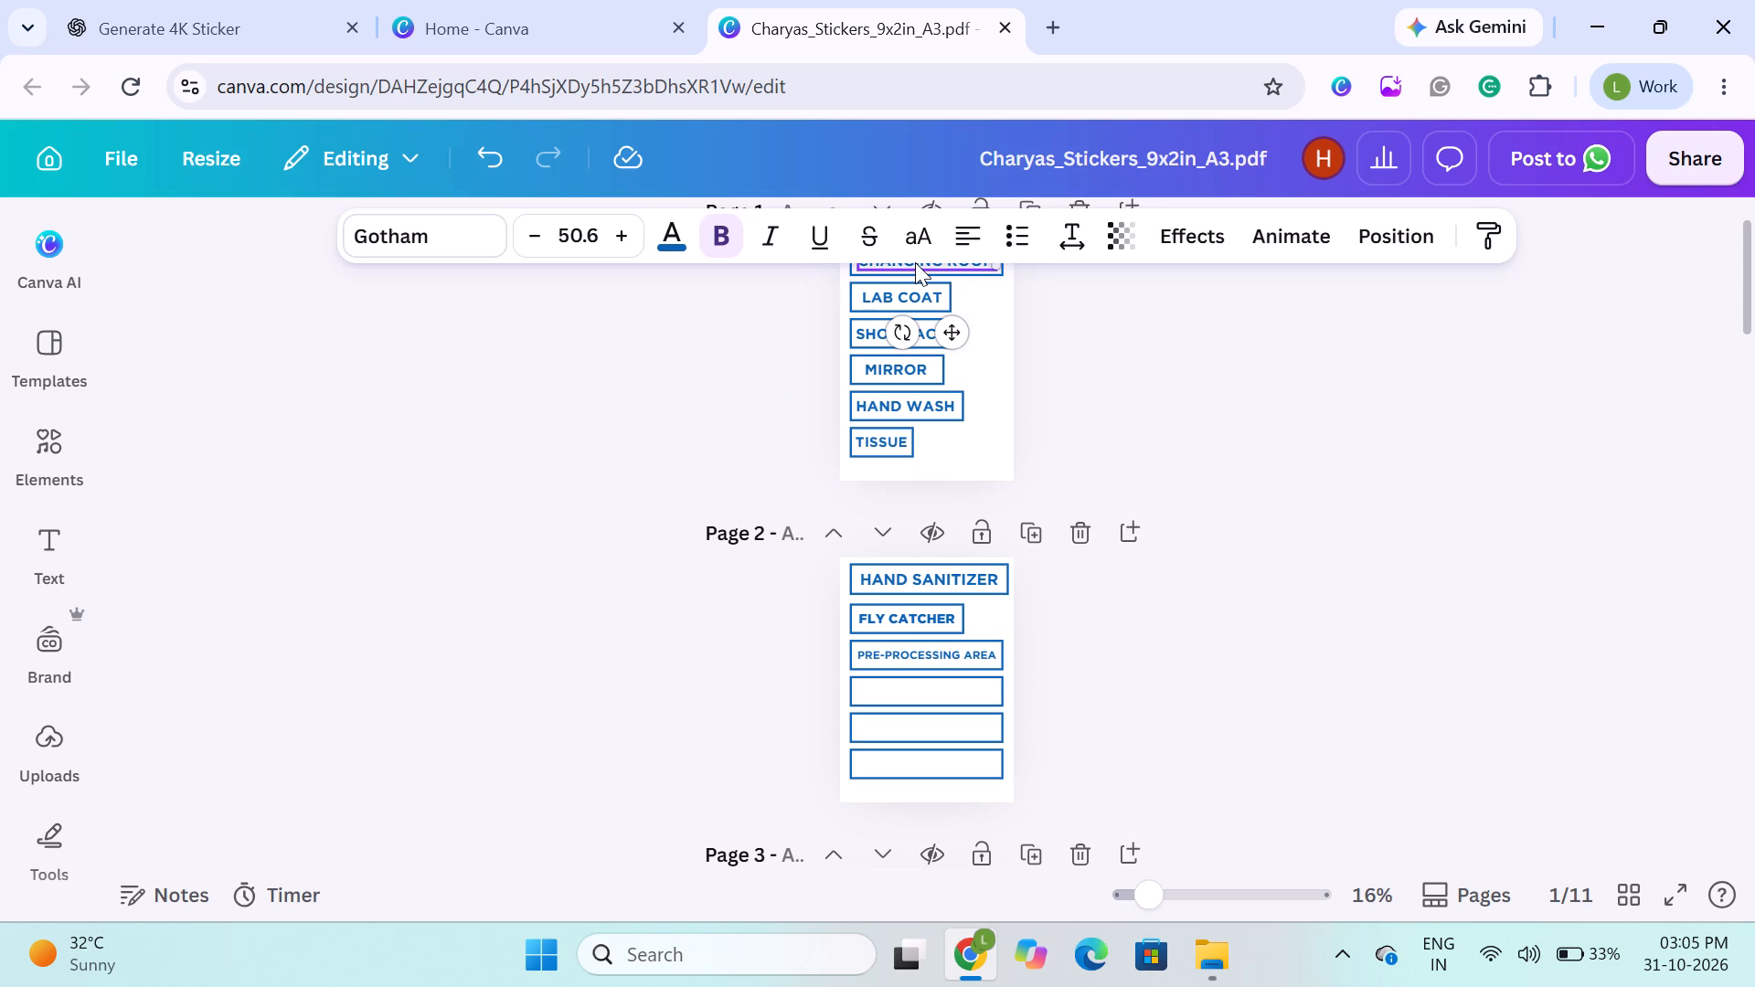
pyautogui.hotkey('ctrl', 'c')
pyautogui.click(517, 772)
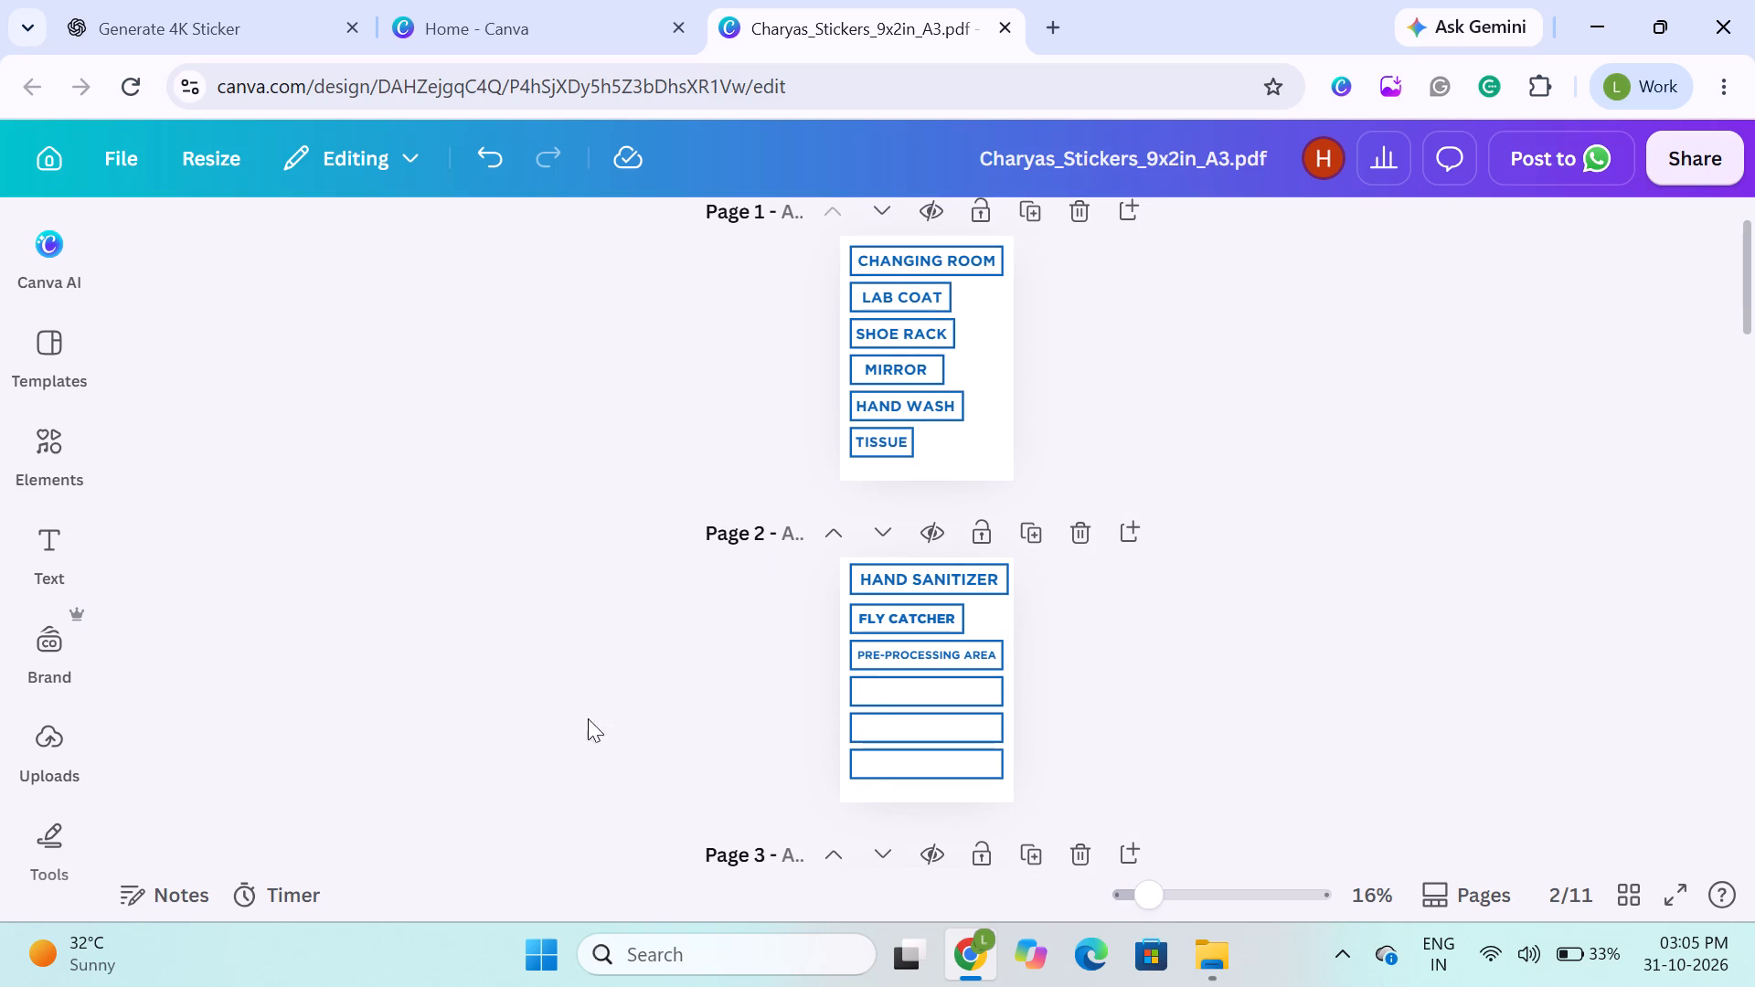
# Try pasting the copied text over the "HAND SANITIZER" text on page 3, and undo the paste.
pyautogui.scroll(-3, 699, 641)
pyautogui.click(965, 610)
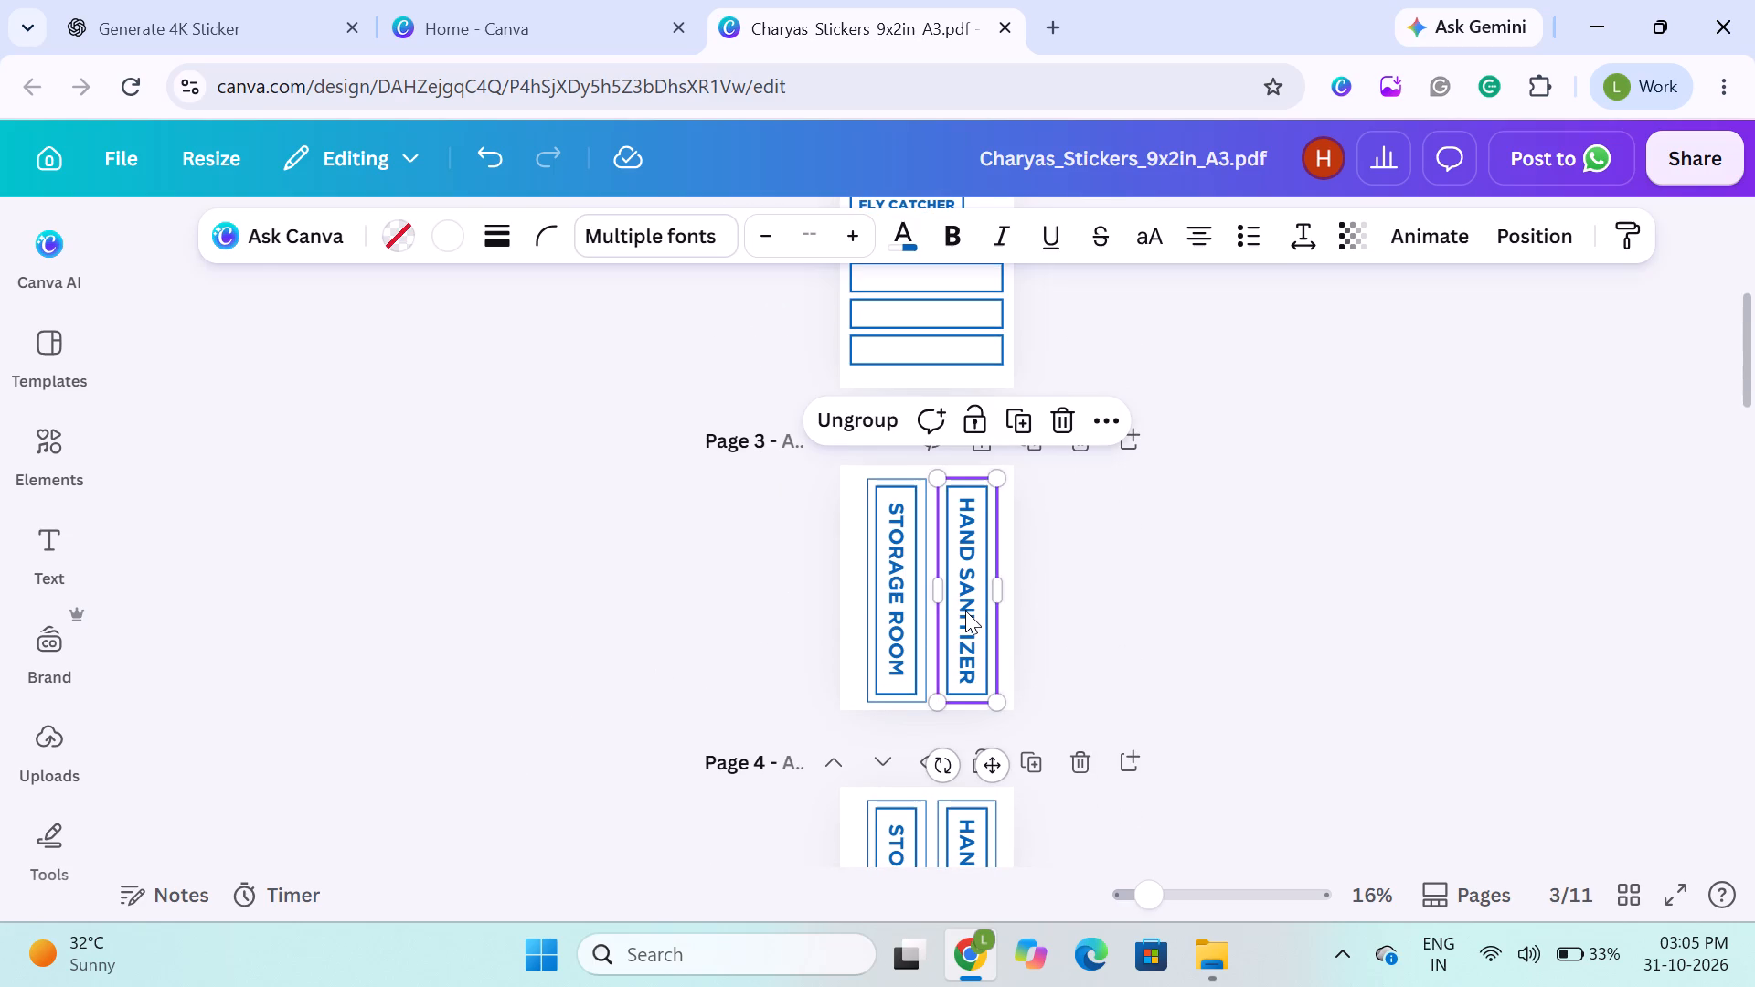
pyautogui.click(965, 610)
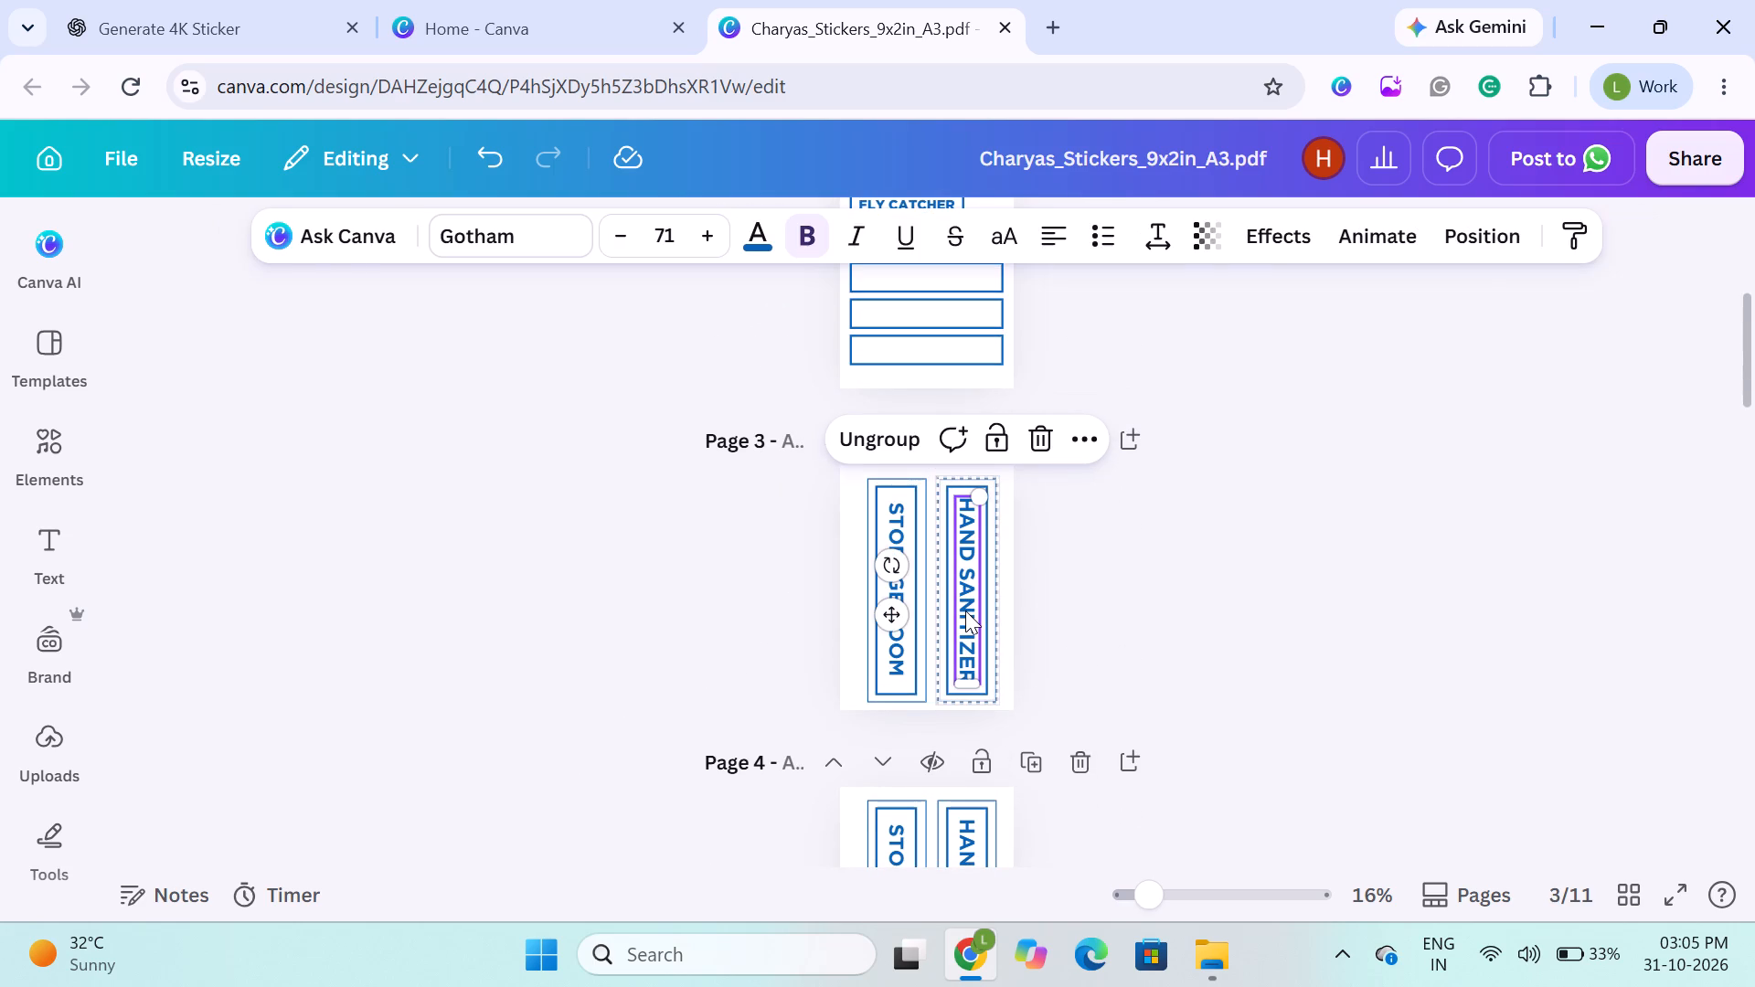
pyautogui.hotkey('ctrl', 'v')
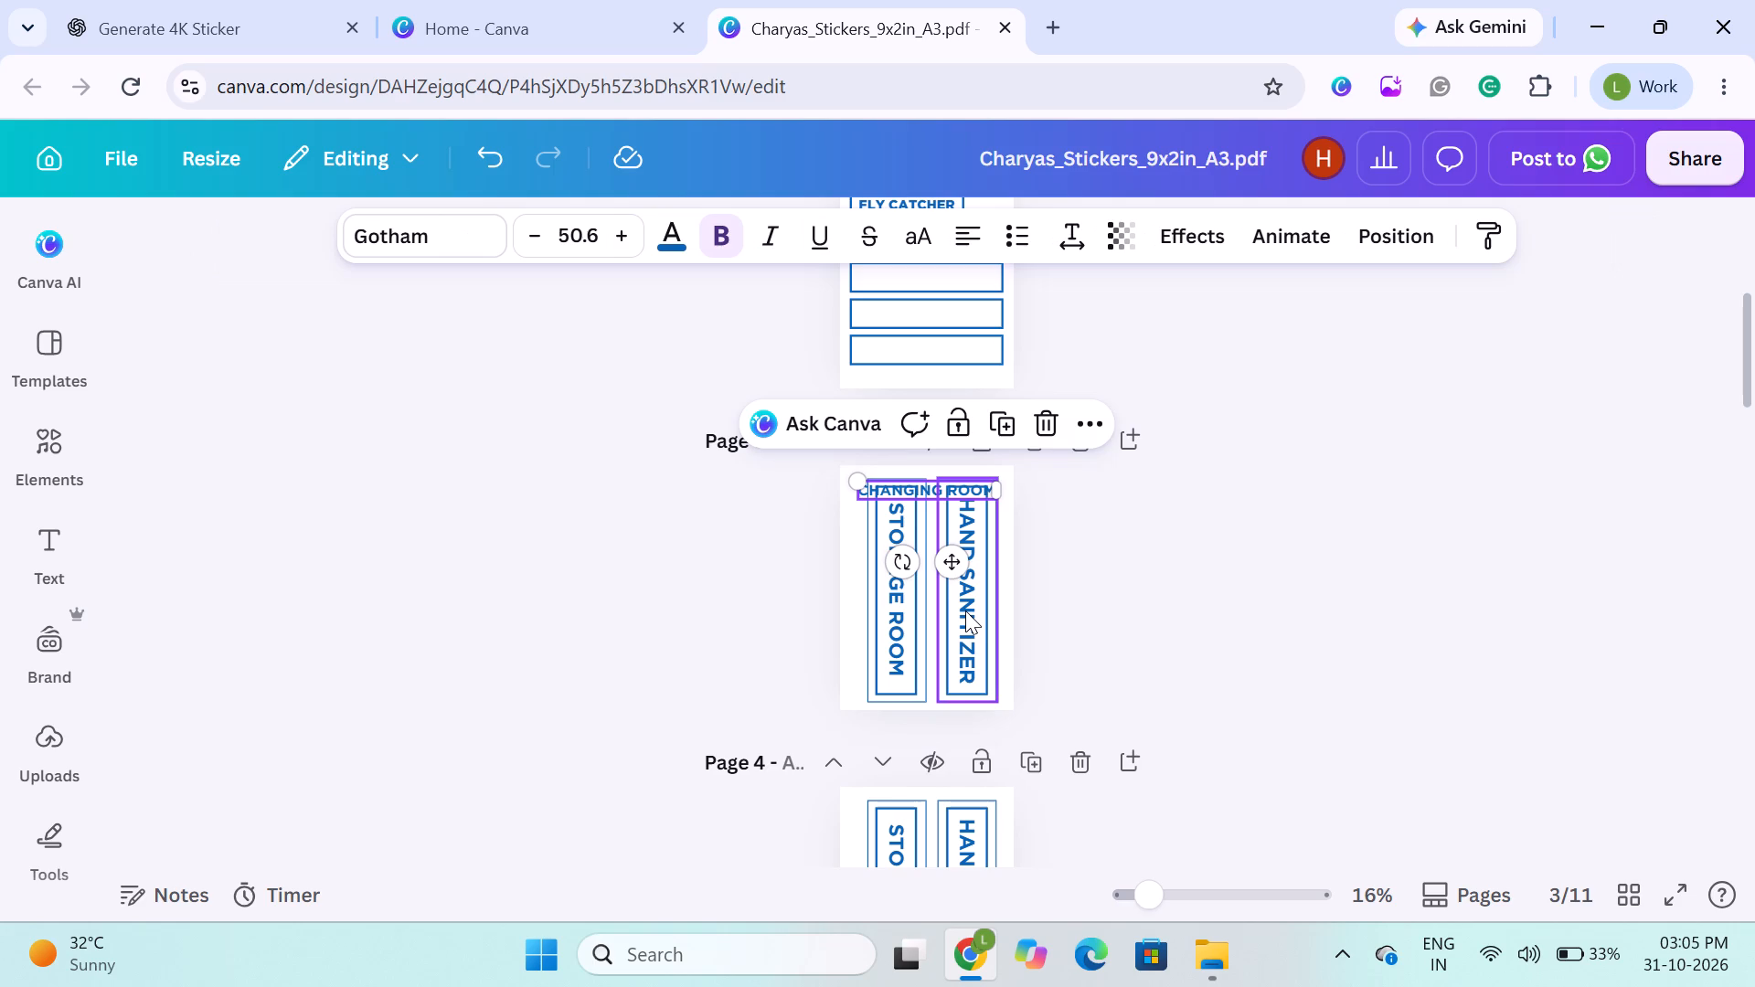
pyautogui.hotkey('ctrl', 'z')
# Delete the "HAND SANITIZER" text from the second sticker on page 3, keeping its double frame.
pyautogui.click(965, 610)
pyautogui.click(965, 610)
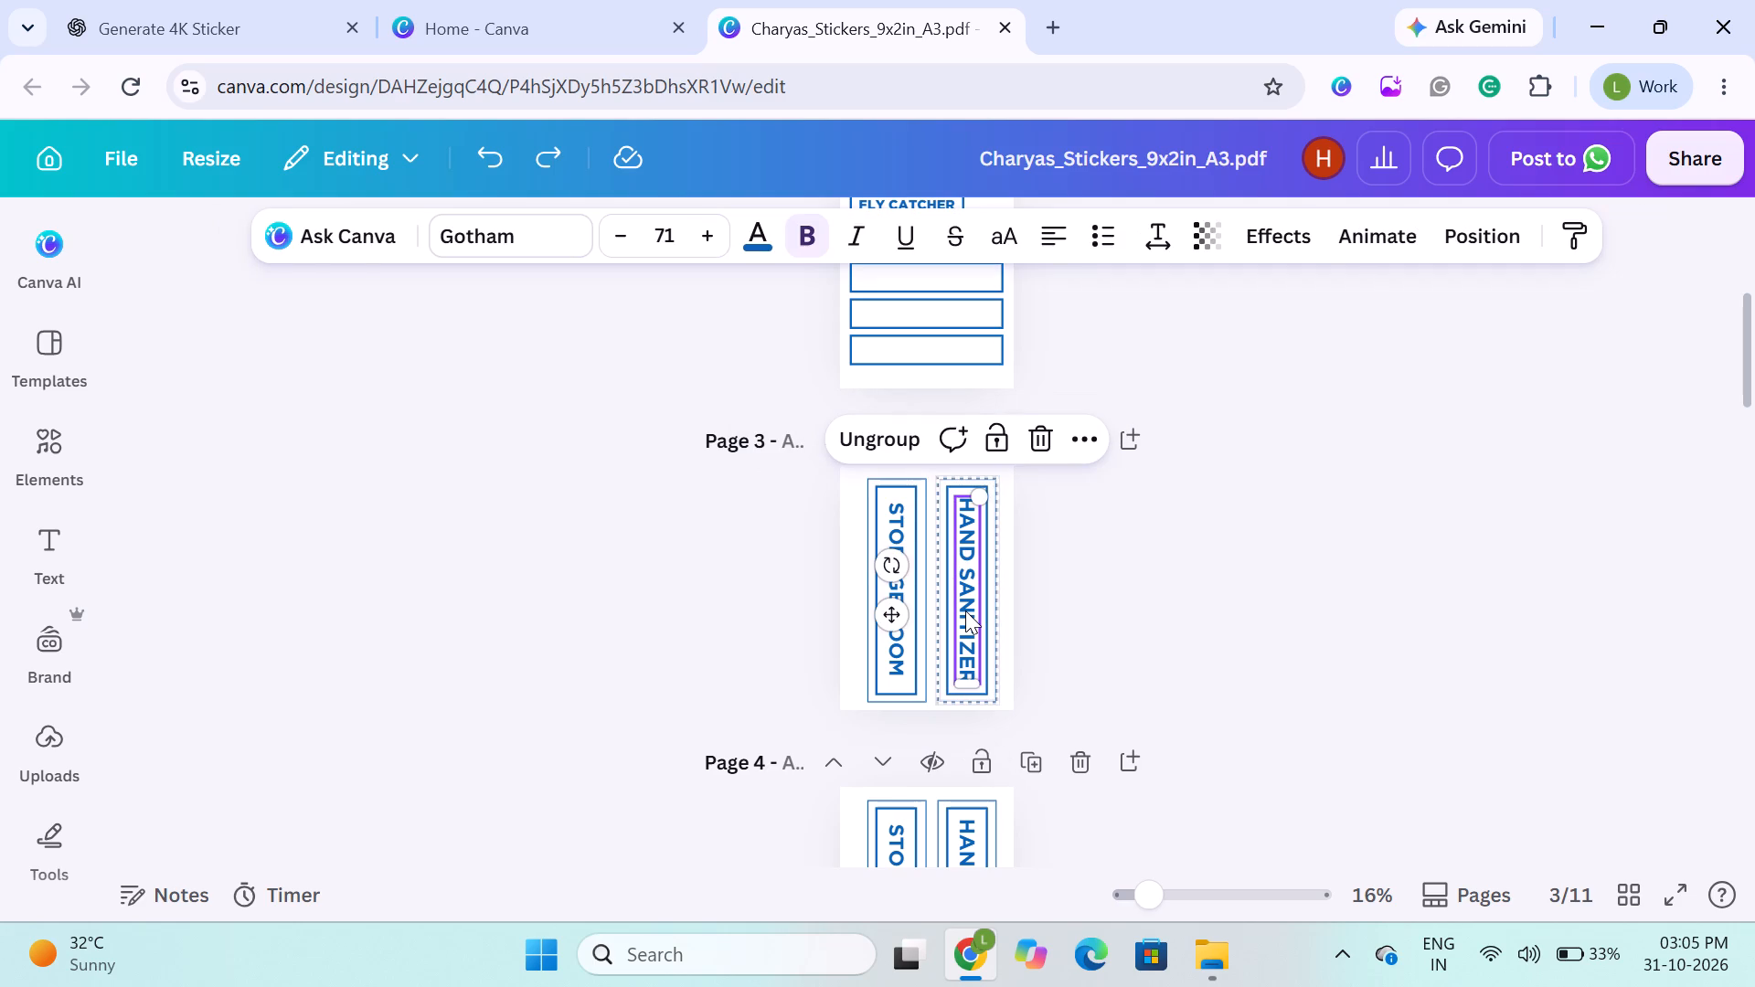
pyautogui.press('Delete')
pyautogui.press('BackSpace')
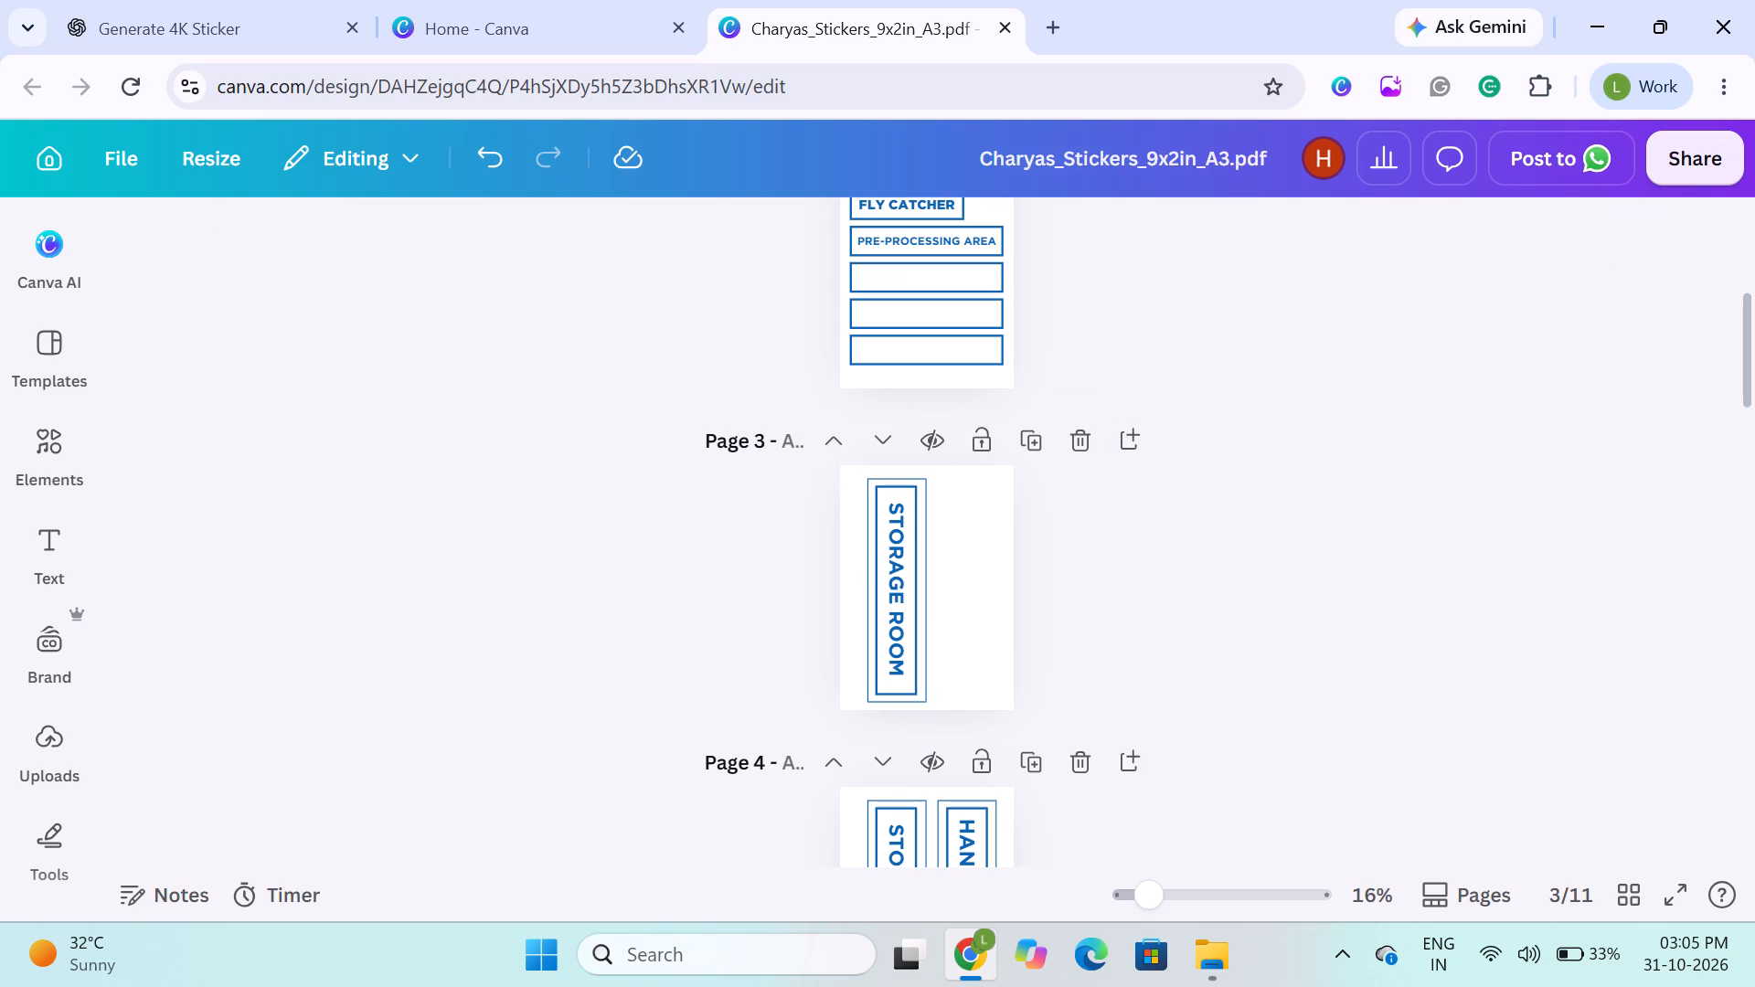
pyautogui.hotkey('ctrl', 'z')
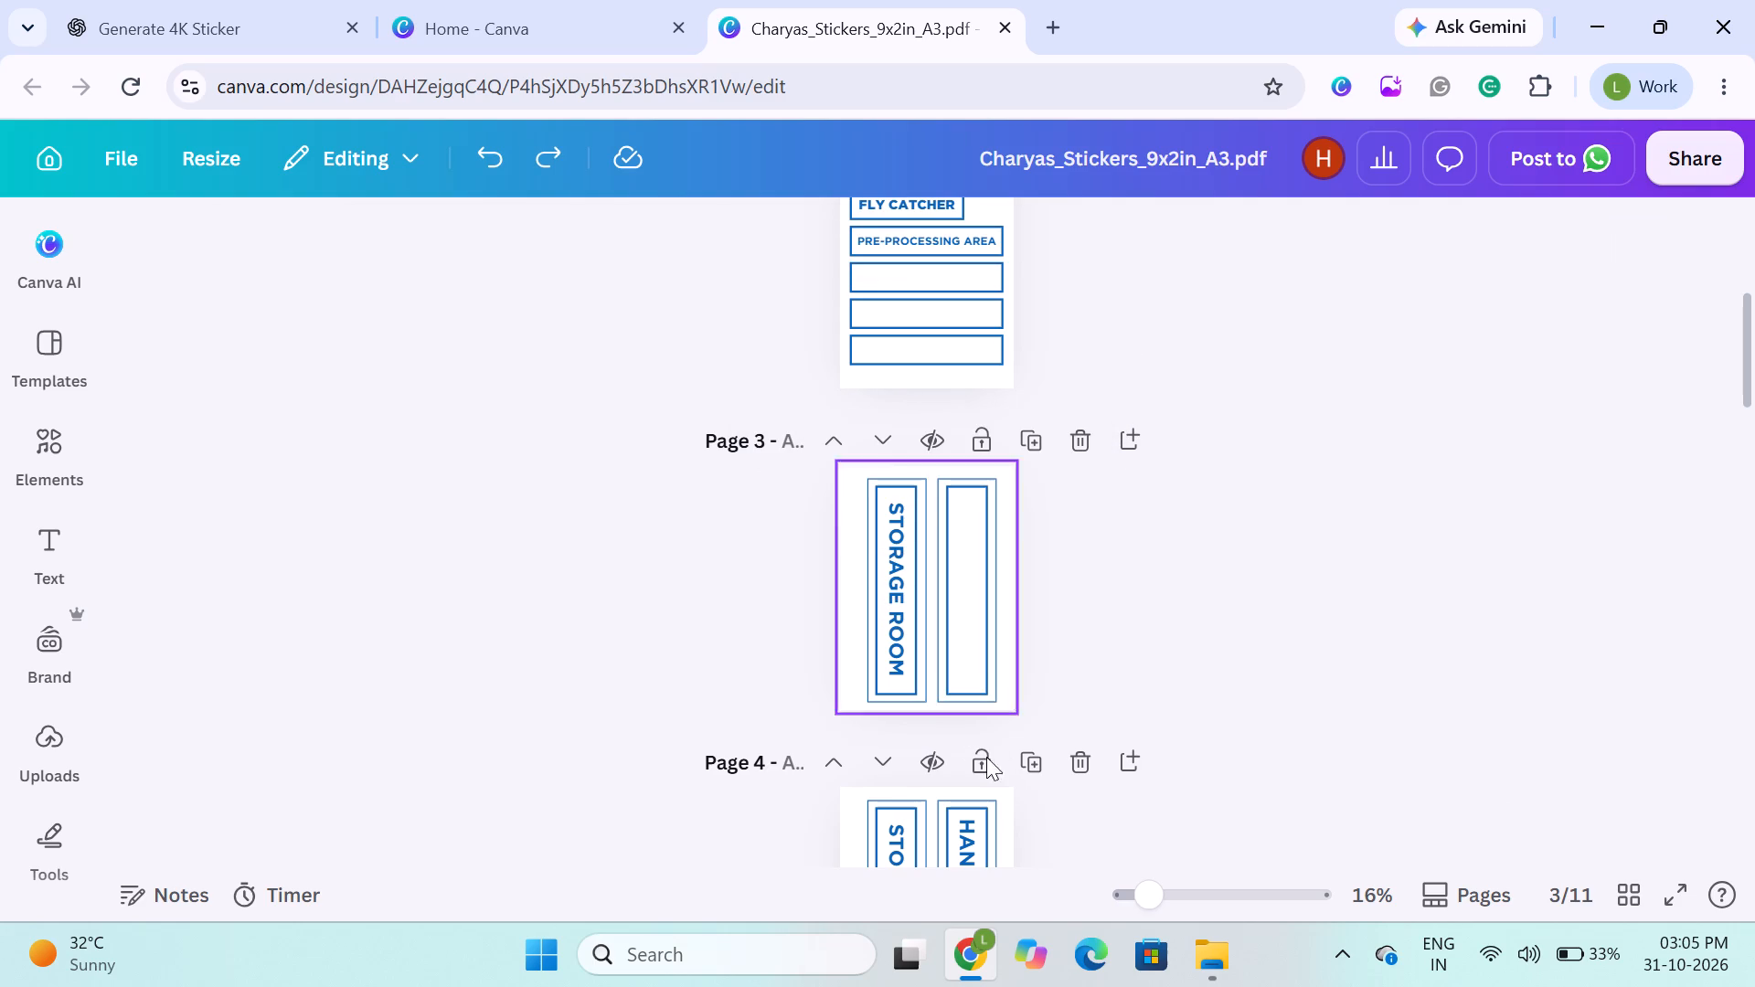
pyautogui.click(1187, 699)
# Paste "CHANGING ROOM" onto page 3, rotate it clockwise to vertical, and place it inside the empty frame.
pyautogui.click(971, 583)
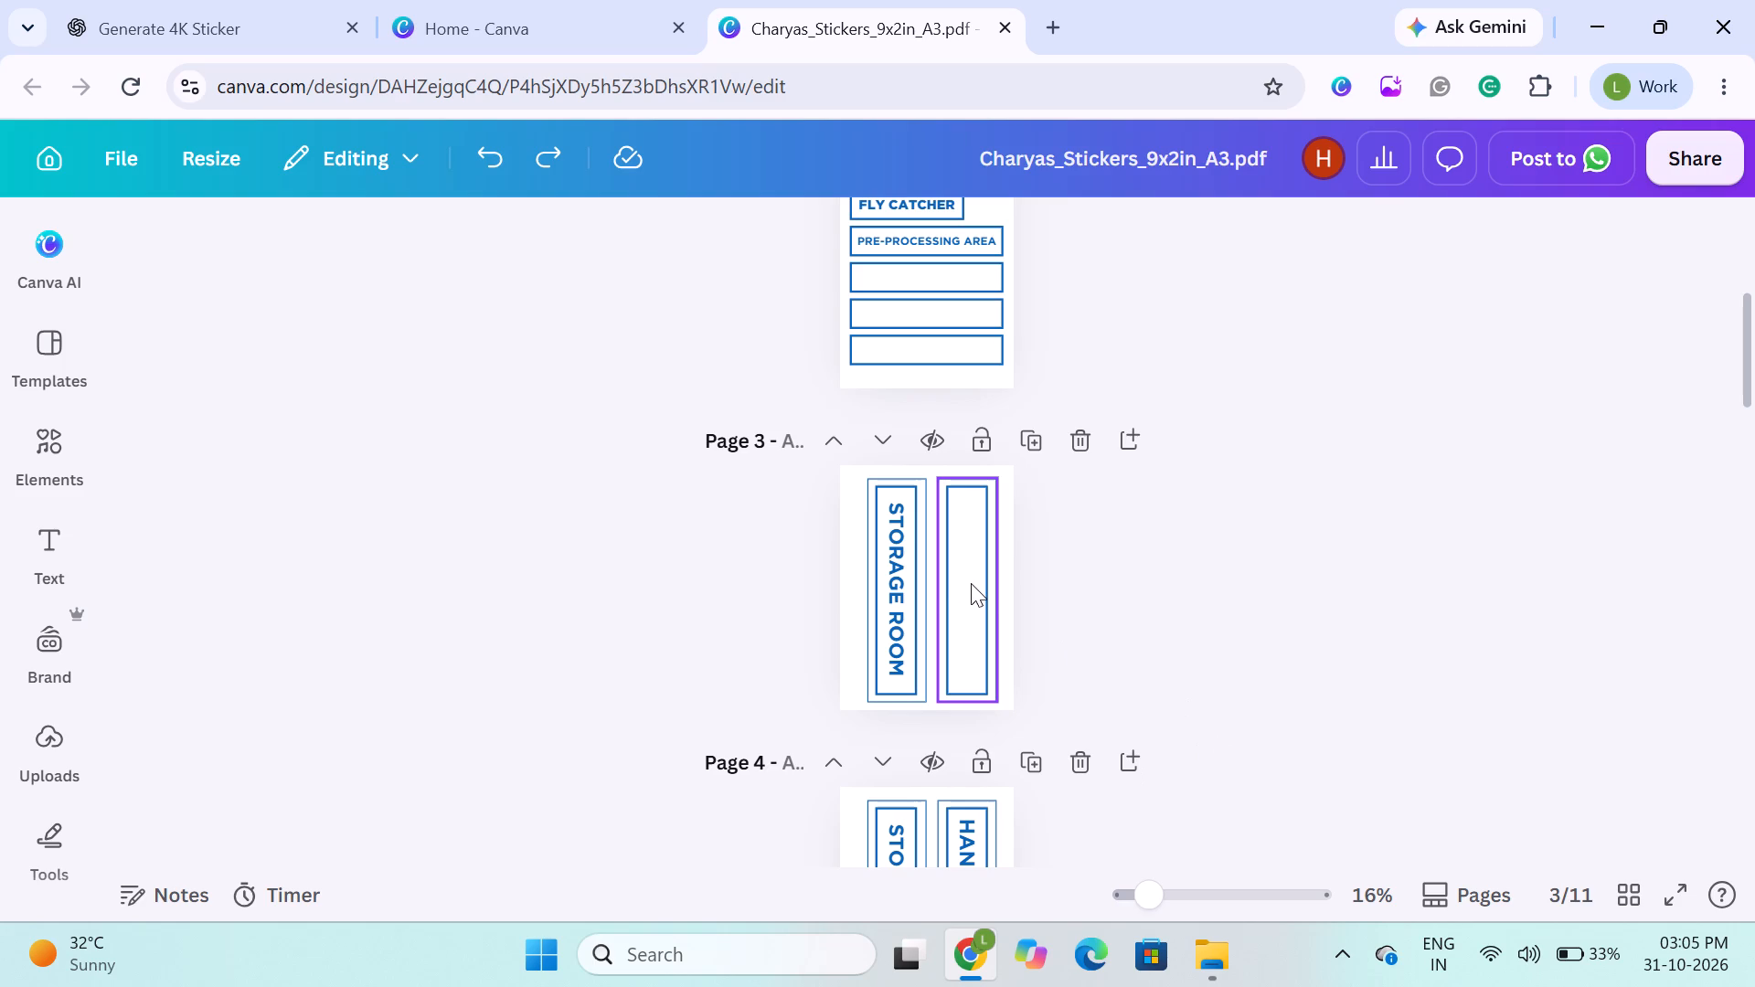
pyautogui.hotkey('ctrl', 'v')
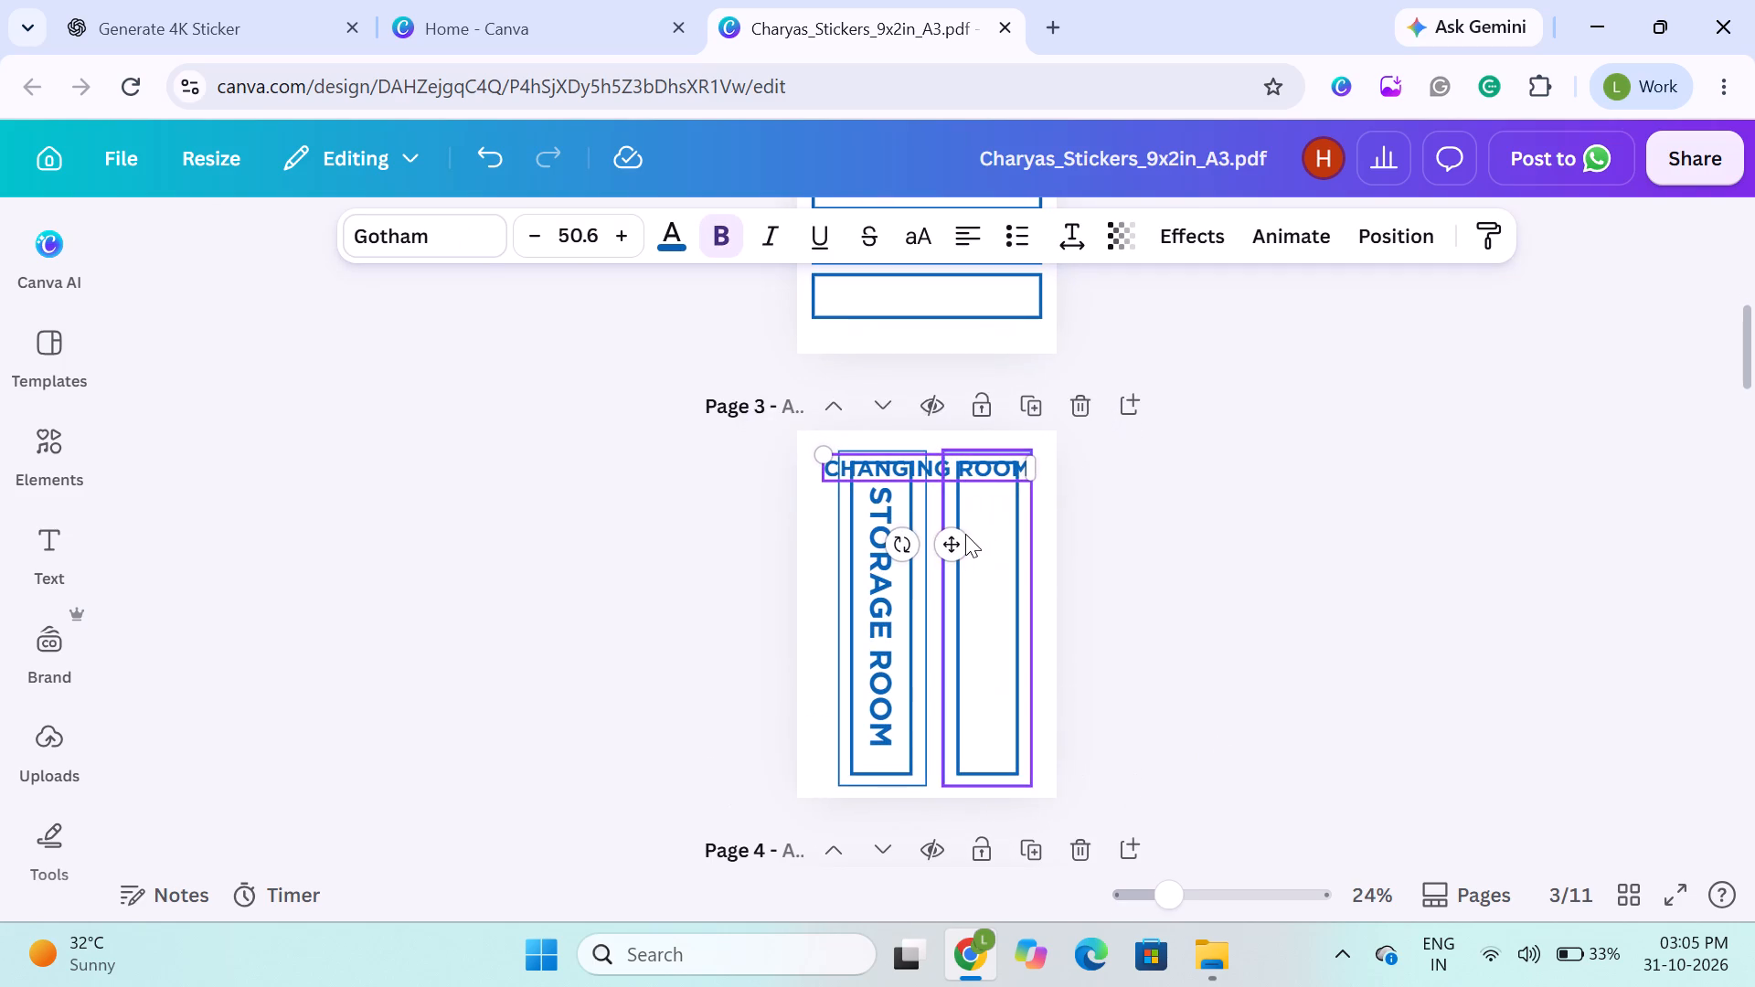
pyautogui.moveTo(892, 552); pyautogui.dragTo(814, 464)
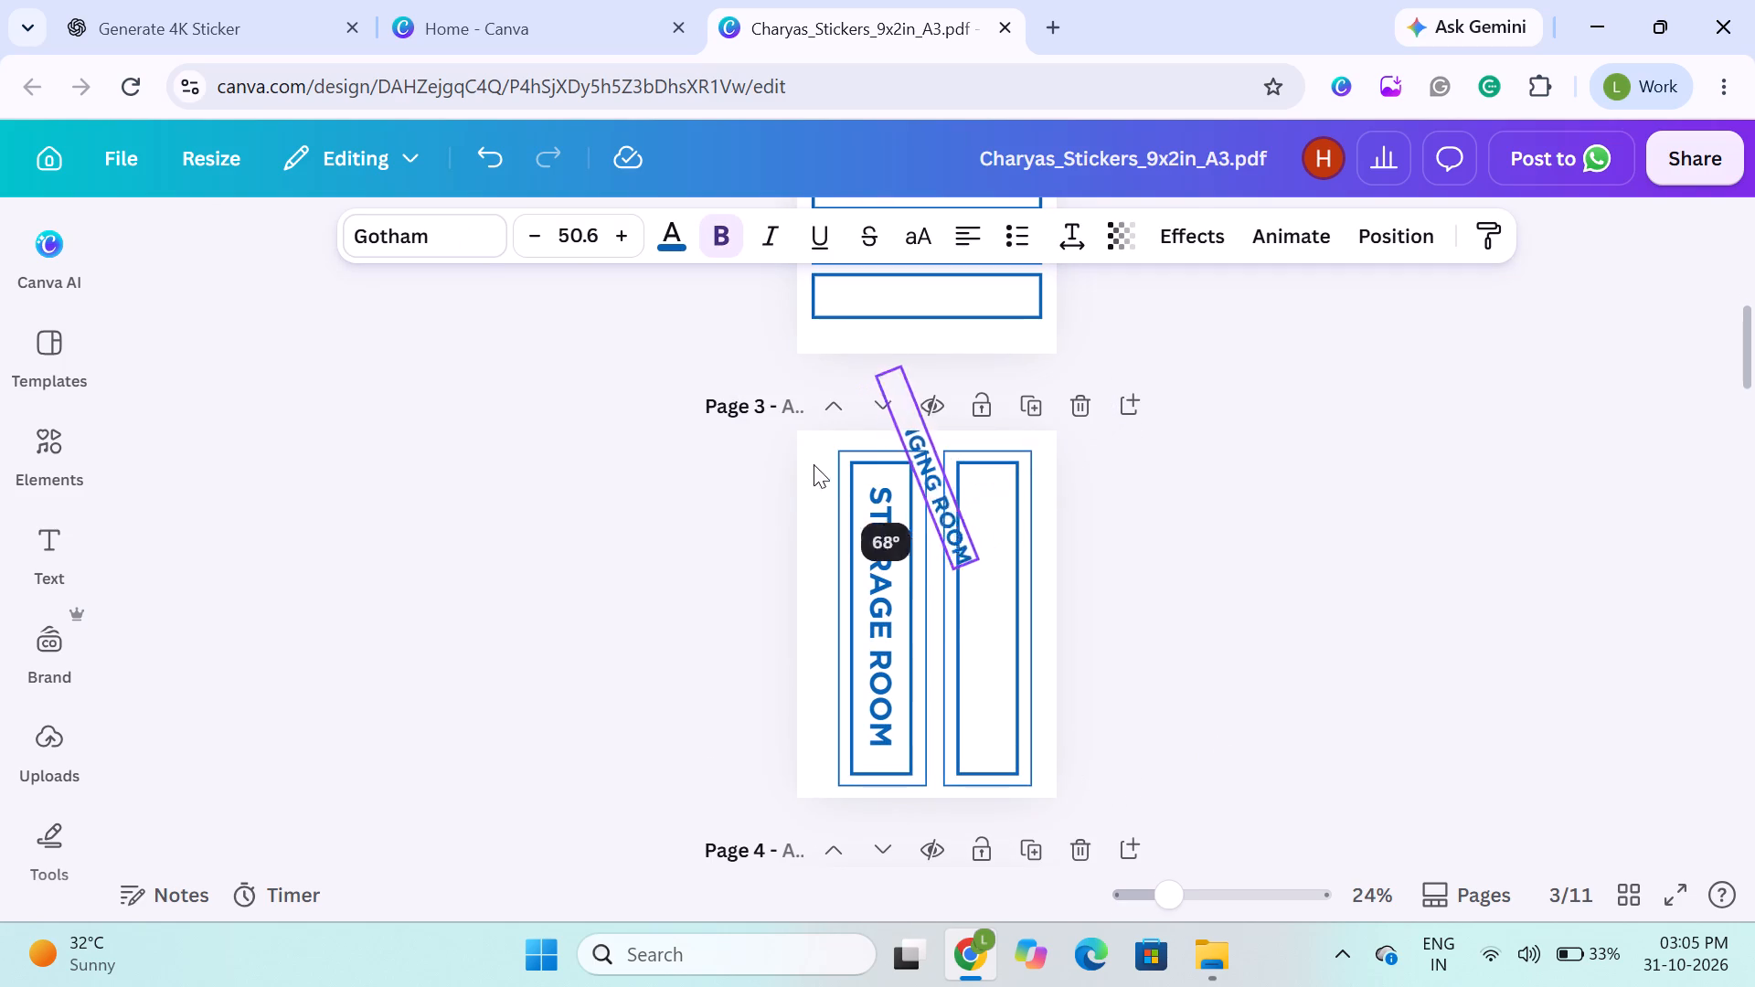
pyautogui.moveTo(814, 464); pyautogui.dragTo(817, 437)
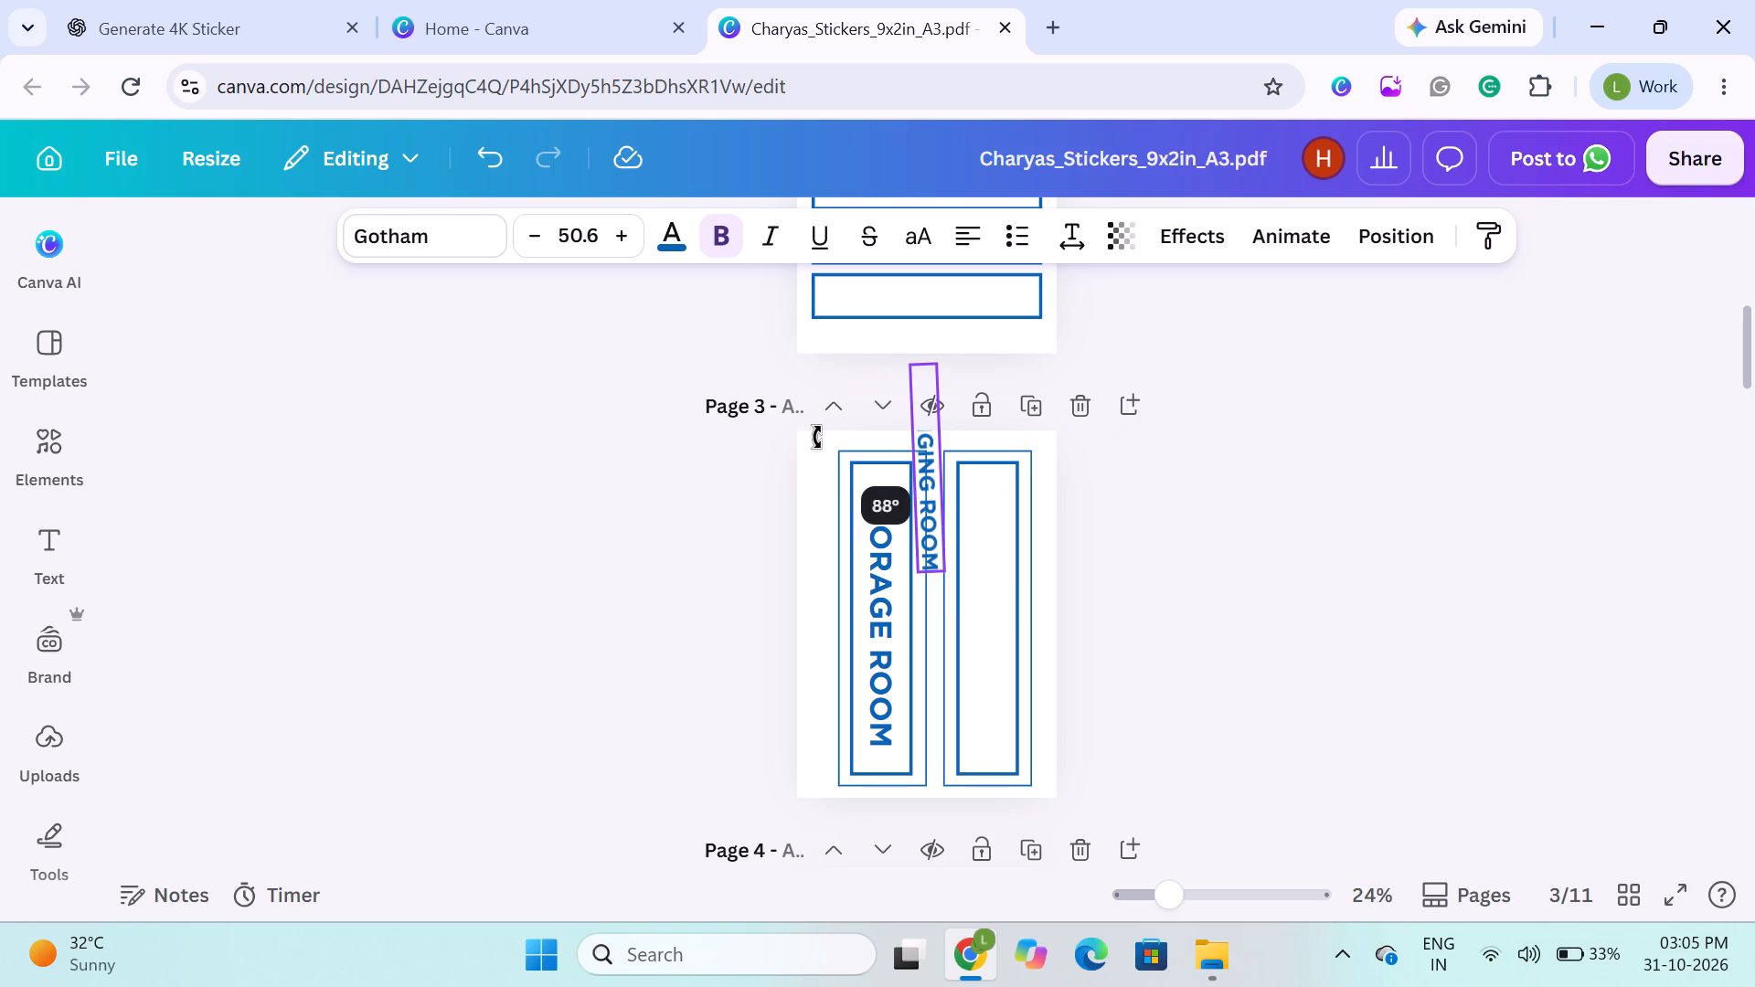
pyautogui.moveTo(817, 437); pyautogui.dragTo(817, 431)
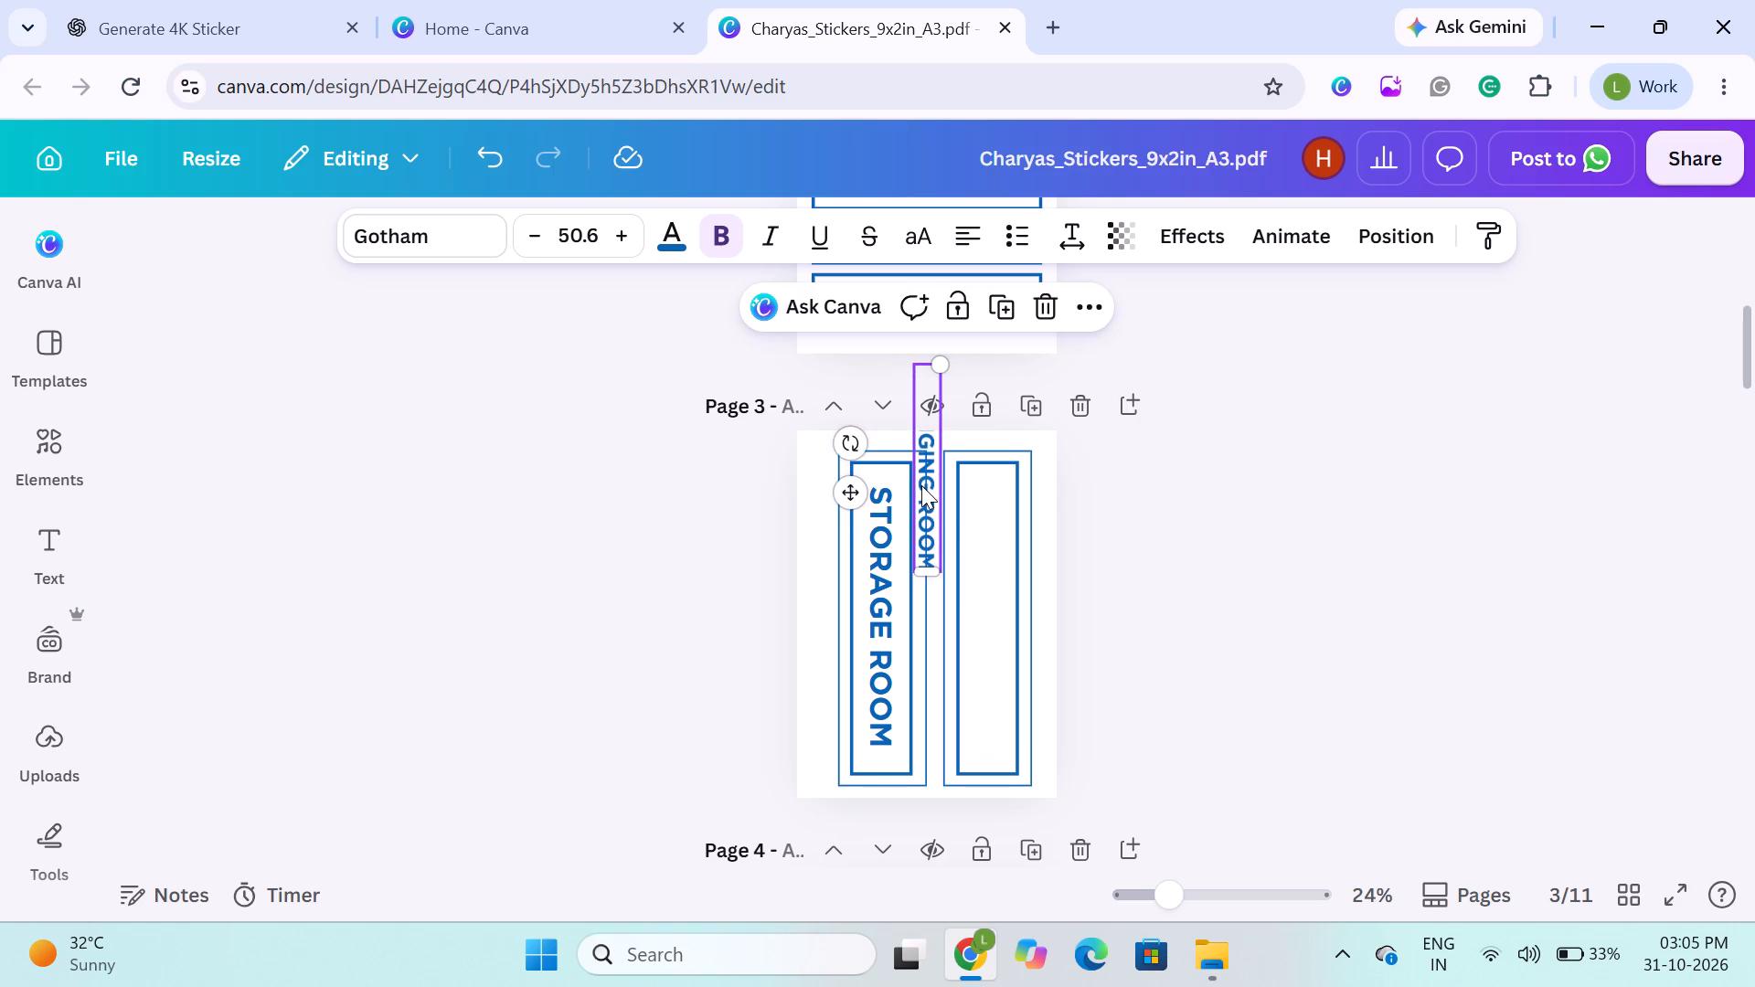
pyautogui.moveTo(921, 485); pyautogui.dragTo(986, 601)
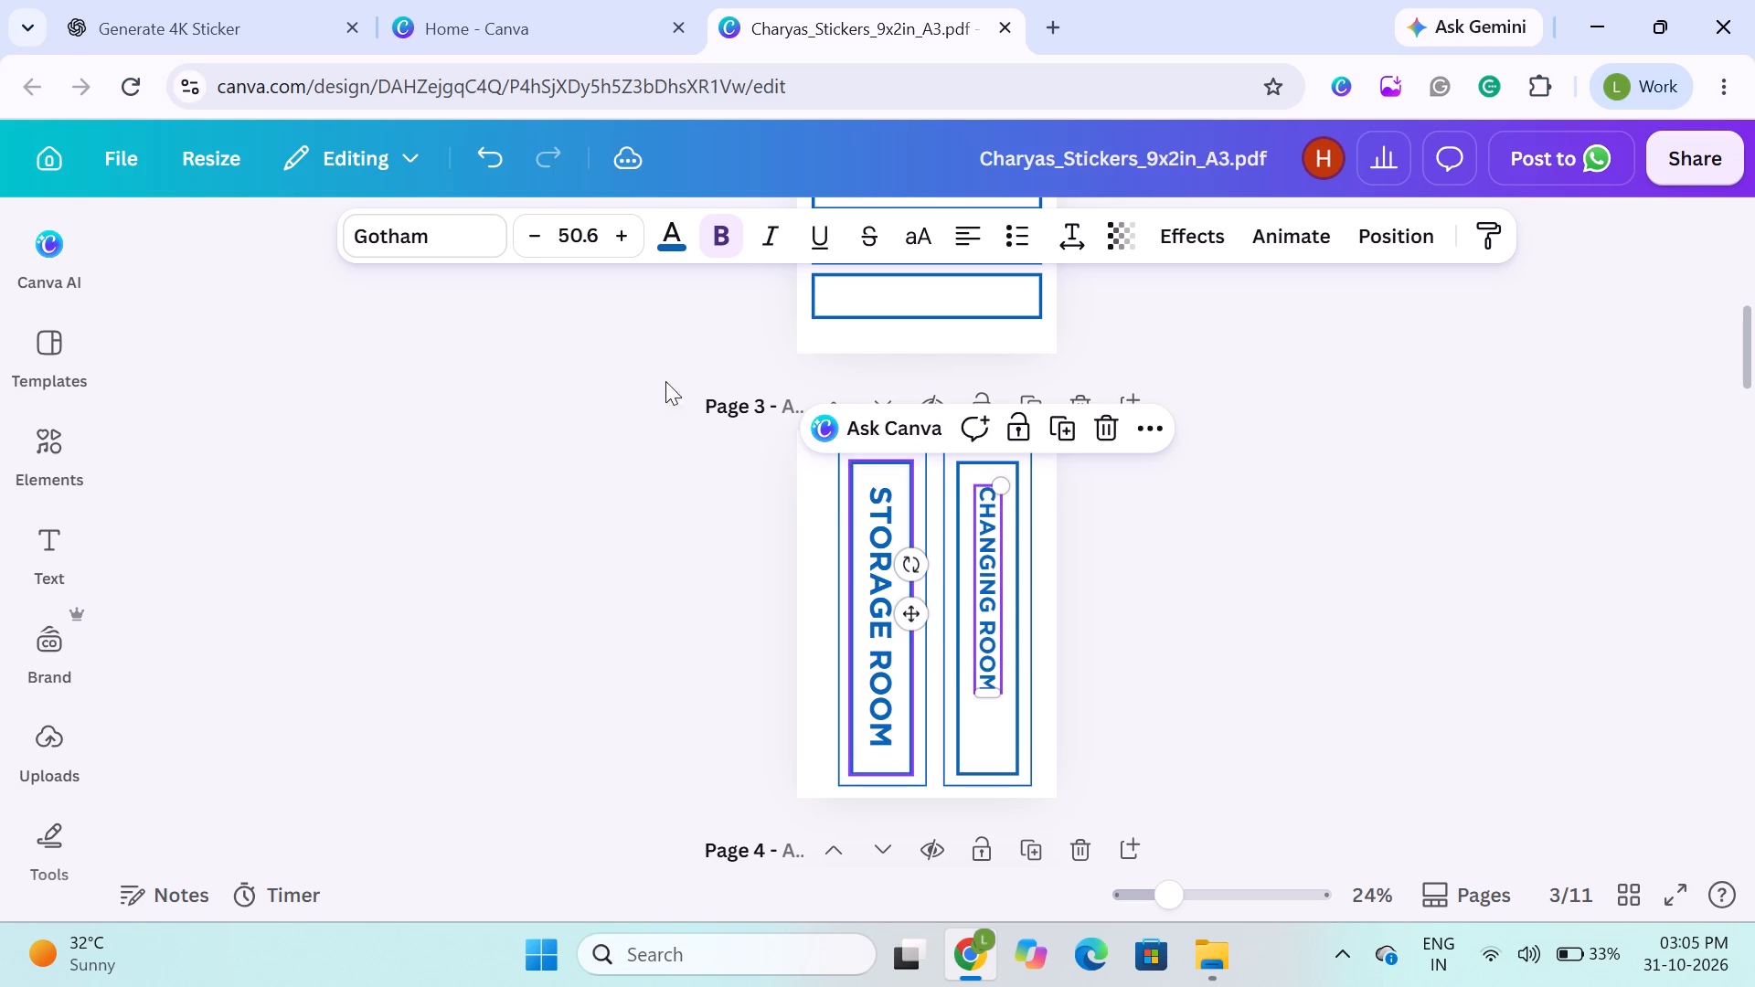
# Set the vertical "CHANGING ROOM" text to size 71 and lengthen its text box so it fits on one line.
pyautogui.click(599, 235)
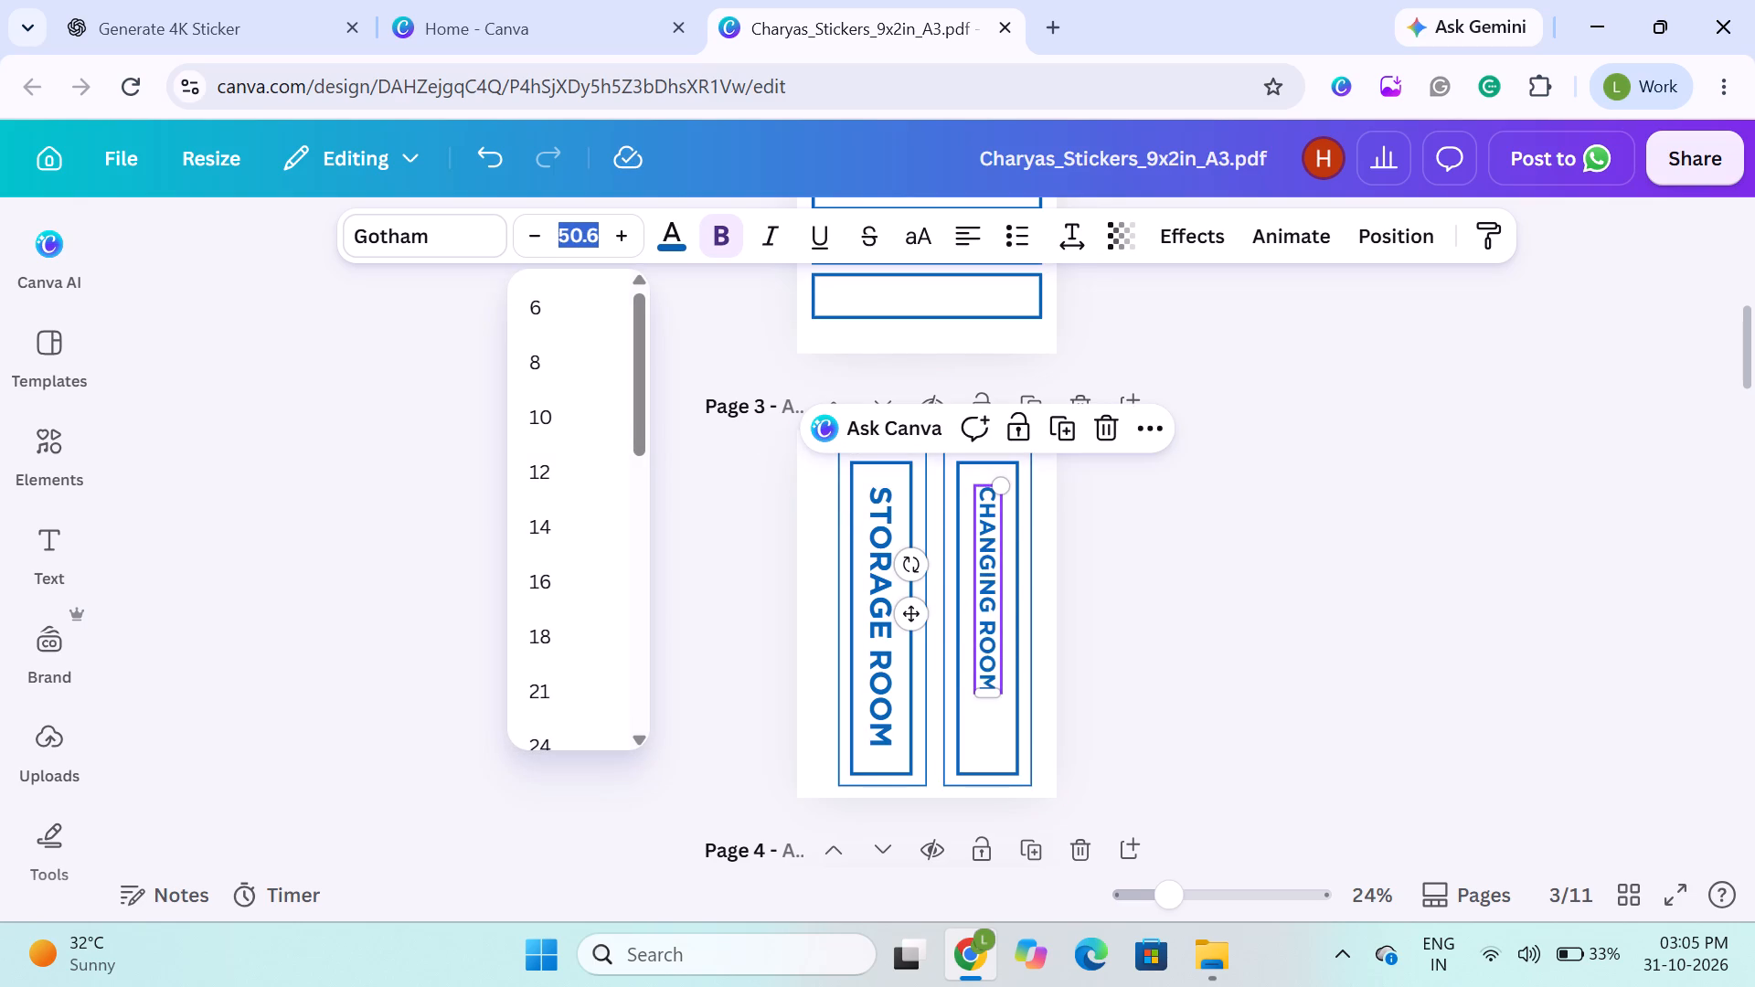
pyautogui.write('72')
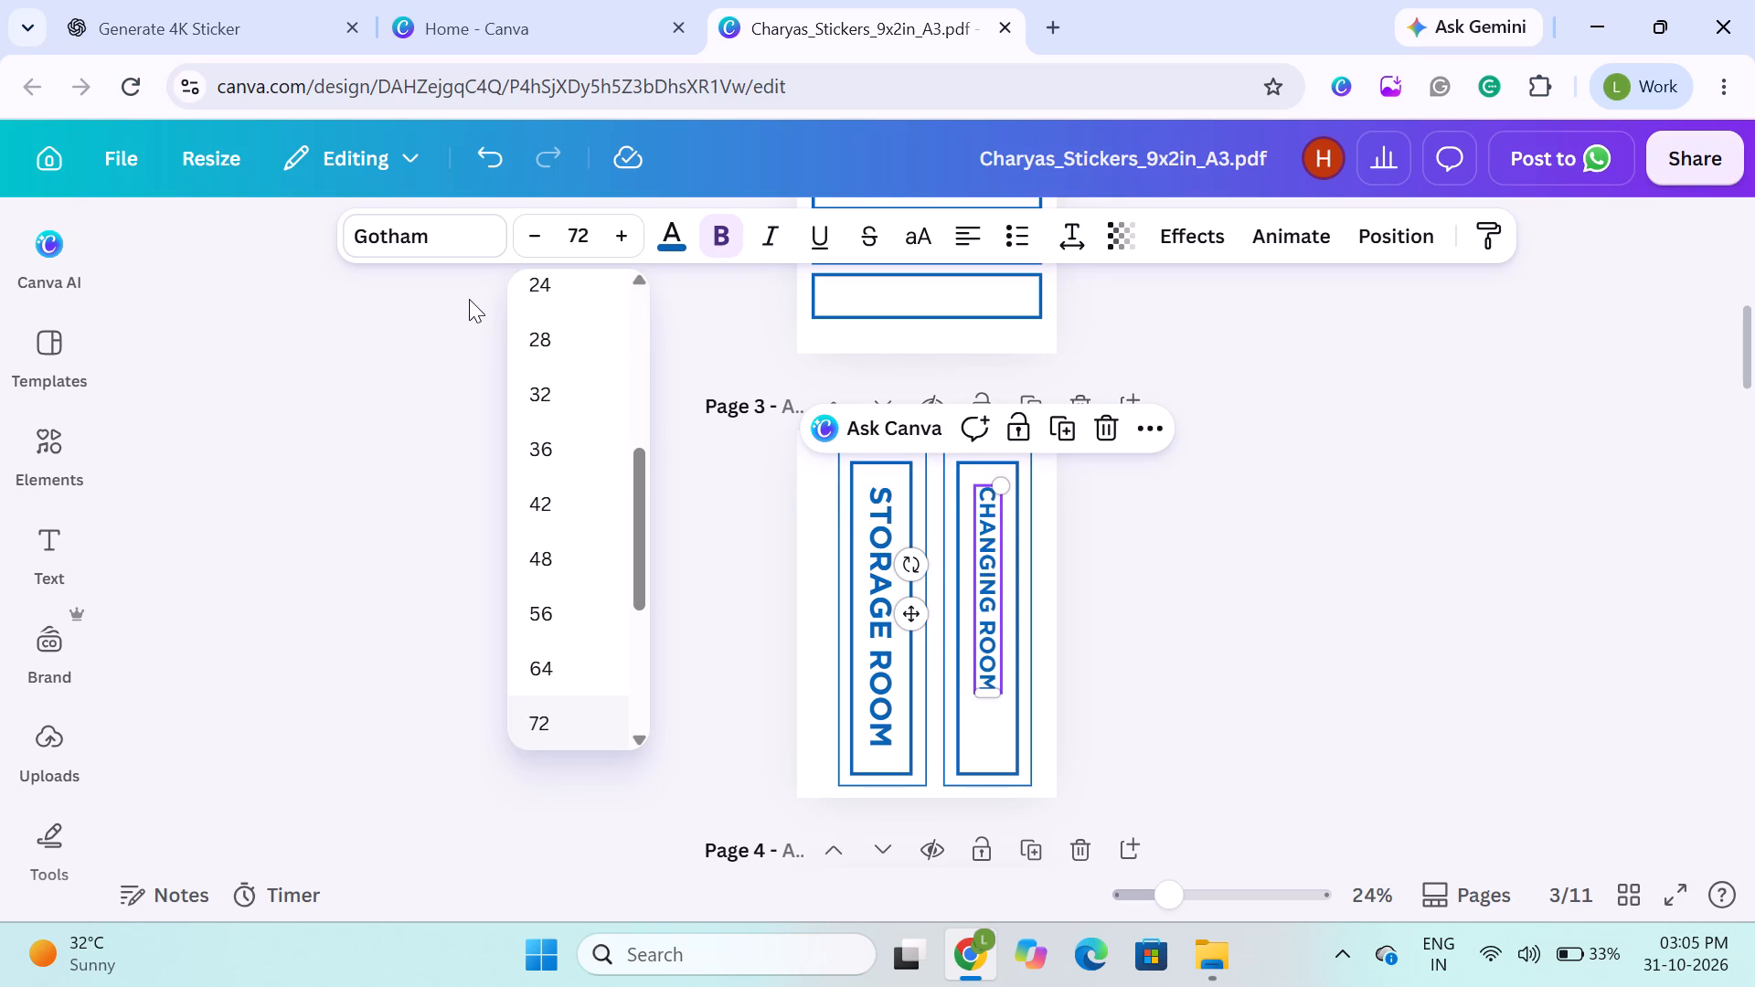
pyautogui.press('BackSpace')
pyautogui.press('1')
pyautogui.click(319, 537)
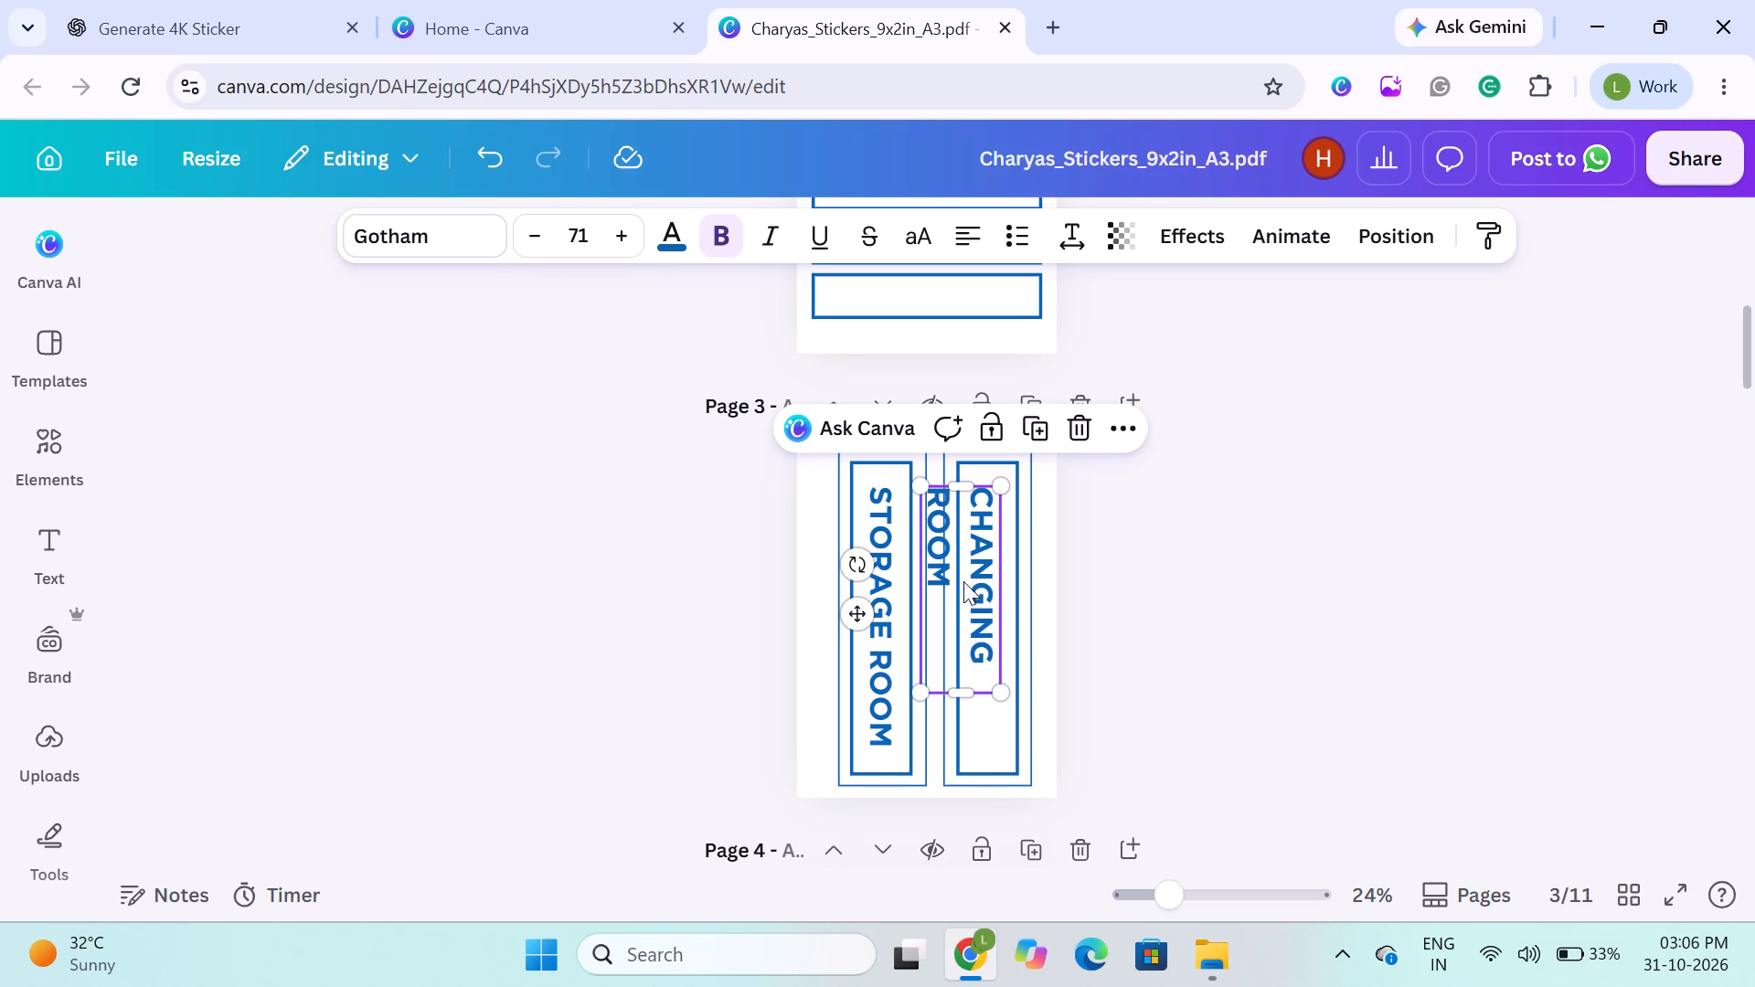
pyautogui.click(966, 483)
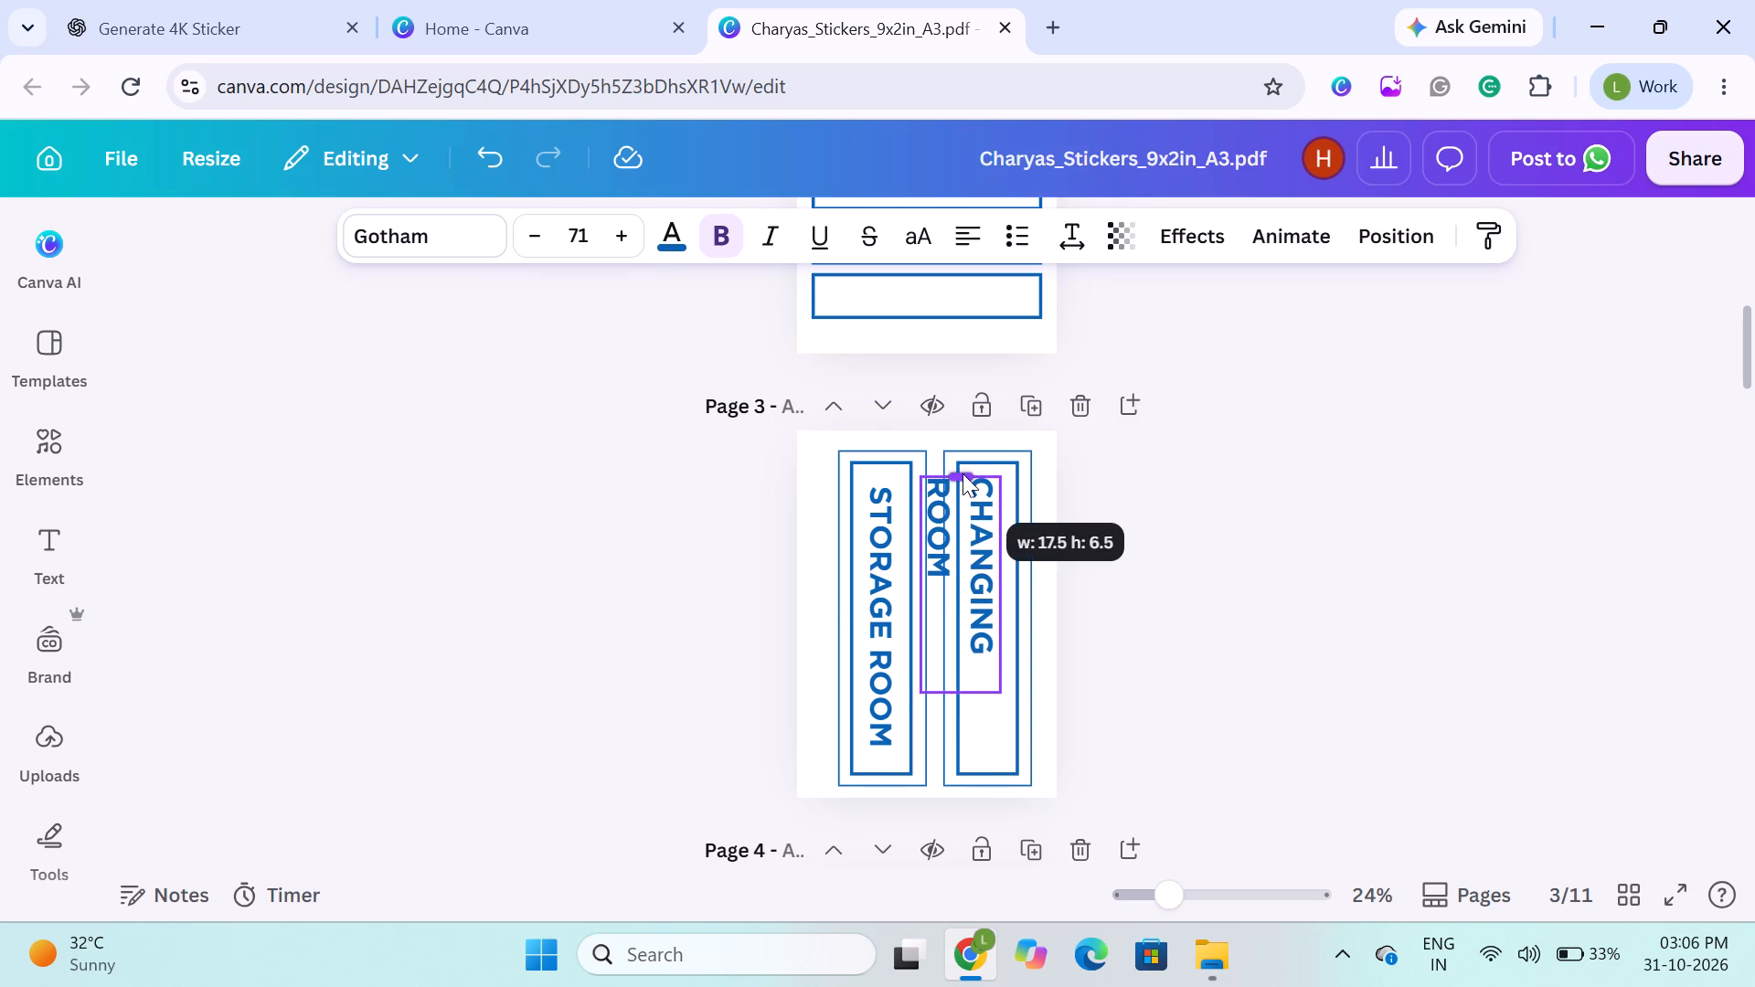
pyautogui.moveTo(959, 696); pyautogui.dragTo(984, 773)
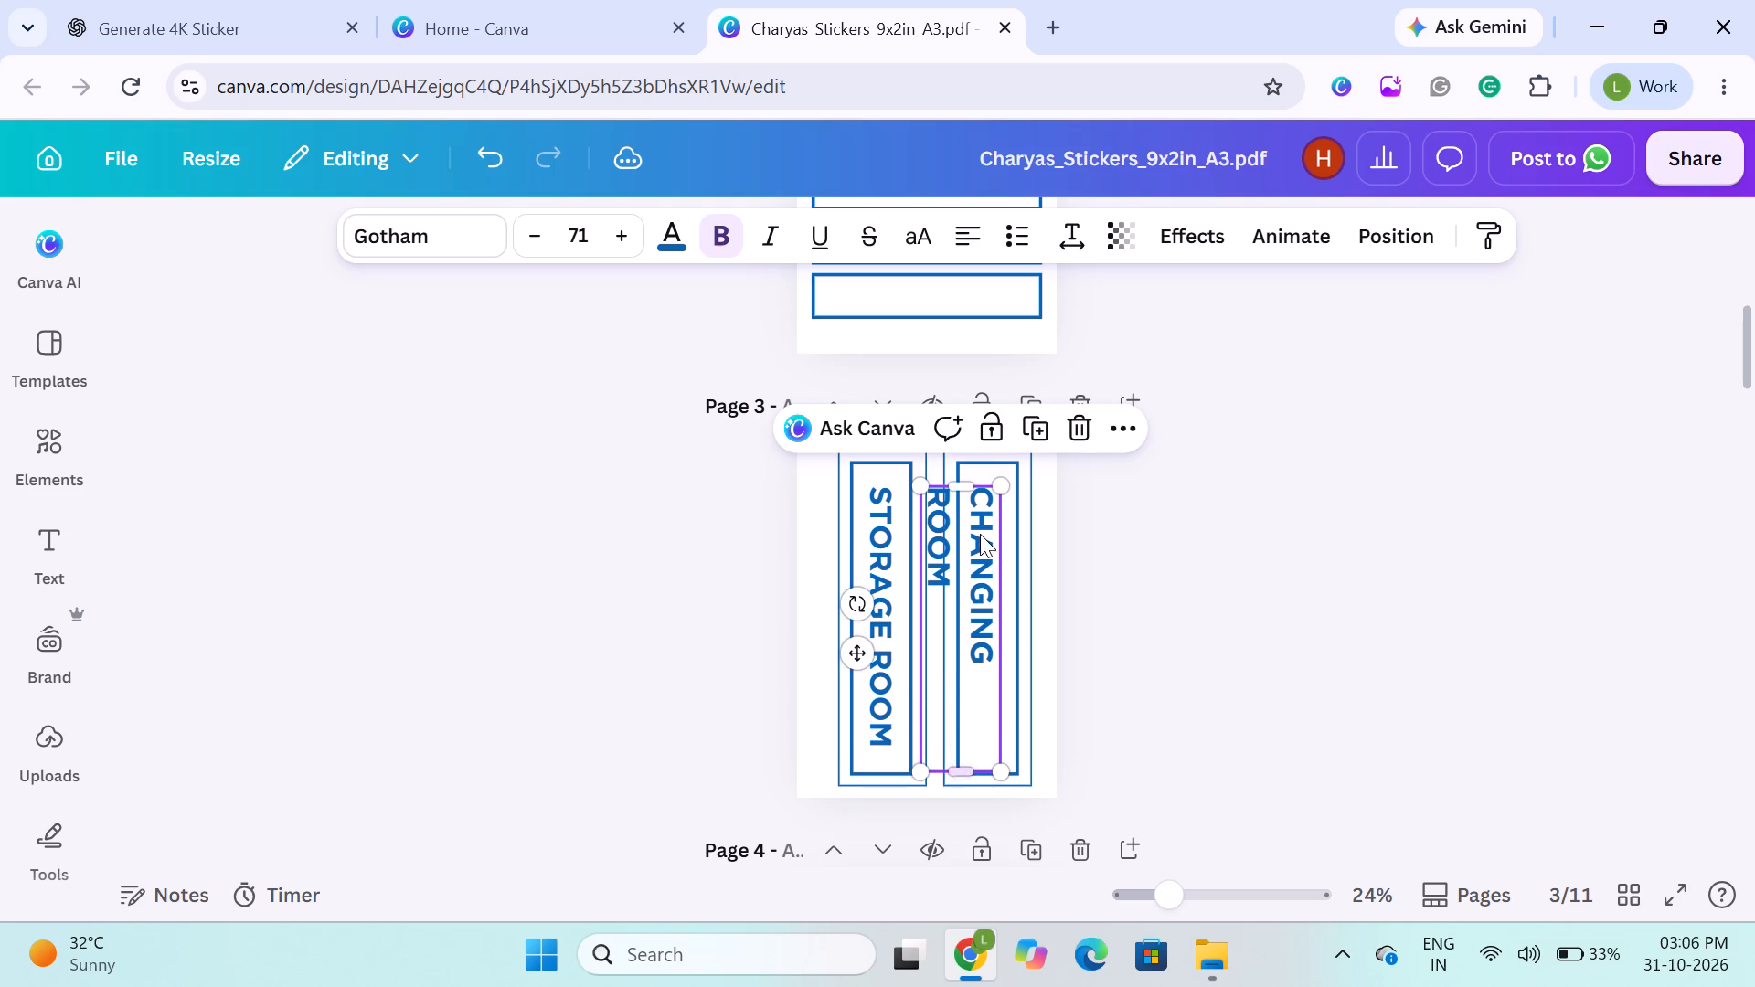
pyautogui.moveTo(961, 480); pyautogui.dragTo(961, 477)
pyautogui.moveTo(961, 477); pyautogui.dragTo(959, 468)
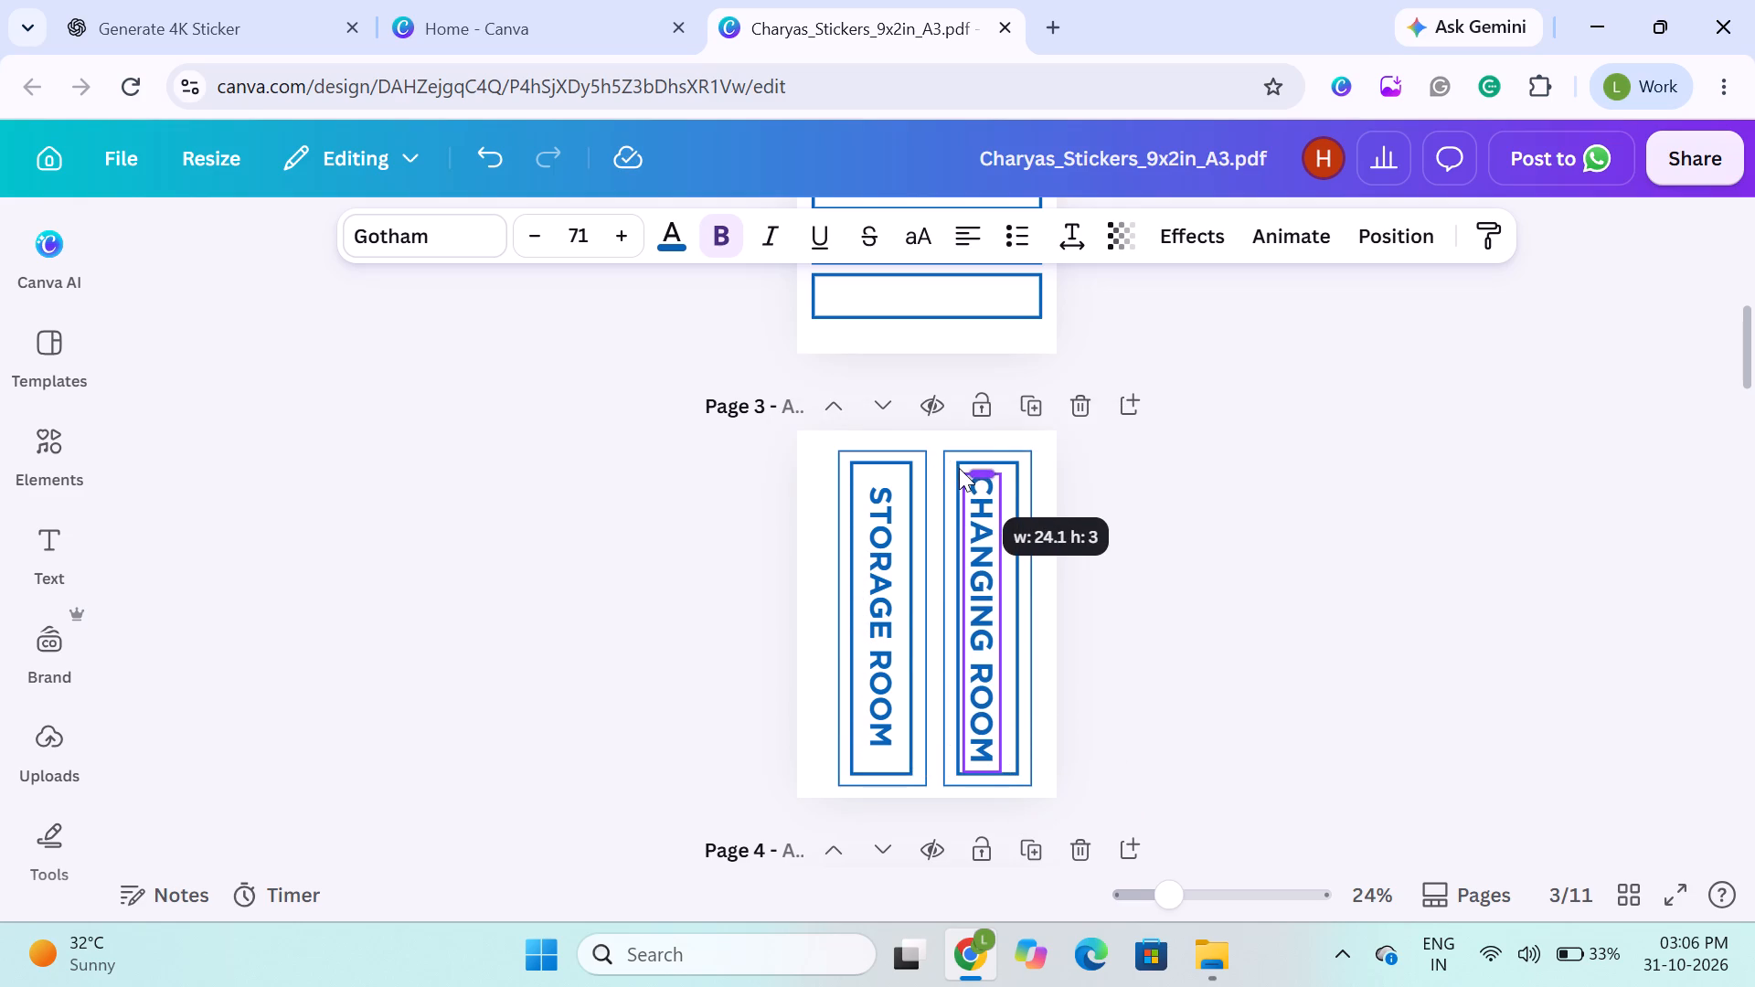
pyautogui.moveTo(959, 468); pyautogui.dragTo(959, 467)
pyautogui.click(637, 520)
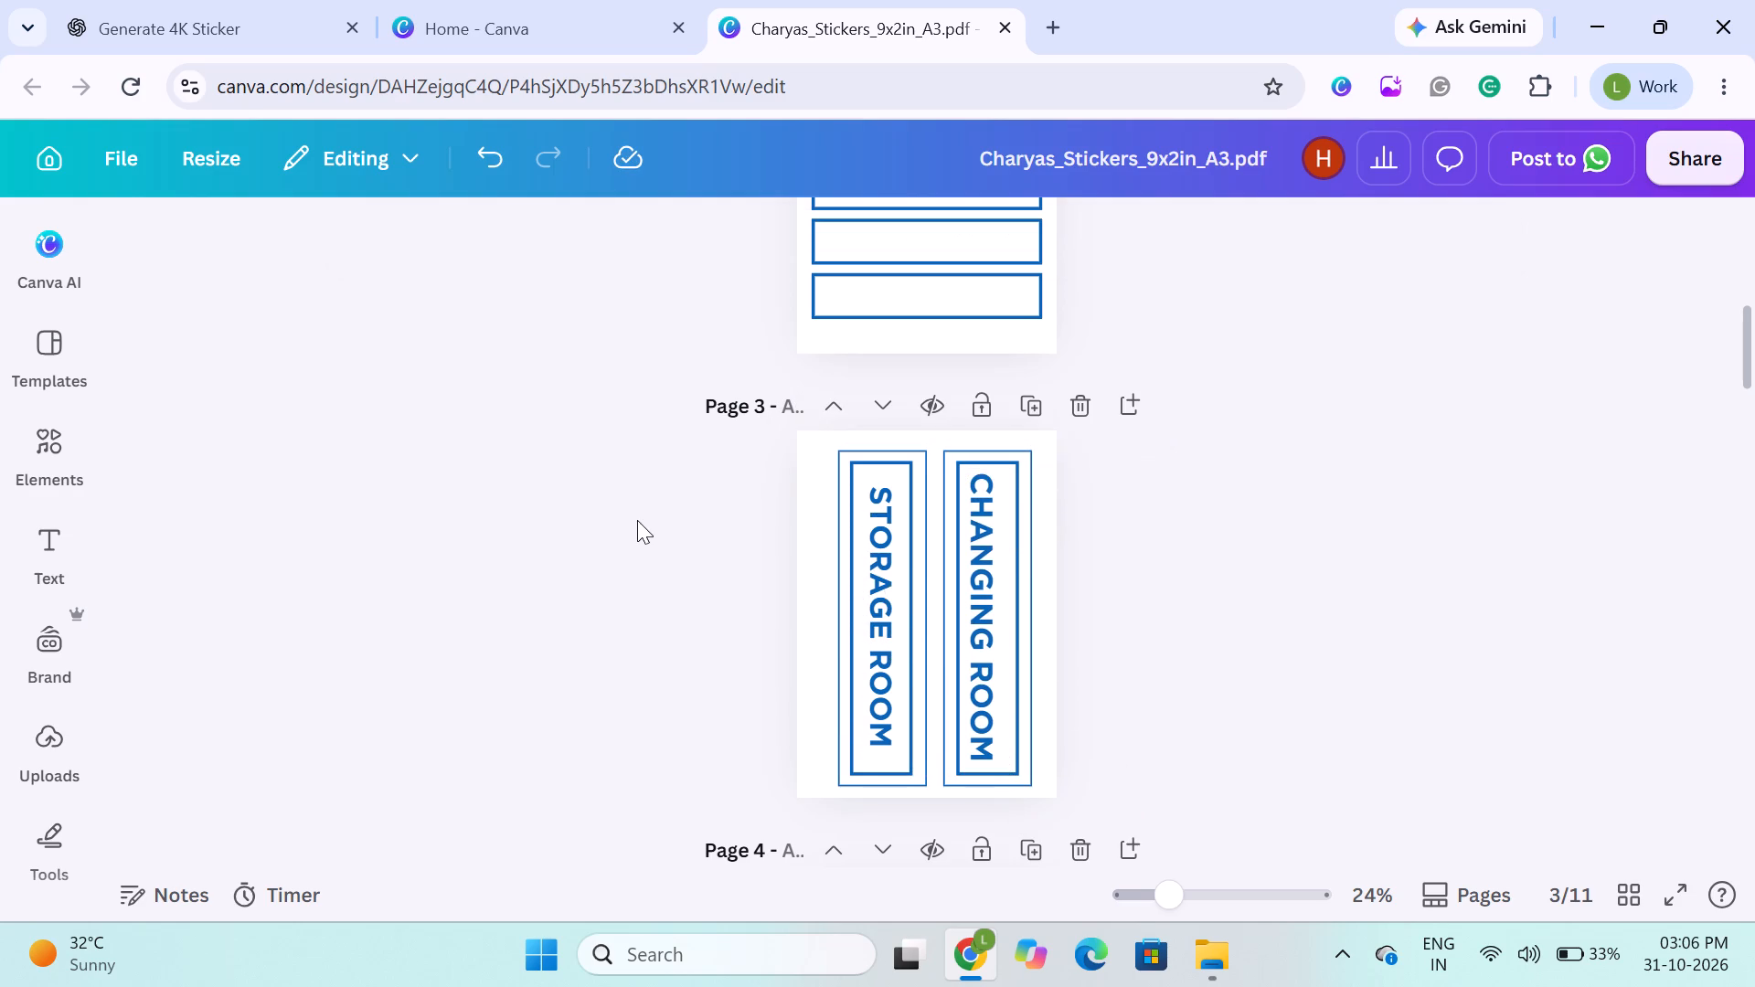
# Reduce the "CHANGING ROOM" text to size 69 to match the "STORAGE ROOM" text beside it.
pyautogui.click(877, 571)
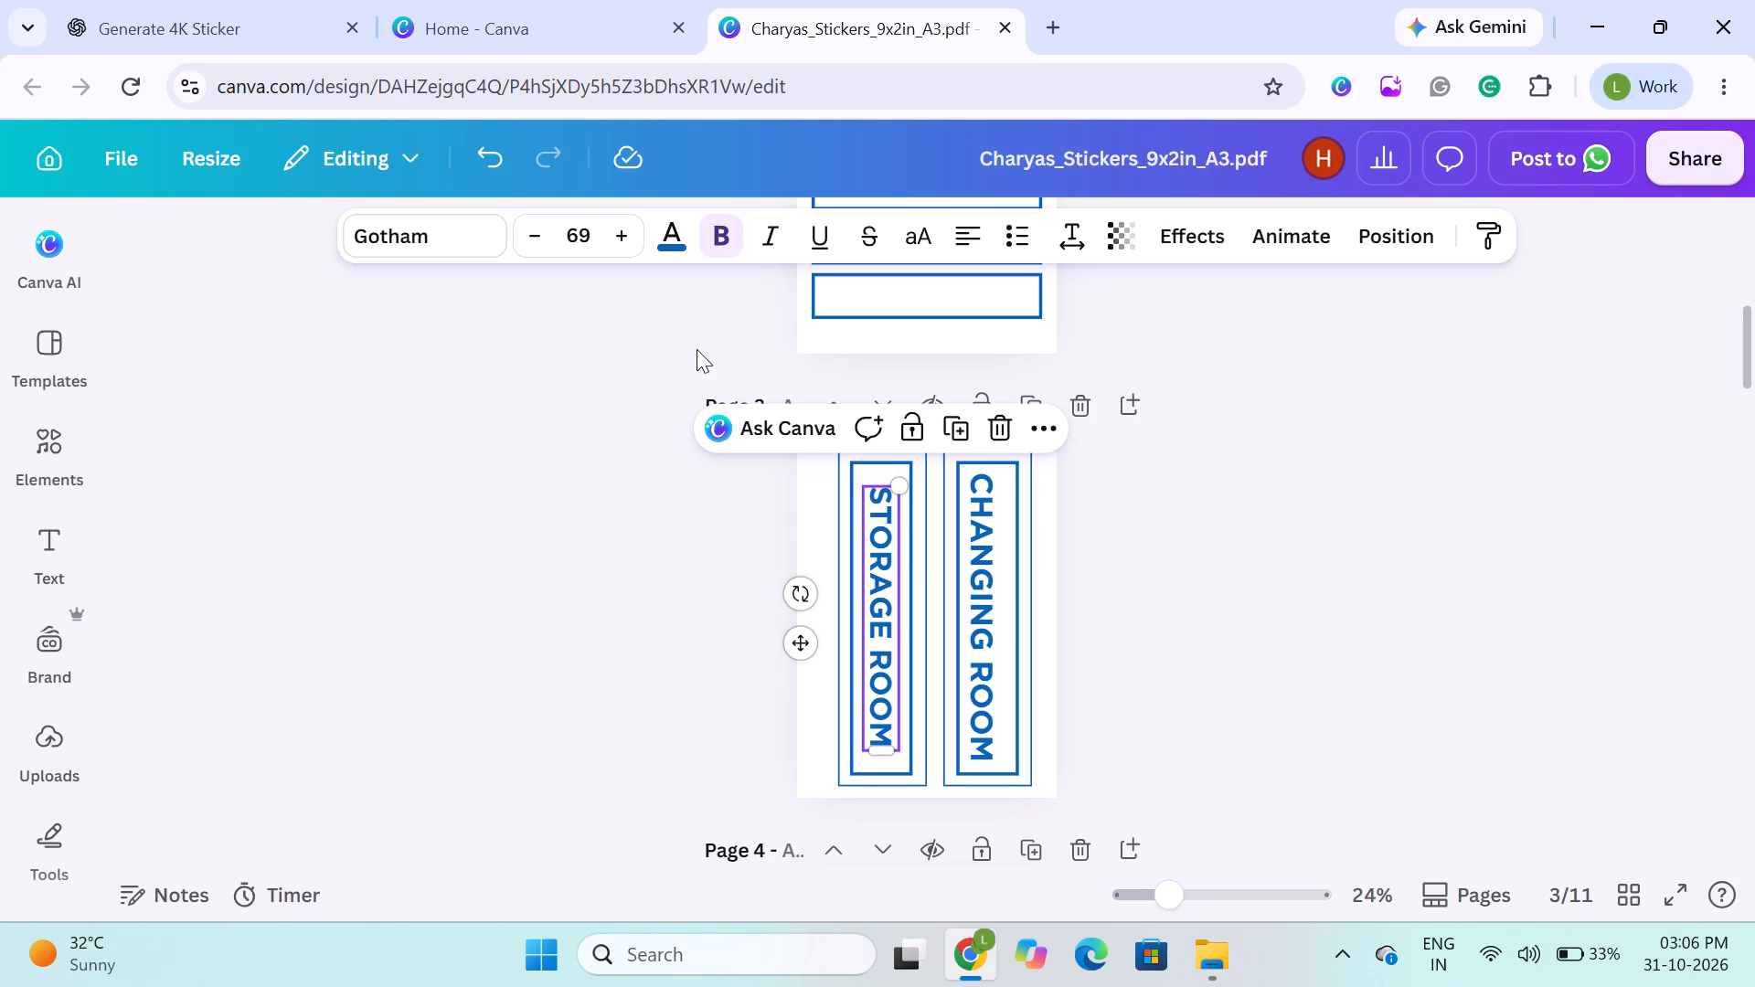
pyautogui.click(970, 567)
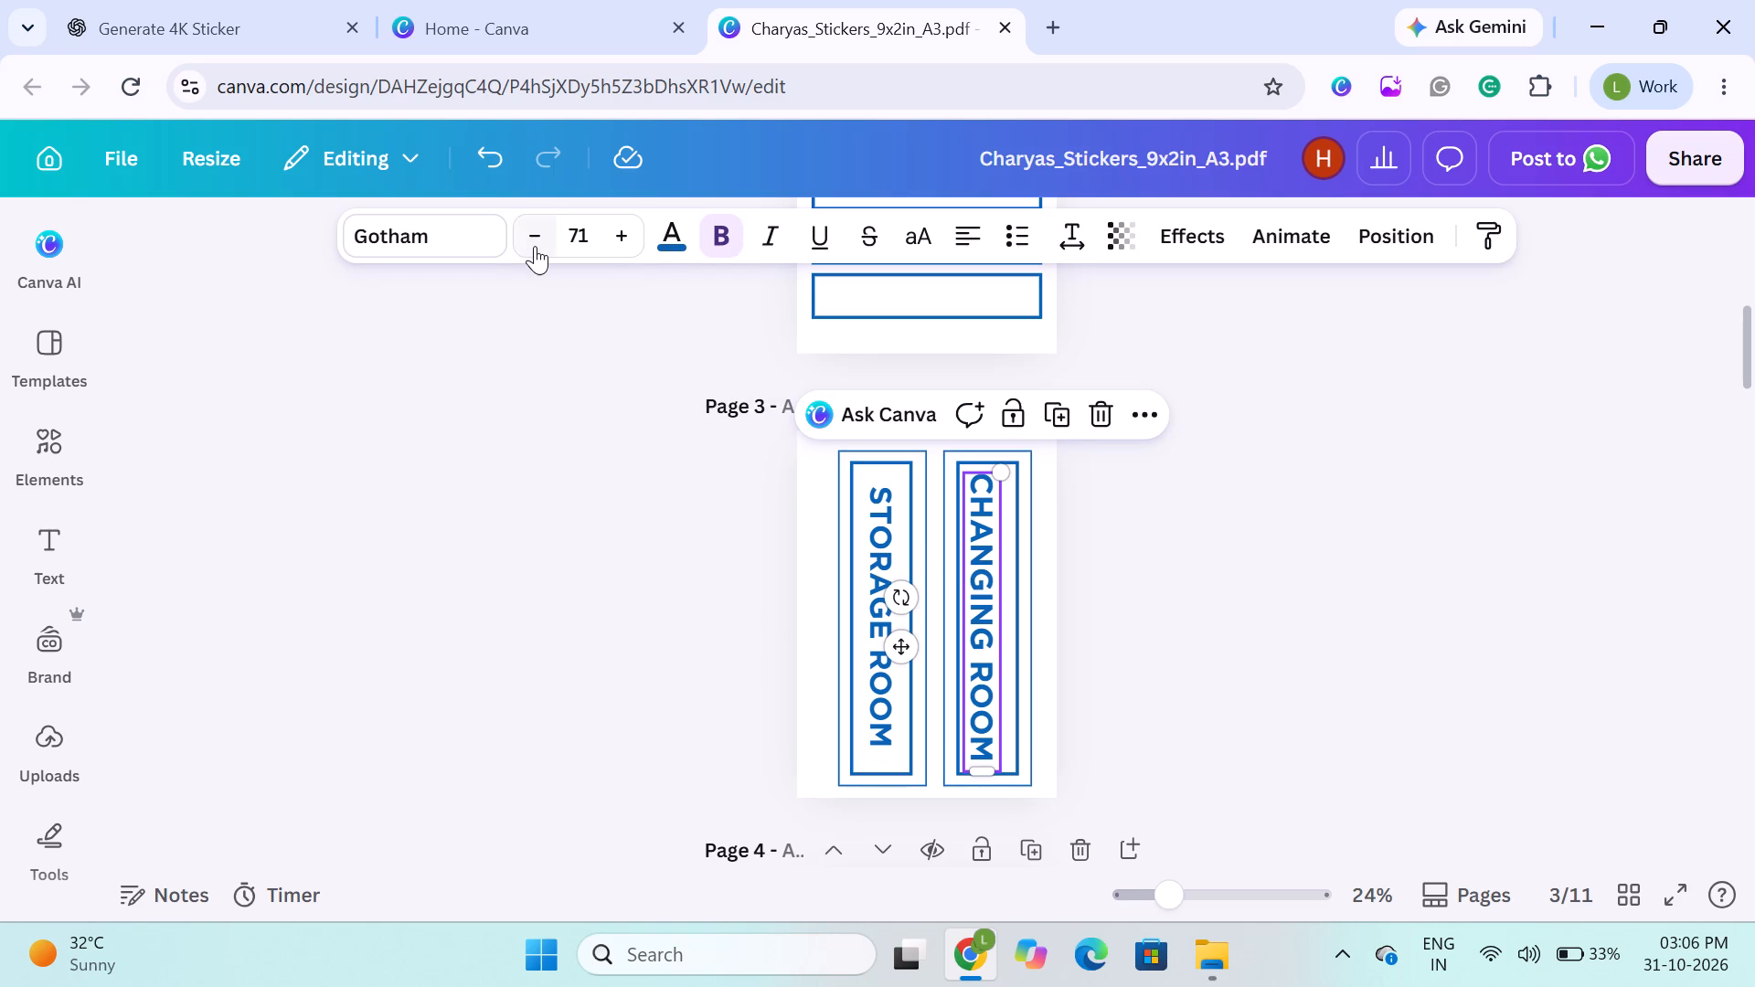
pyautogui.click(535, 245)
pyautogui.click(535, 245)
pyautogui.click(626, 476)
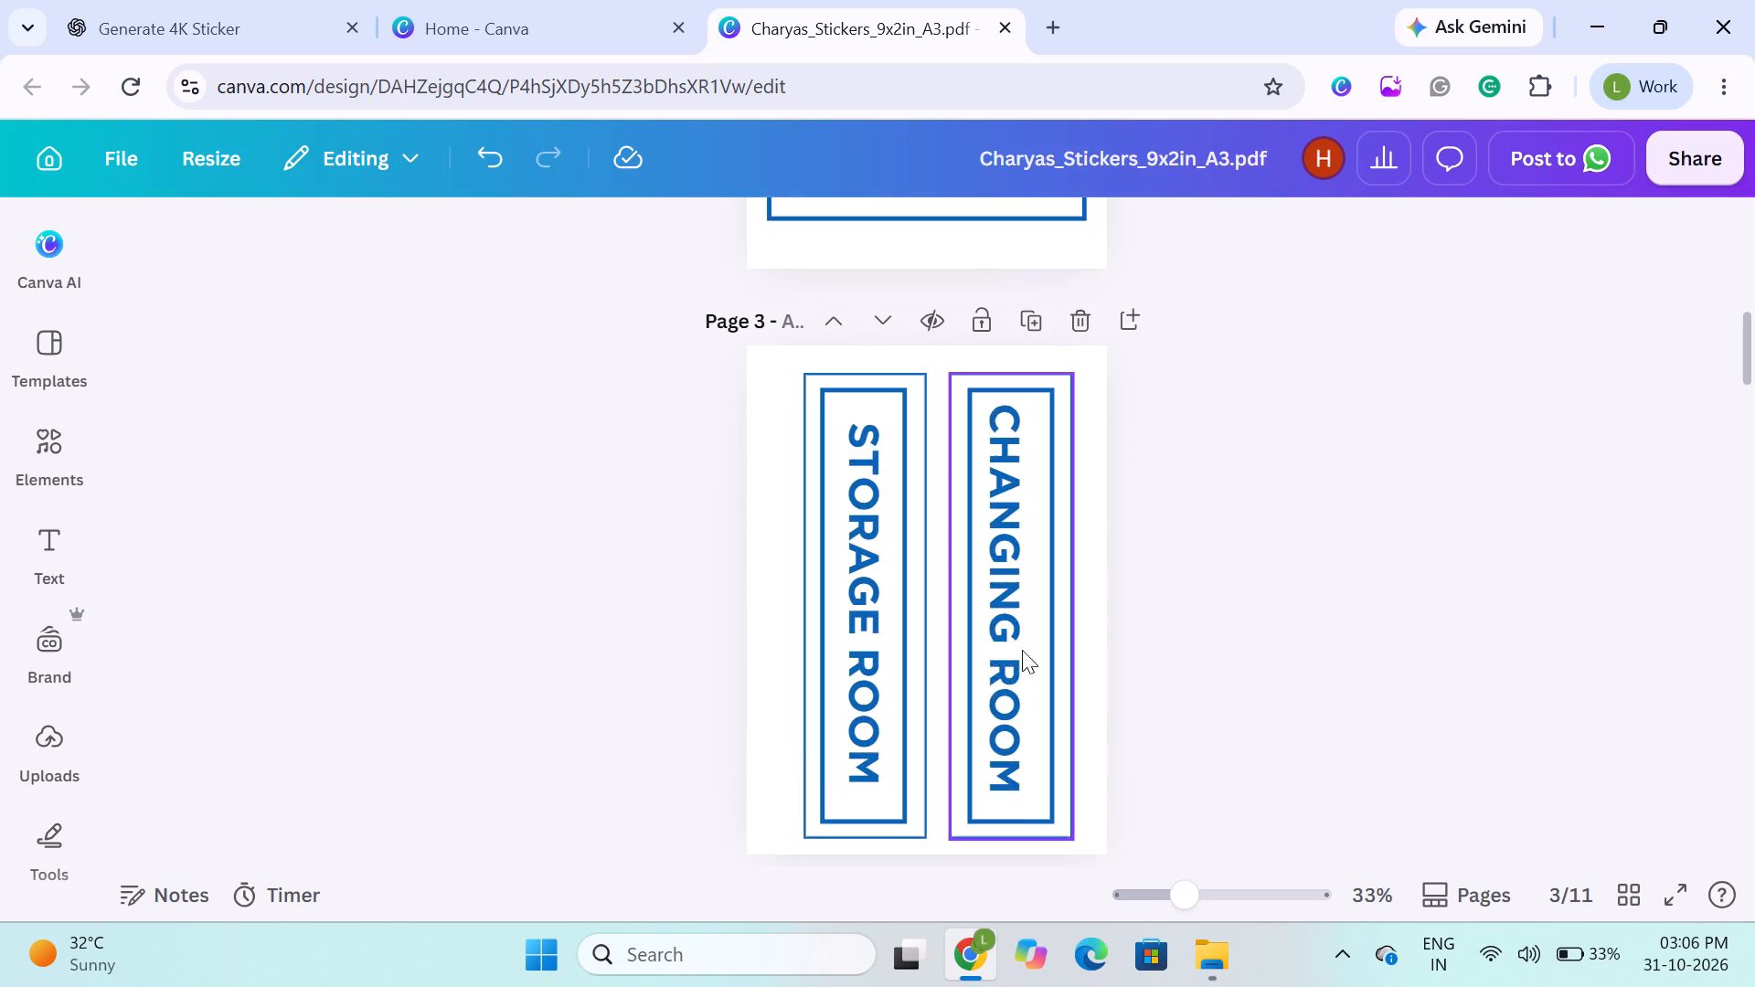
# Shorten the "CHANGING ROOM" text box to the length of its text and centre it inside its frame.
pyautogui.click(995, 664)
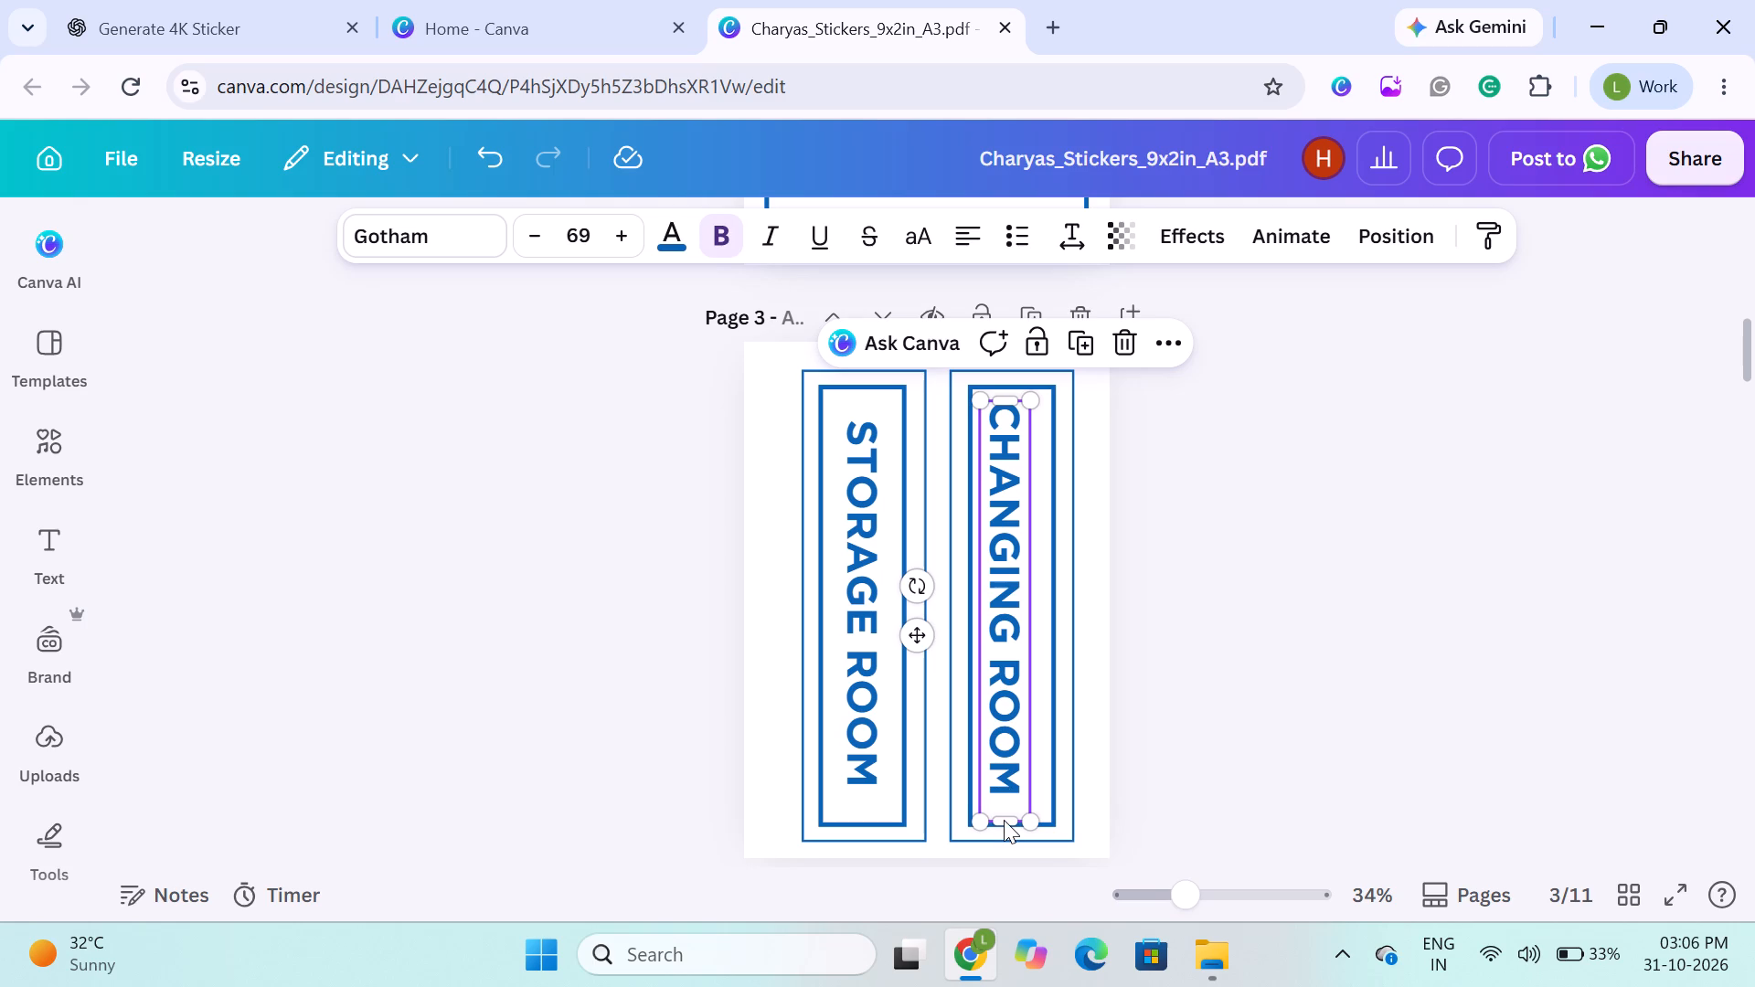
pyautogui.moveTo(1005, 822); pyautogui.dragTo(1002, 801)
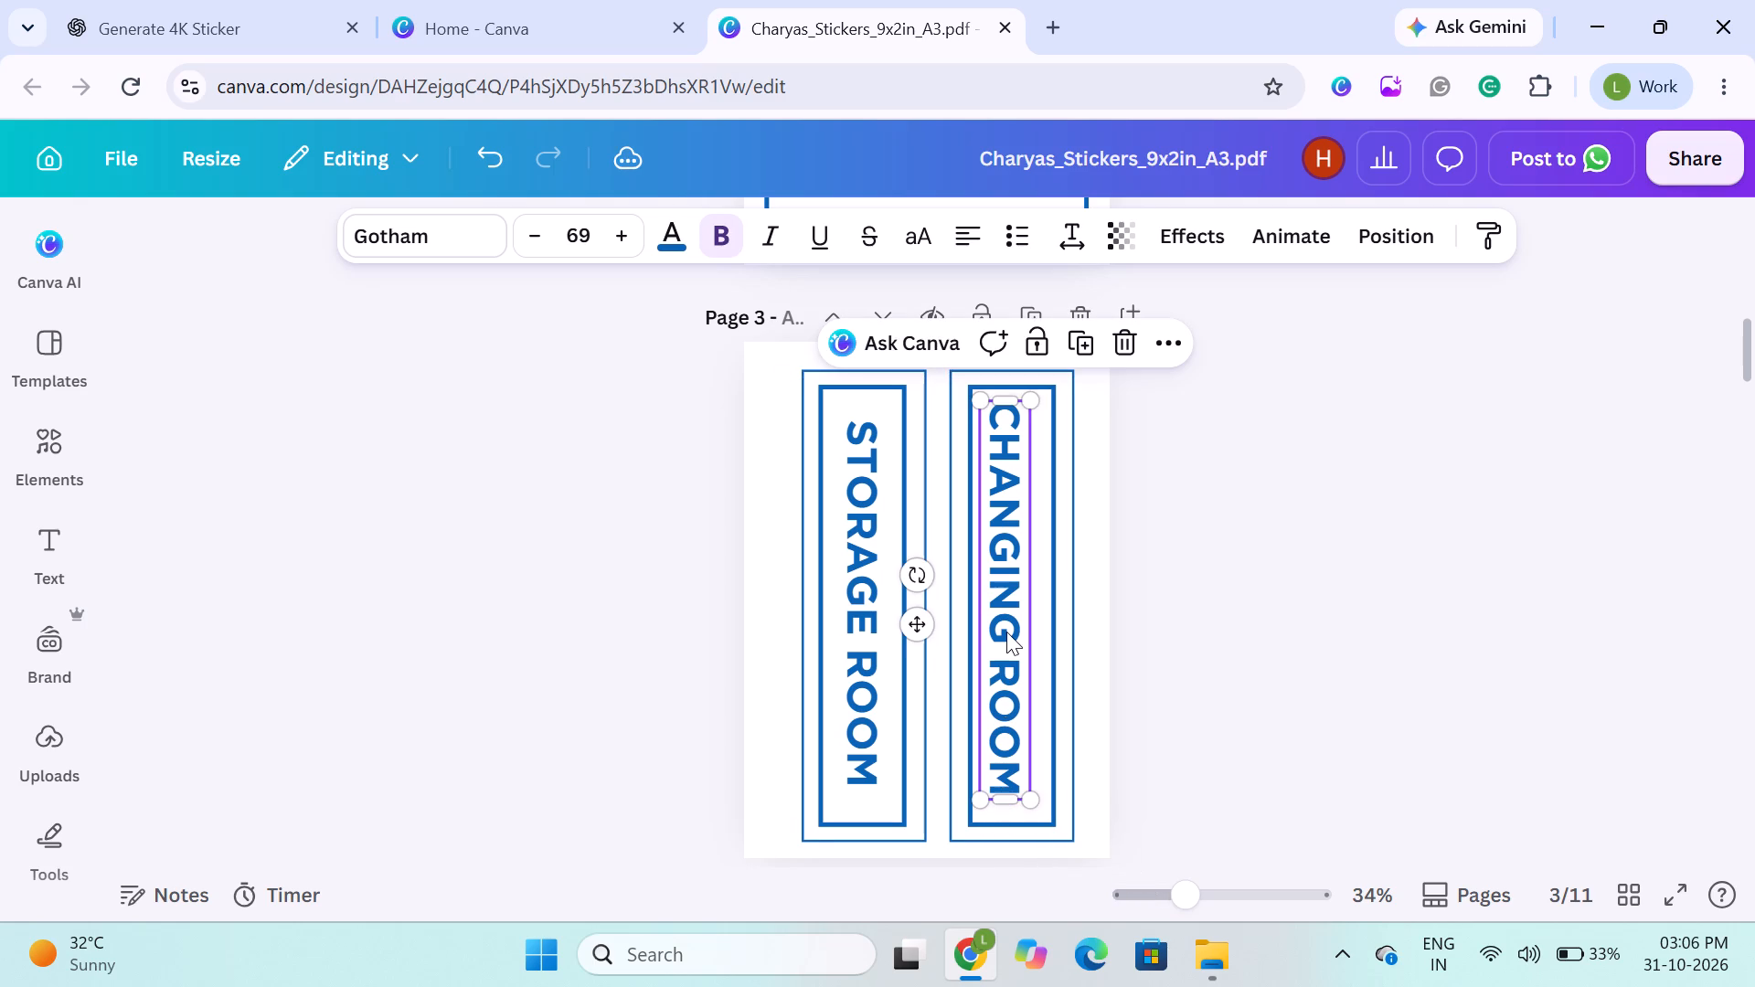
pyautogui.click(1006, 631)
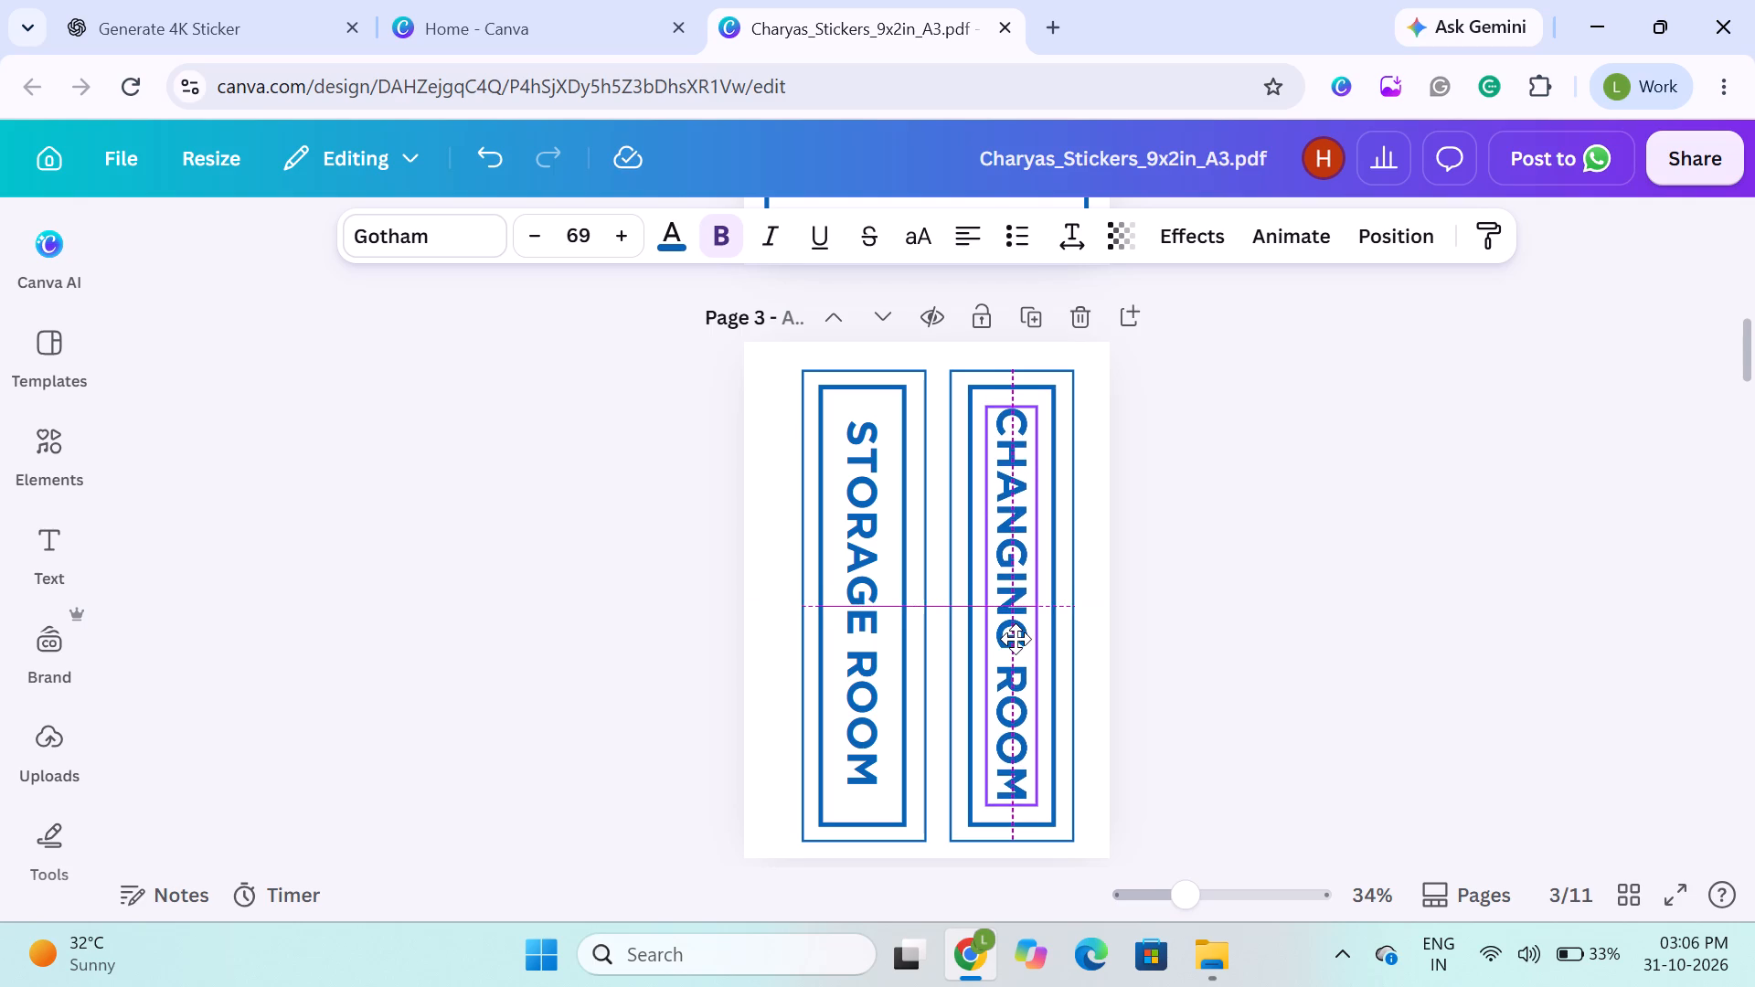
pyautogui.click(609, 615)
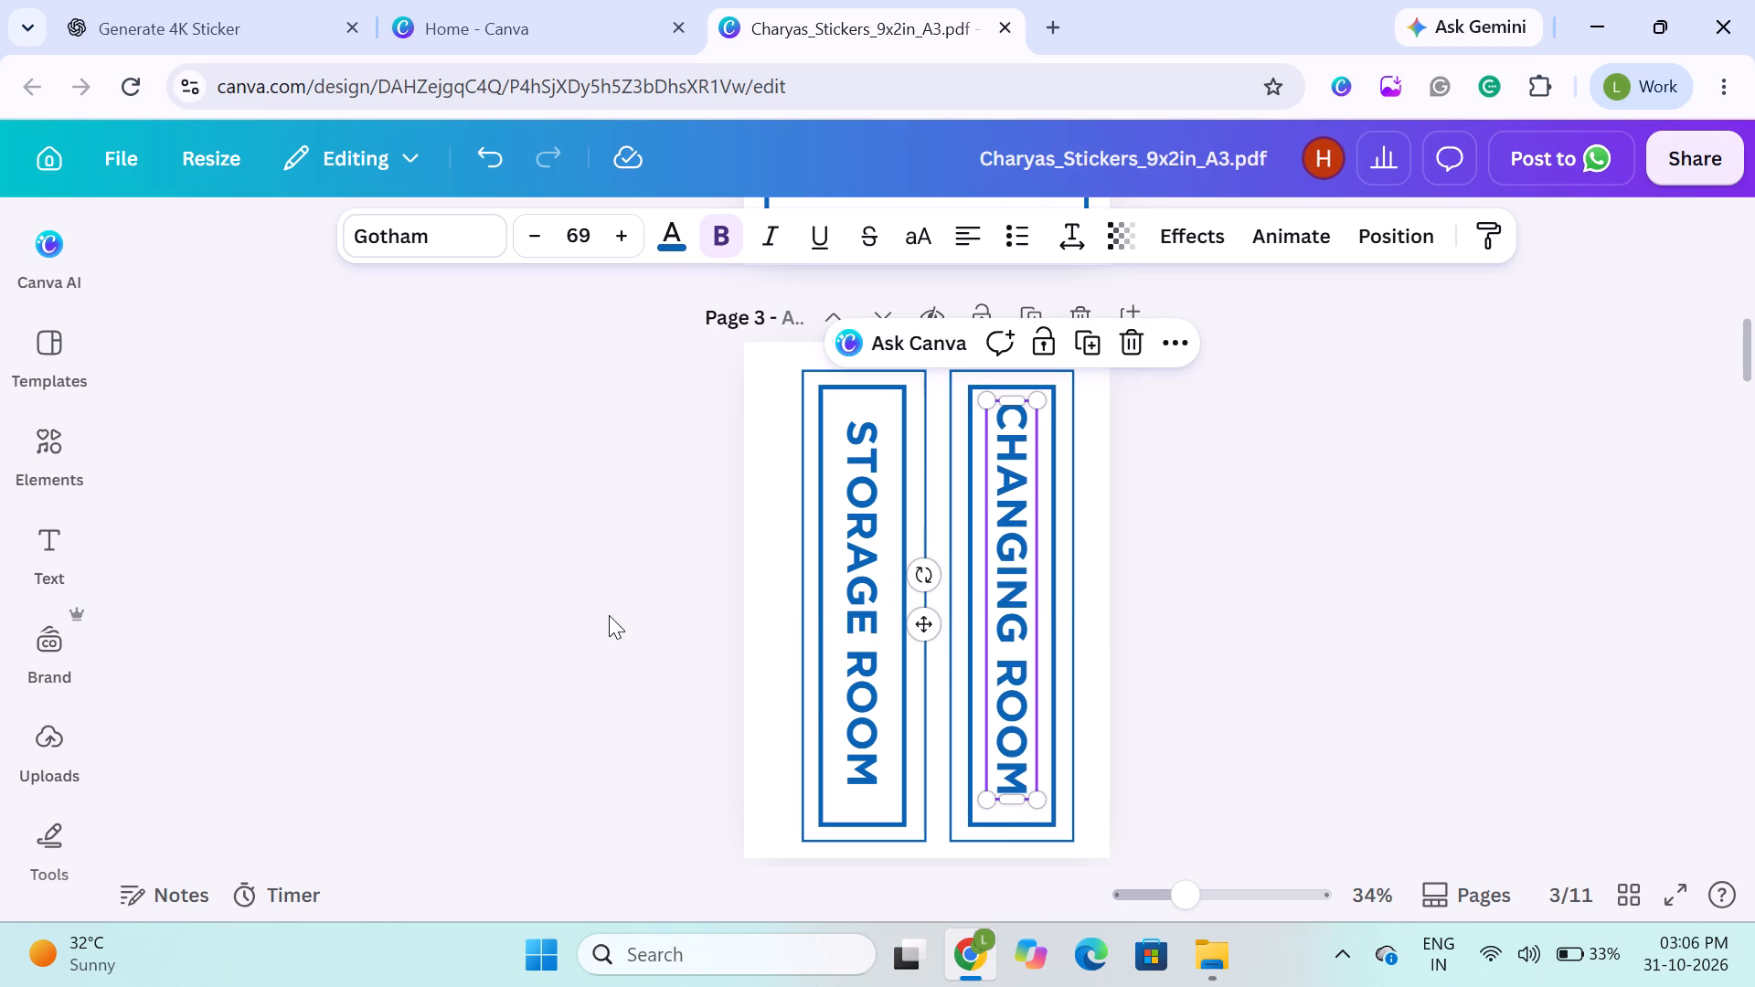
# Examine the page 1 and page 2 labels against the vertical stickers on page 3.
pyautogui.scroll(2, 609, 615)
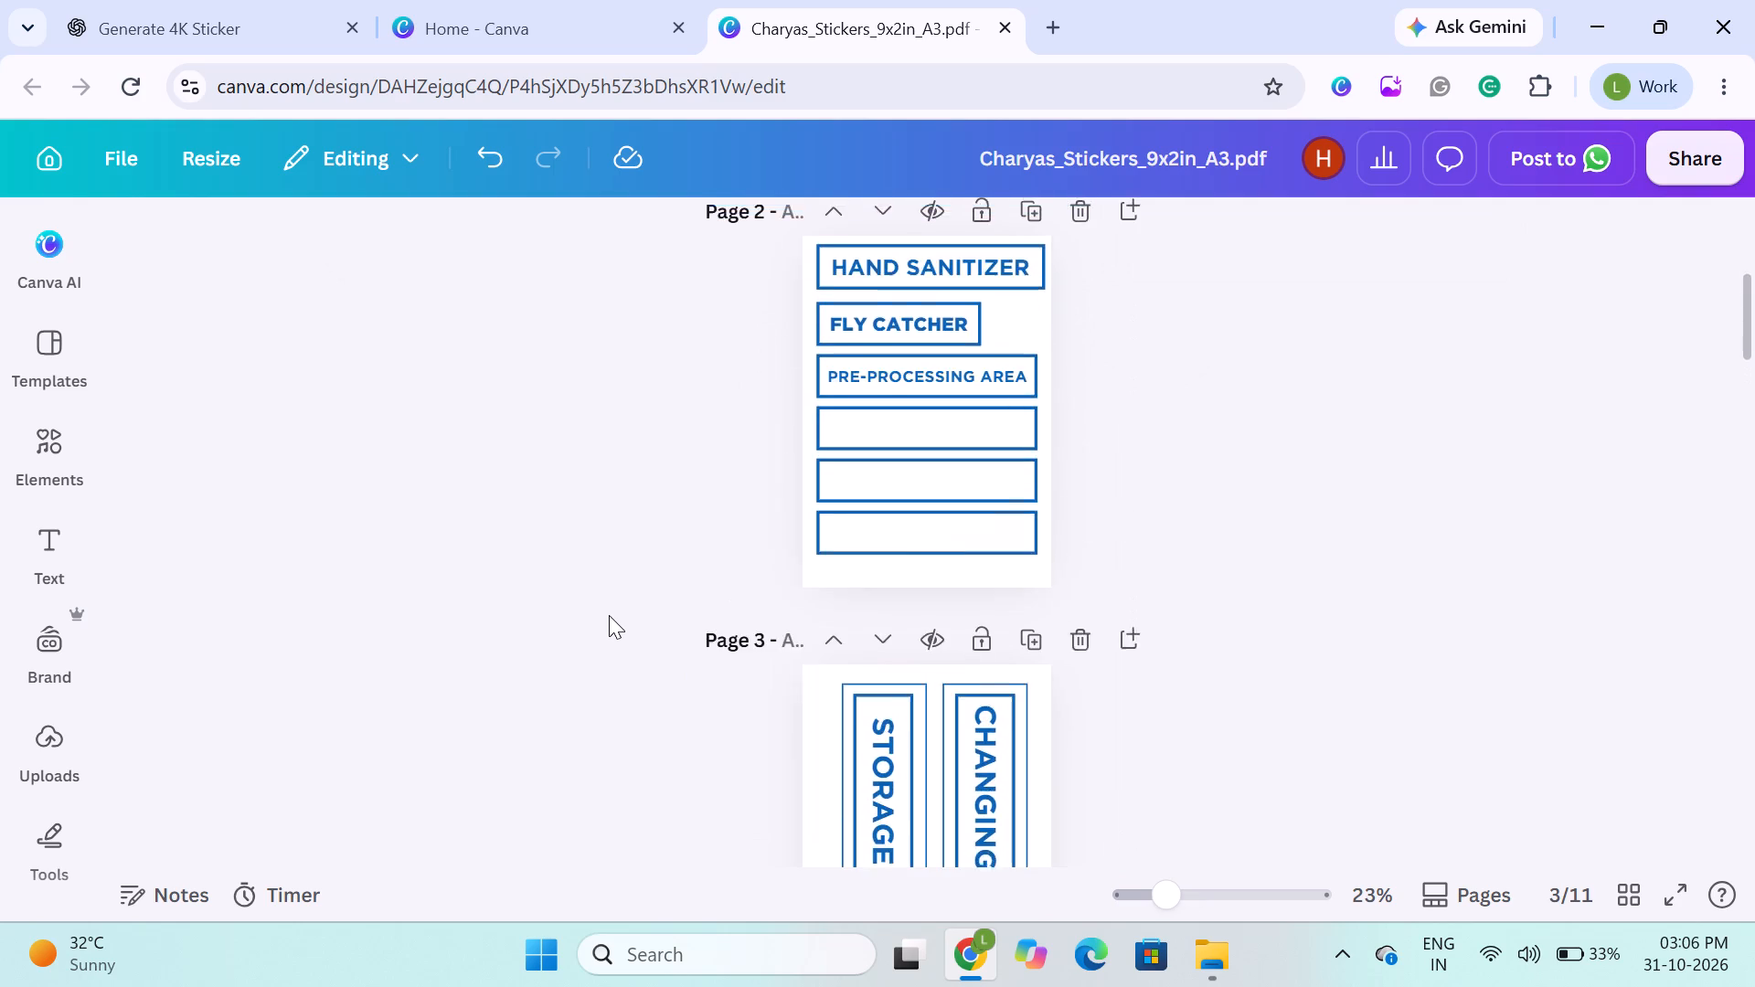
pyautogui.scroll(2, 609, 615)
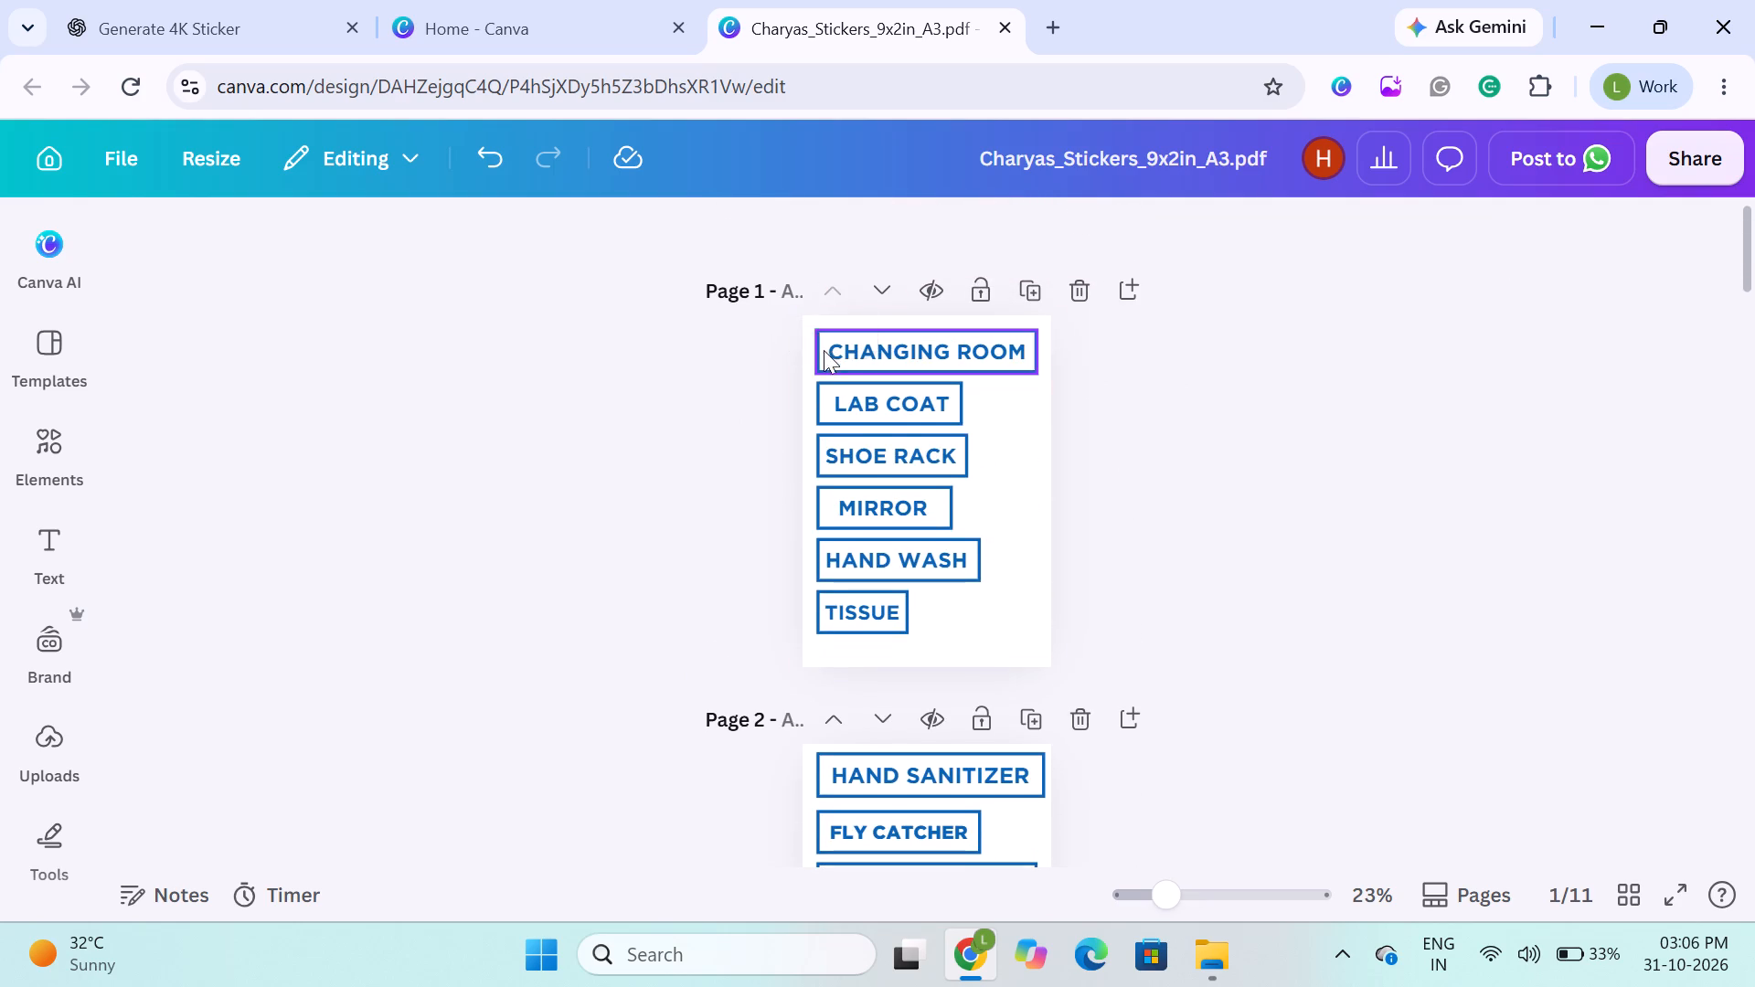
pyautogui.moveTo(729, 324); pyautogui.dragTo(713, 299)
pyautogui.click(711, 300)
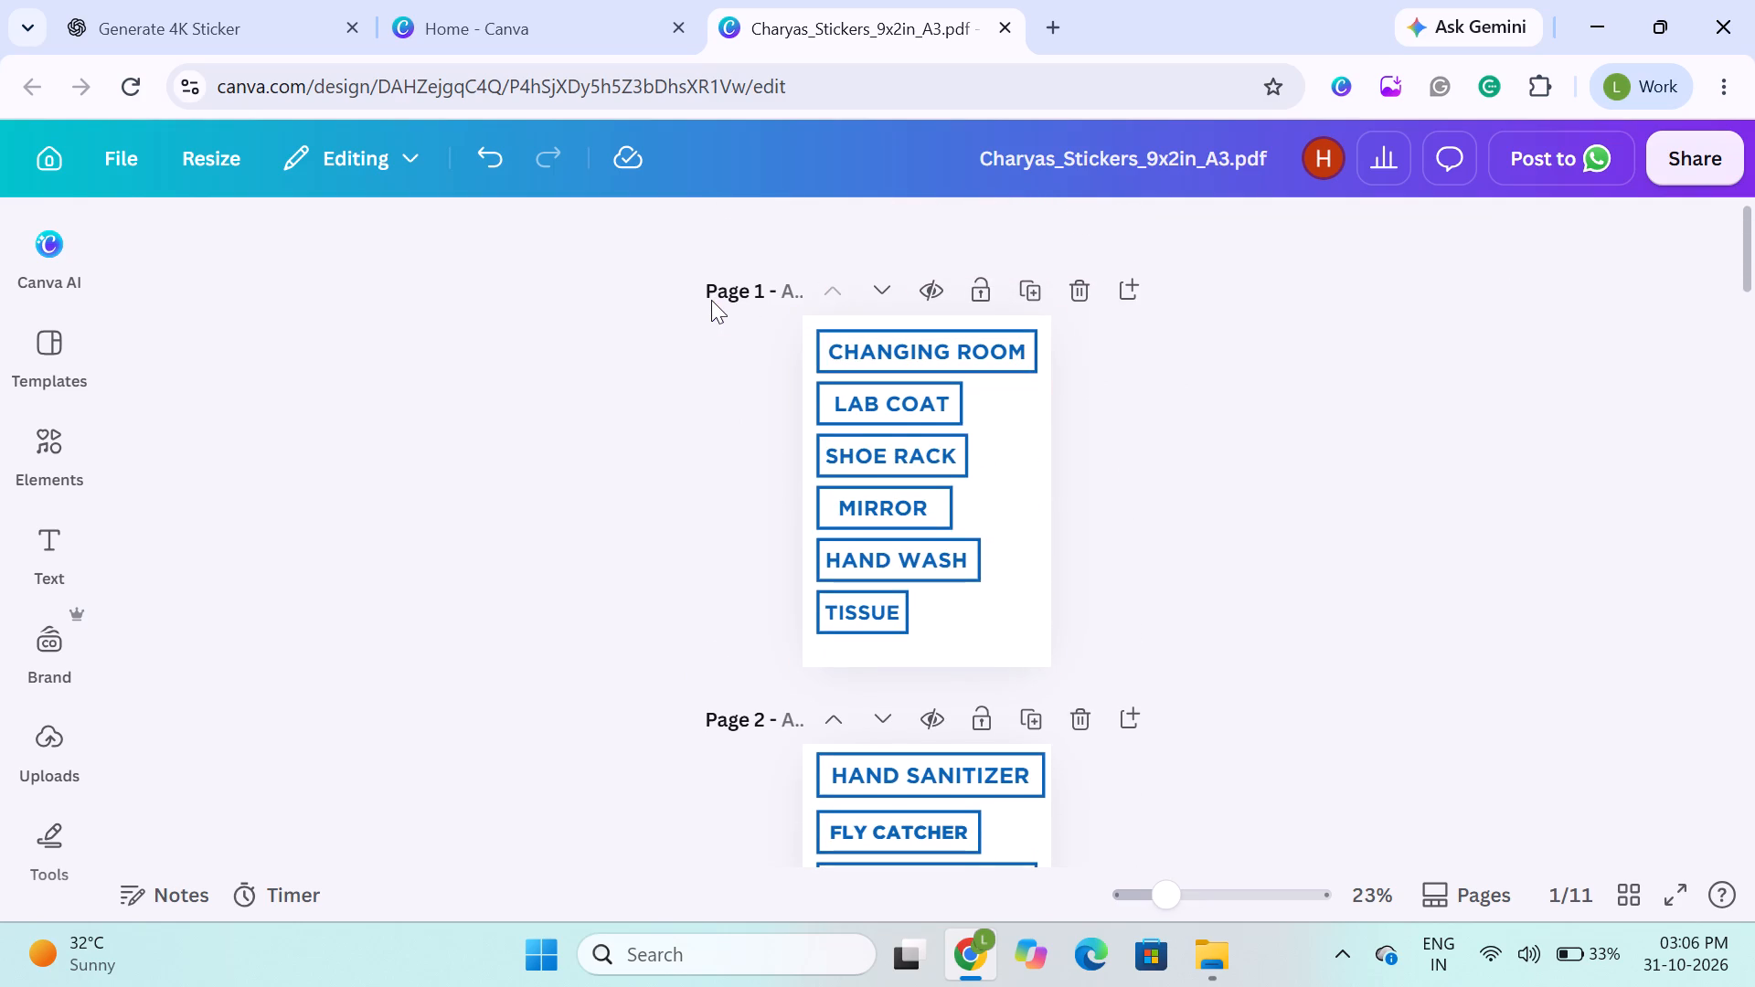
pyautogui.scroll(-4, 783, 466)
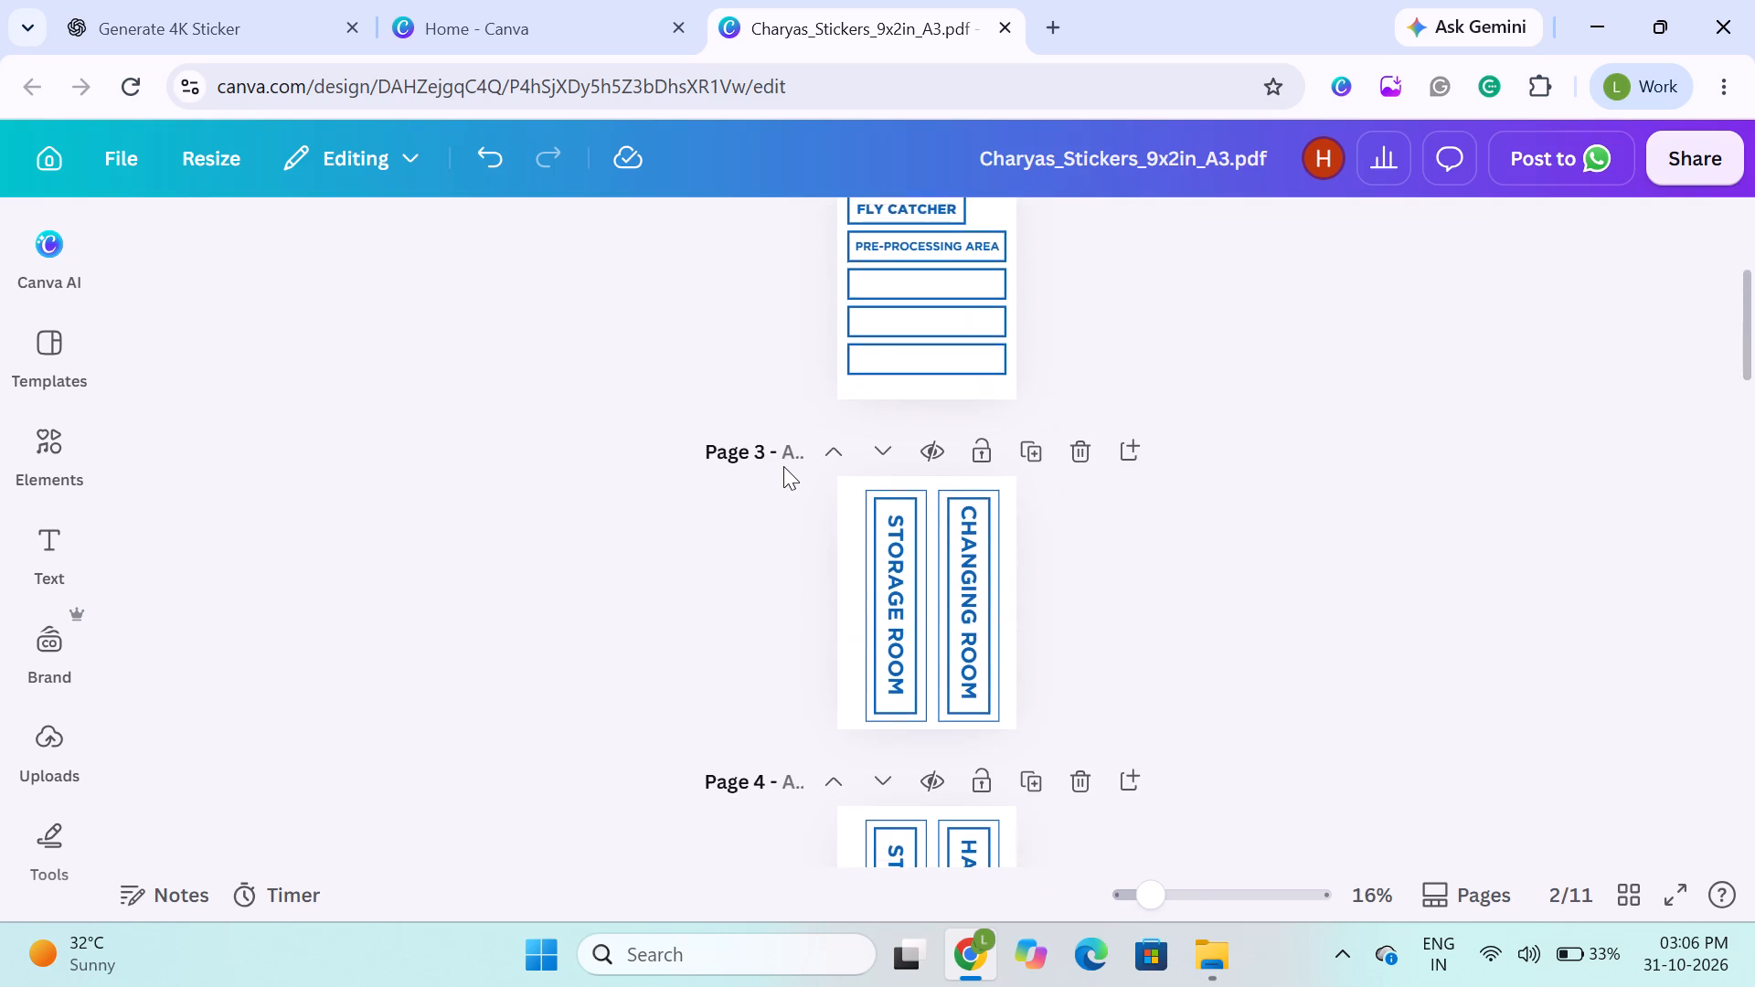
# Examine the vertical stickers on pages 3 to 6 against the label frames on pages 7 and 8.
pyautogui.scroll(-5, 783, 466)
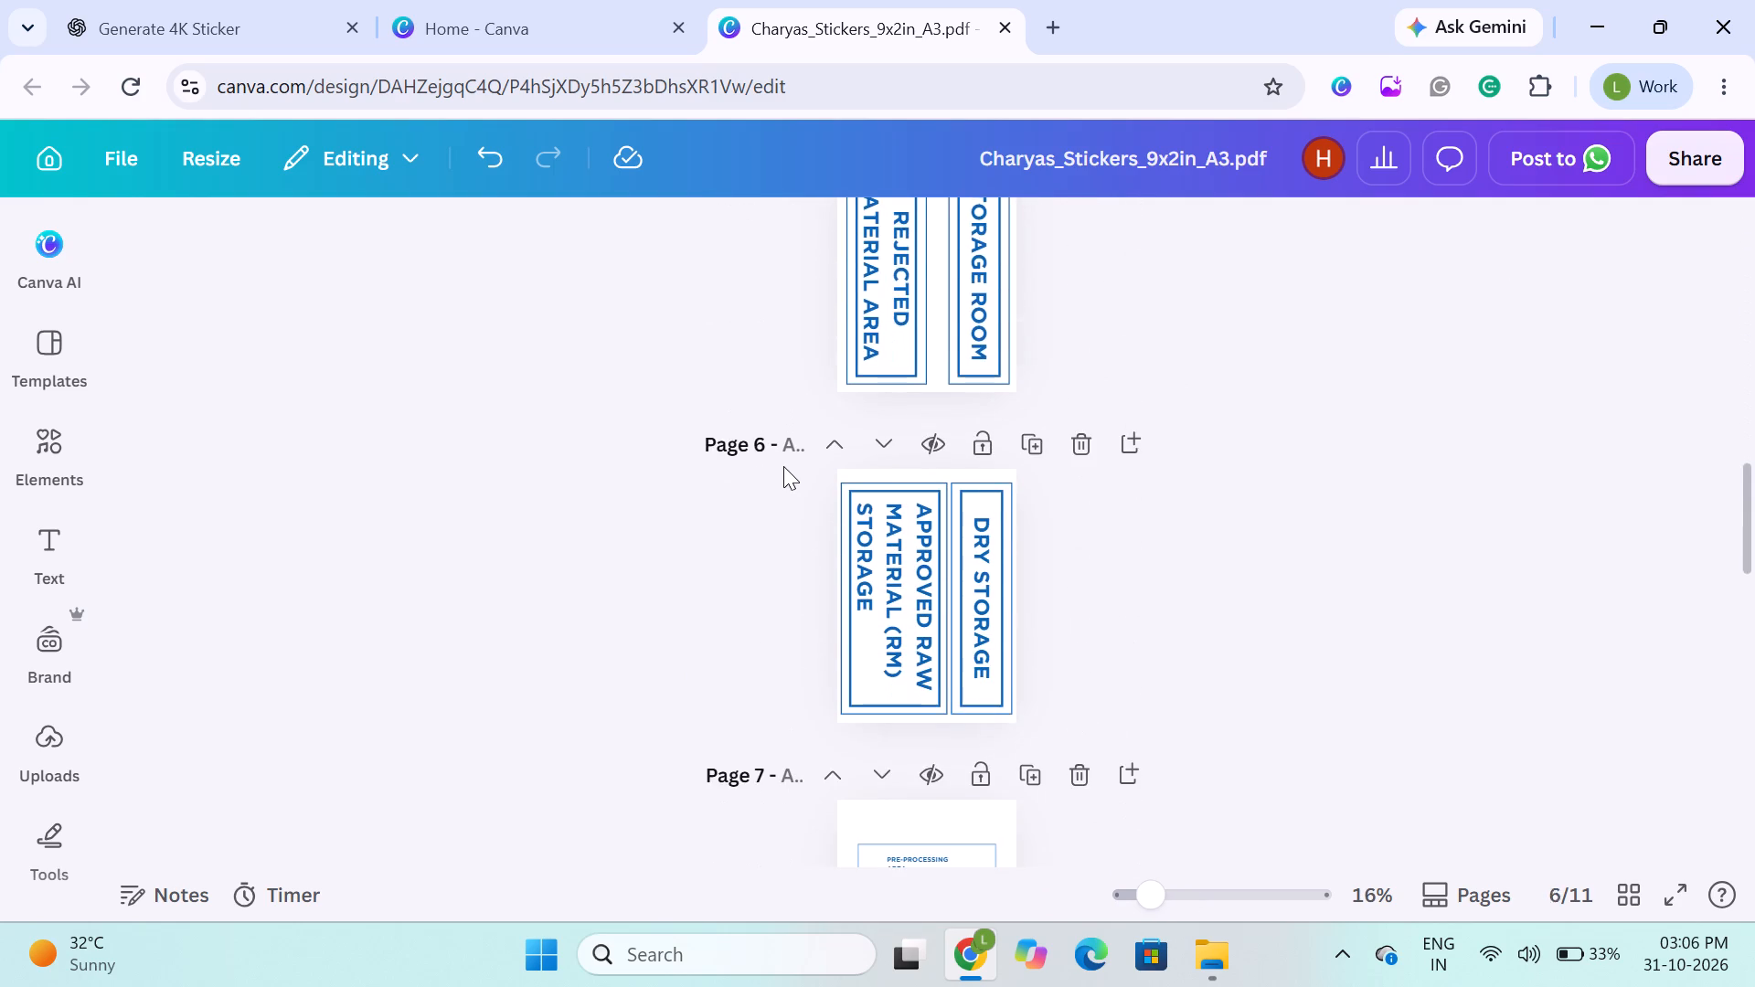
pyautogui.scroll(-3, 783, 466)
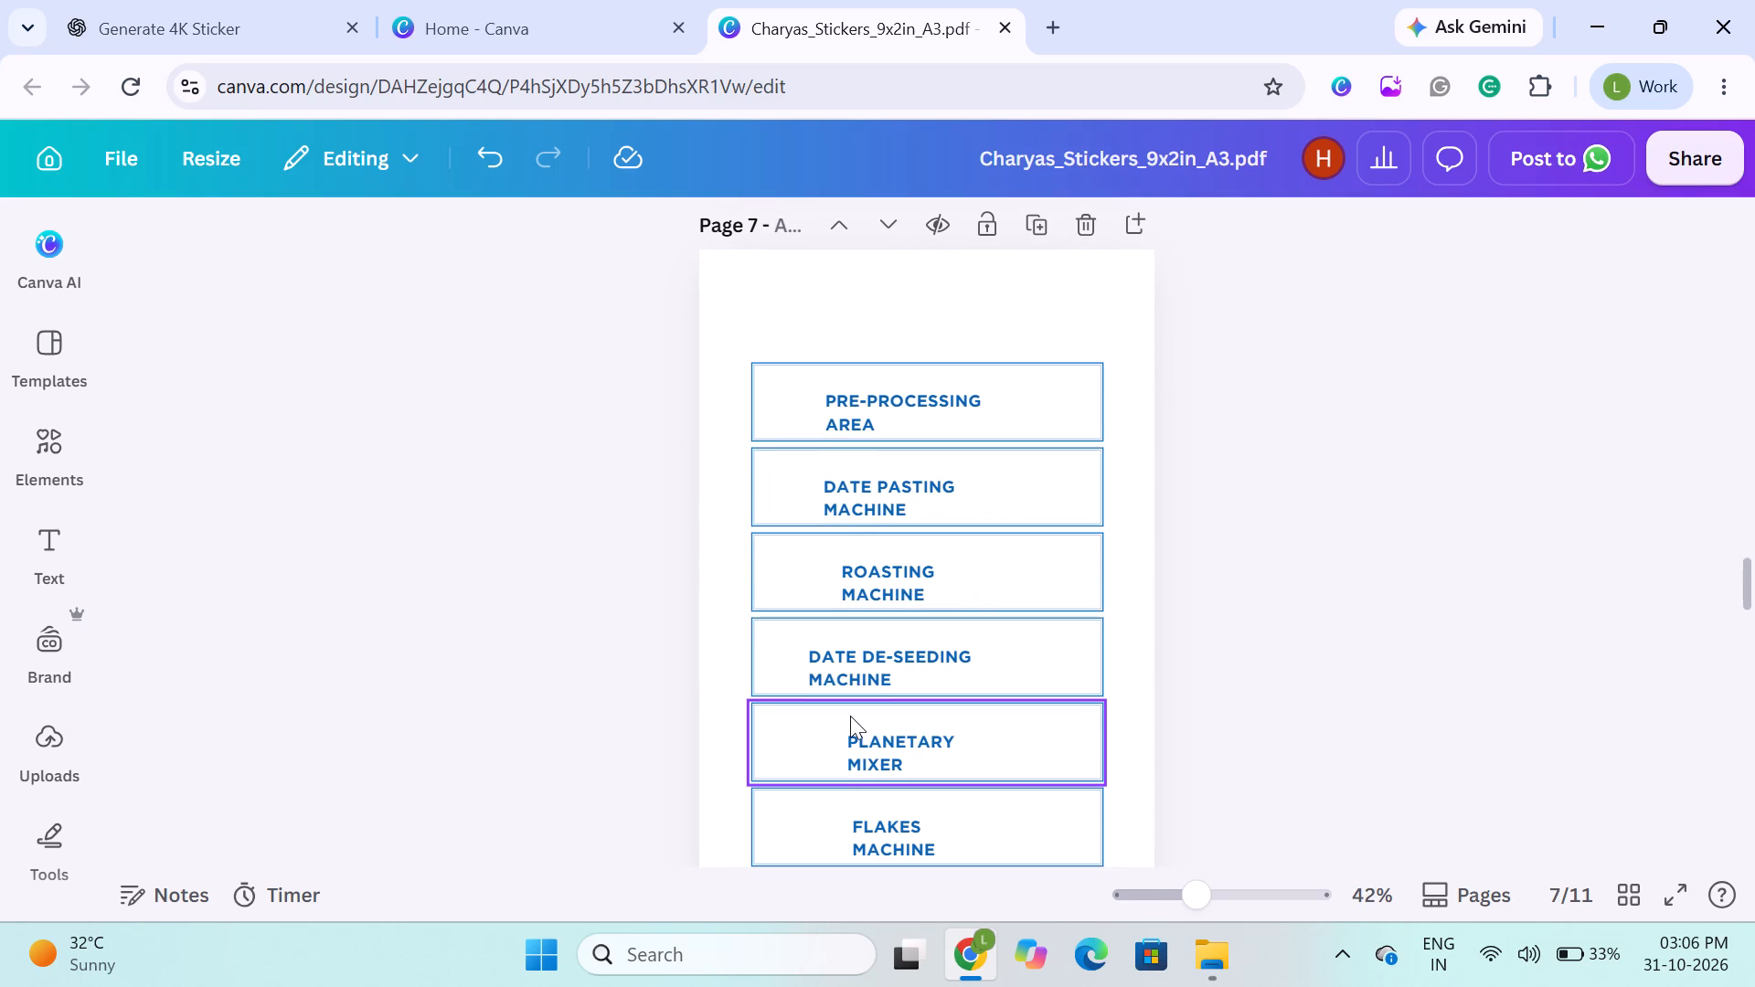
pyautogui.scroll(-1, 850, 716)
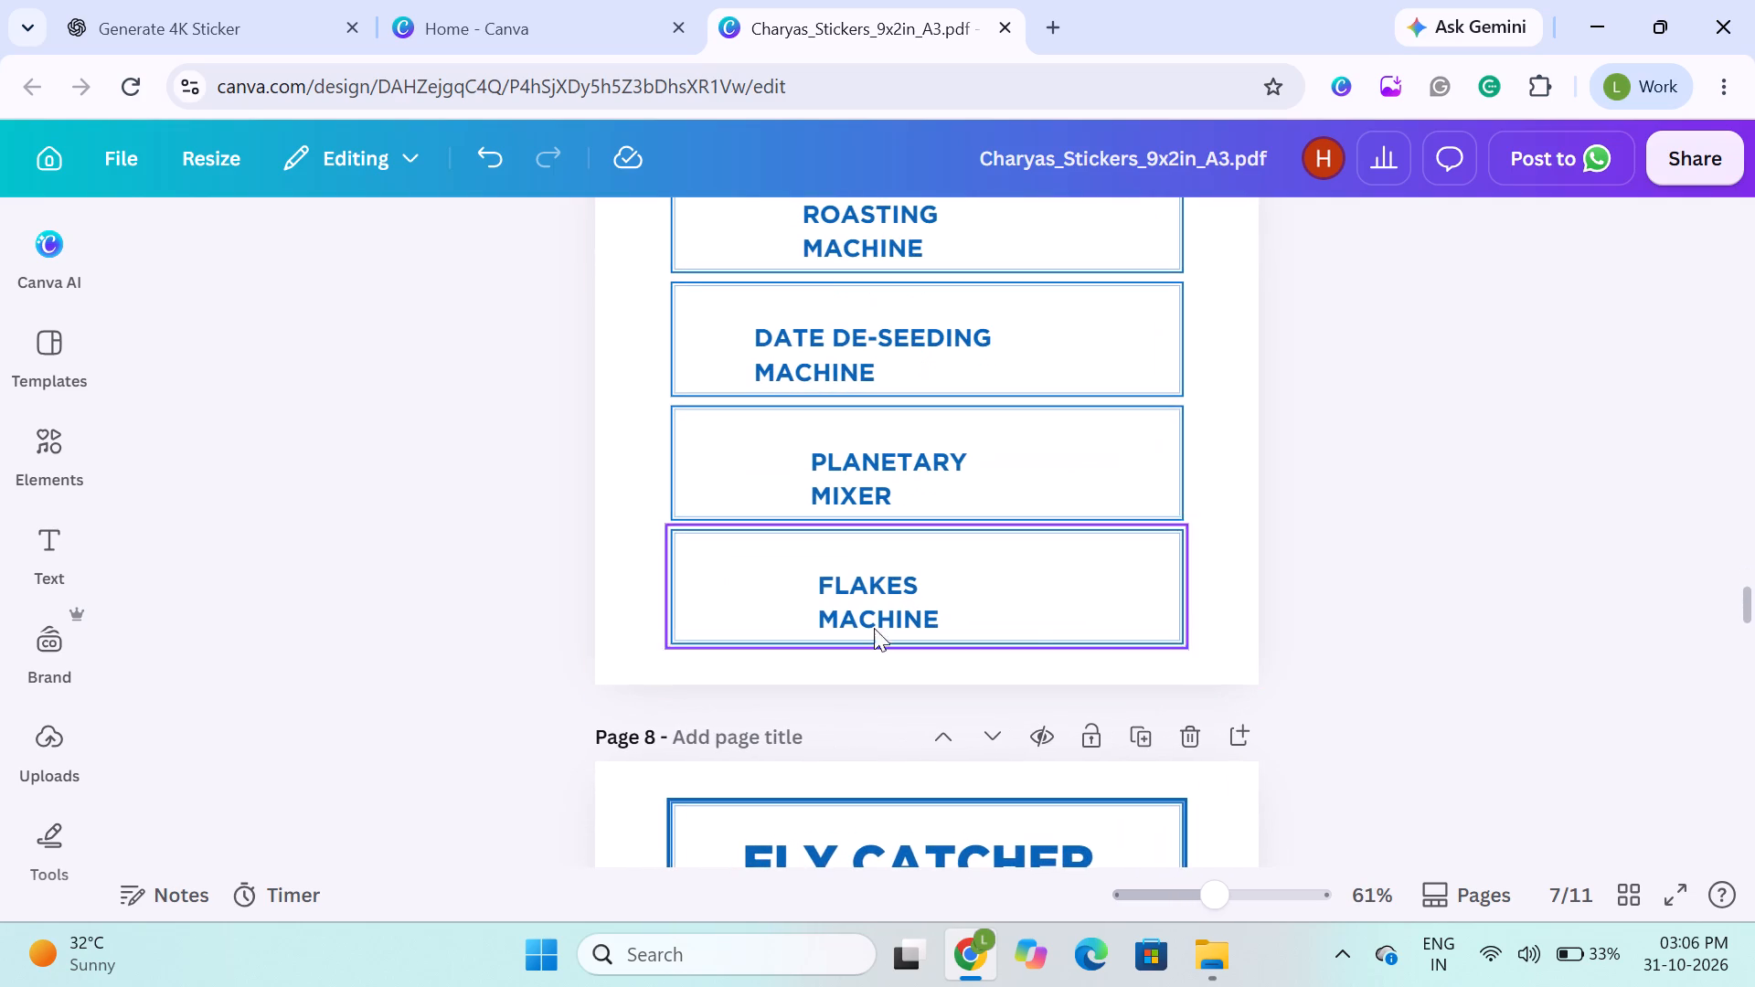
pyautogui.scroll(-3, 887, 599)
pyautogui.scroll(1, 887, 599)
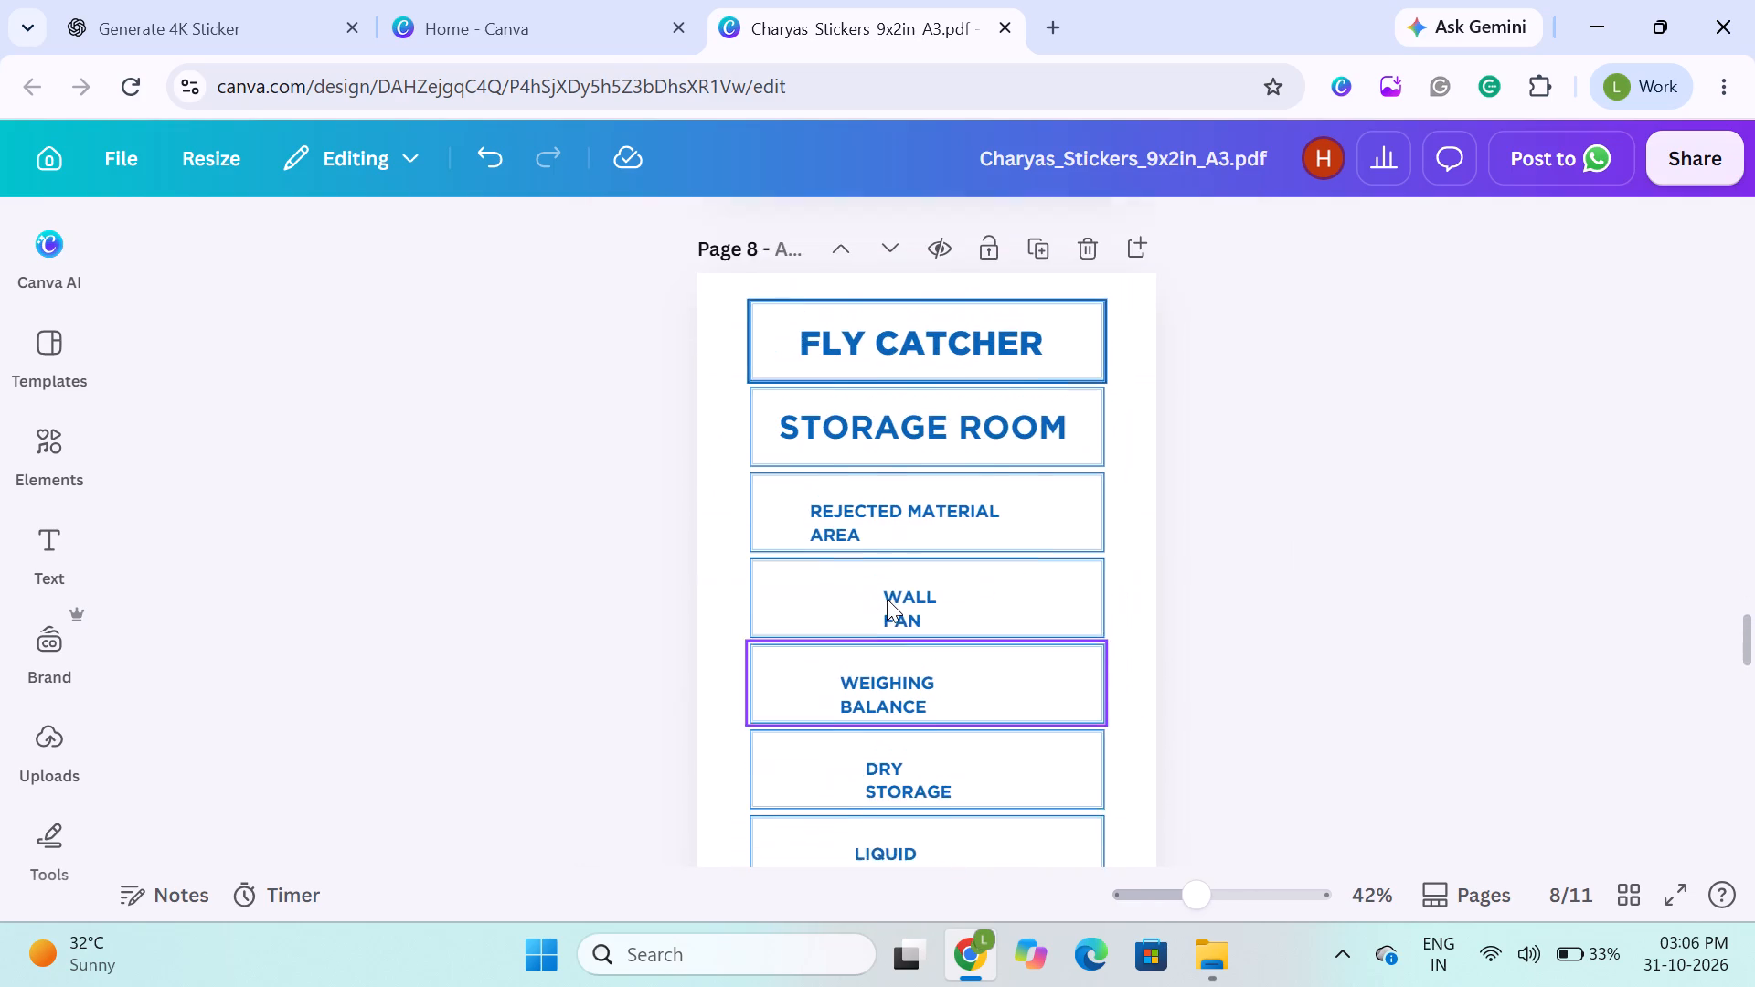
pyautogui.scroll(2, 887, 599)
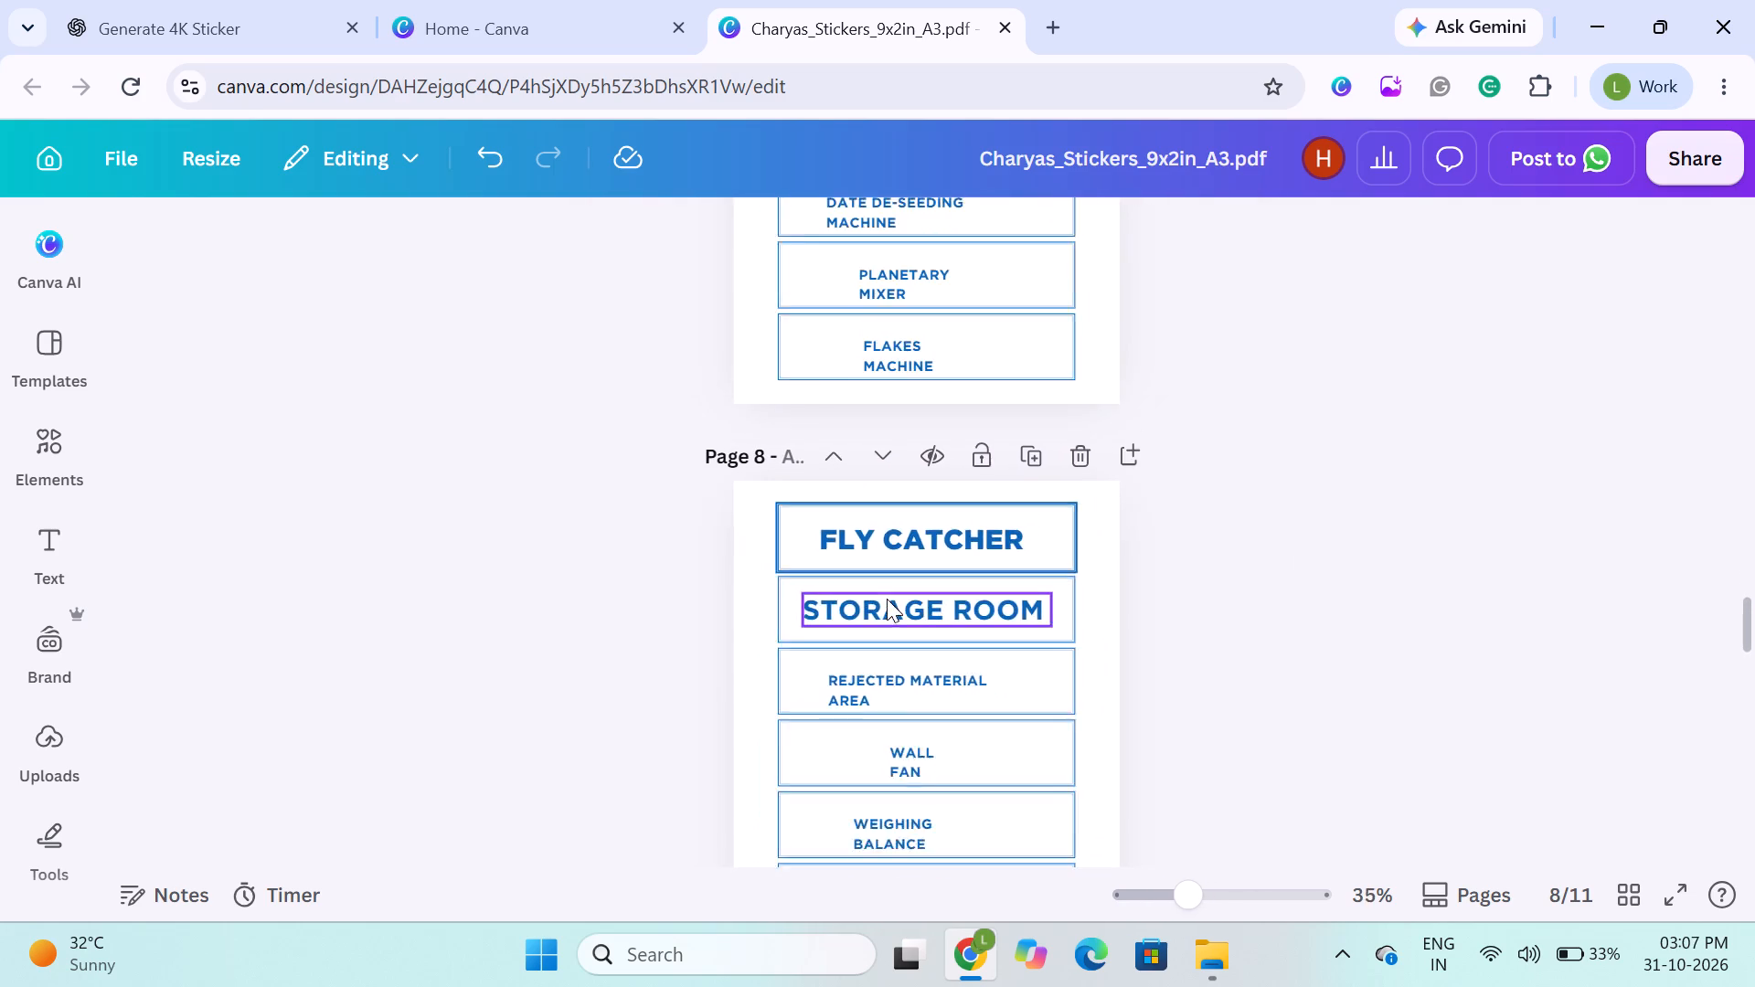
pyautogui.scroll(3, 887, 599)
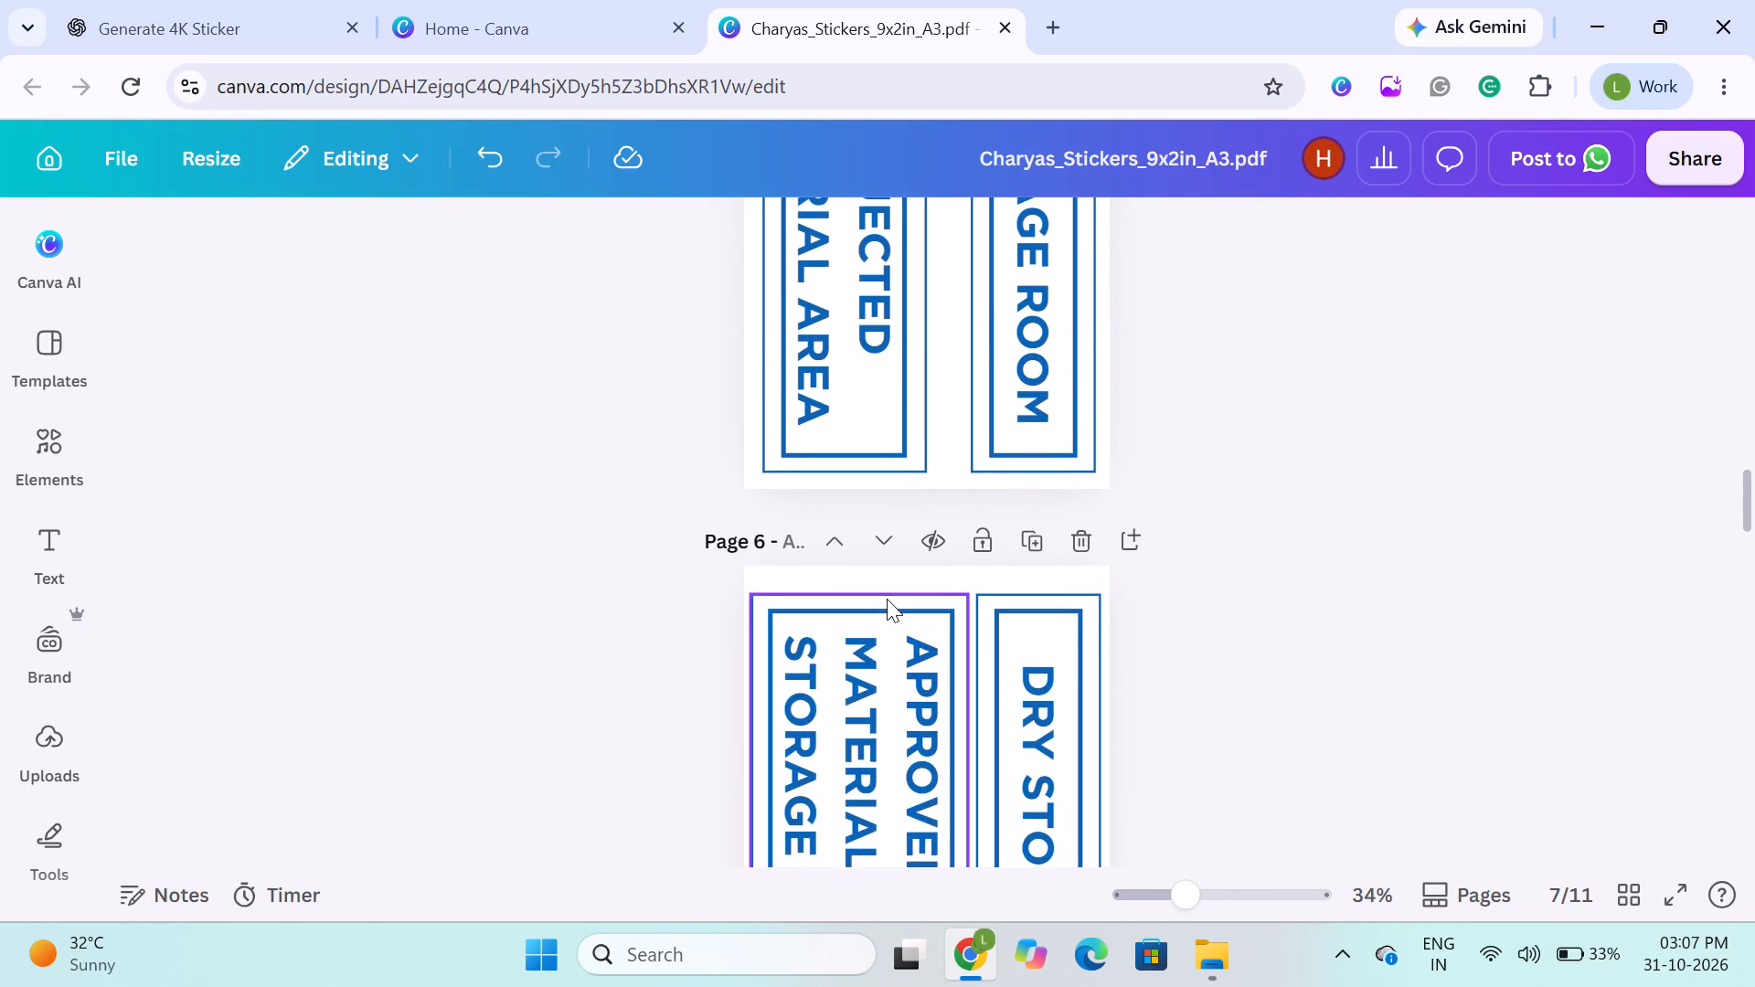
pyautogui.scroll(1, 887, 599)
pyautogui.scroll(-3, 887, 599)
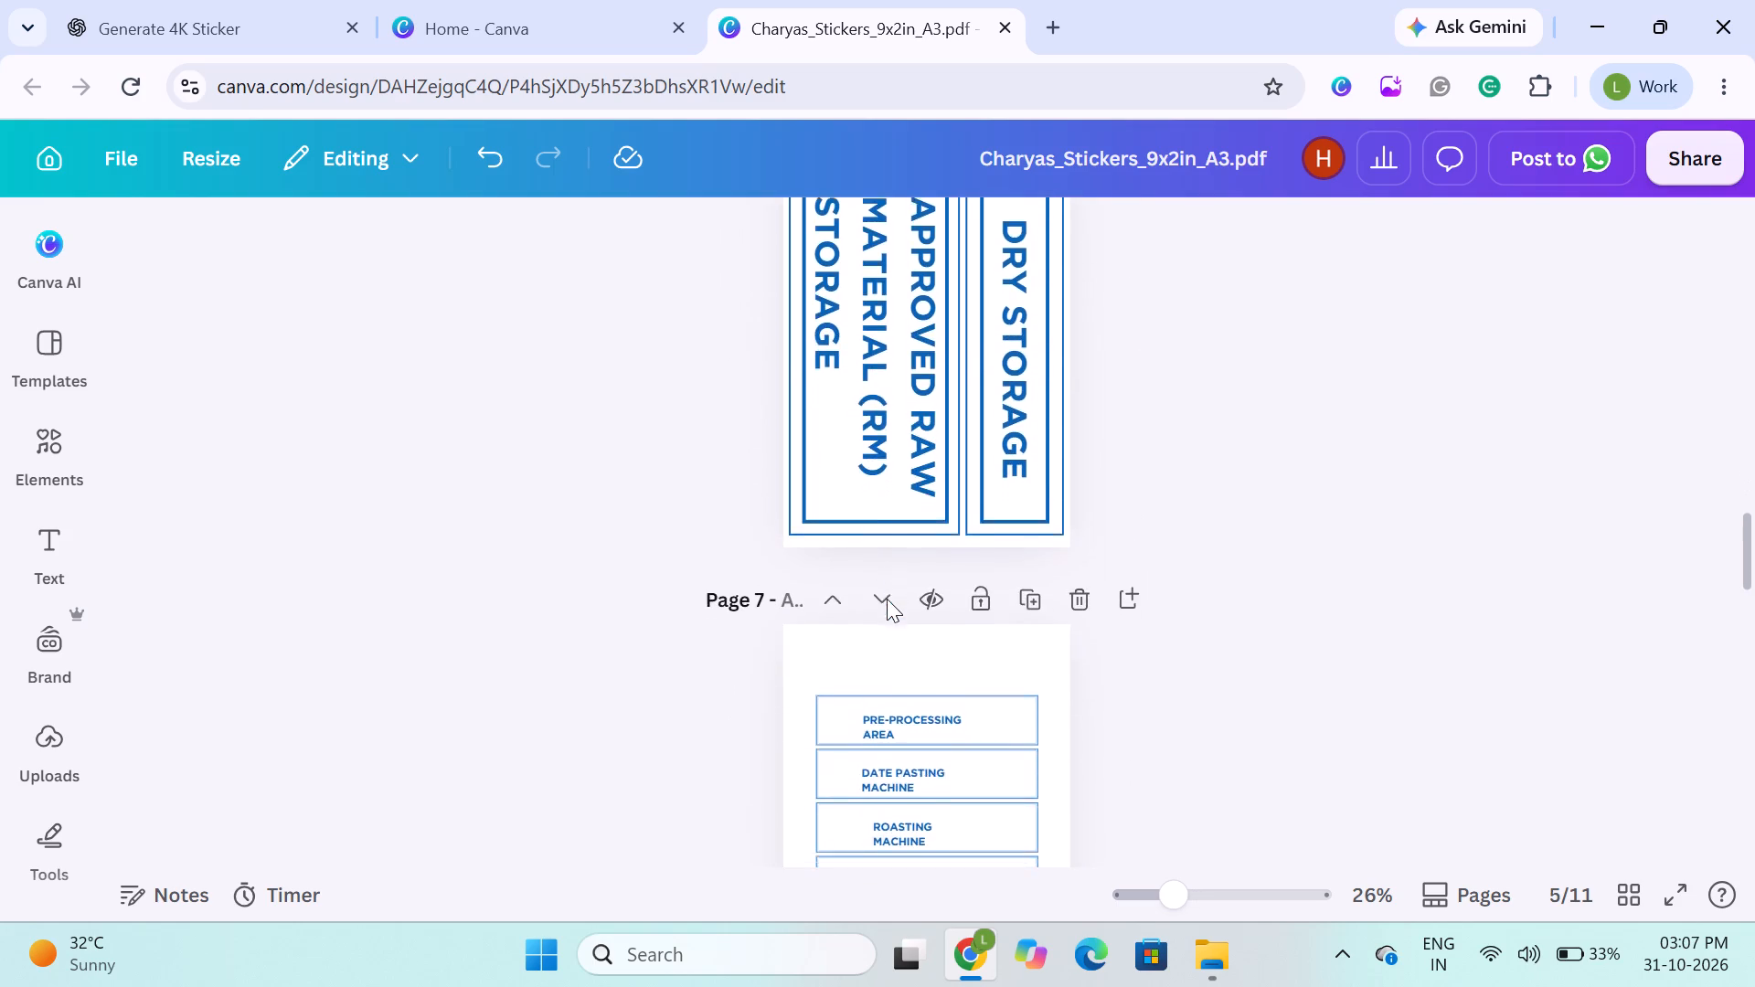
pyautogui.scroll(-2, 887, 599)
# Delete the "FLY CATCHER" and "STORAGE ROOM" texts from the top two frames on page 8, keeping the frames.
pyautogui.click(868, 726)
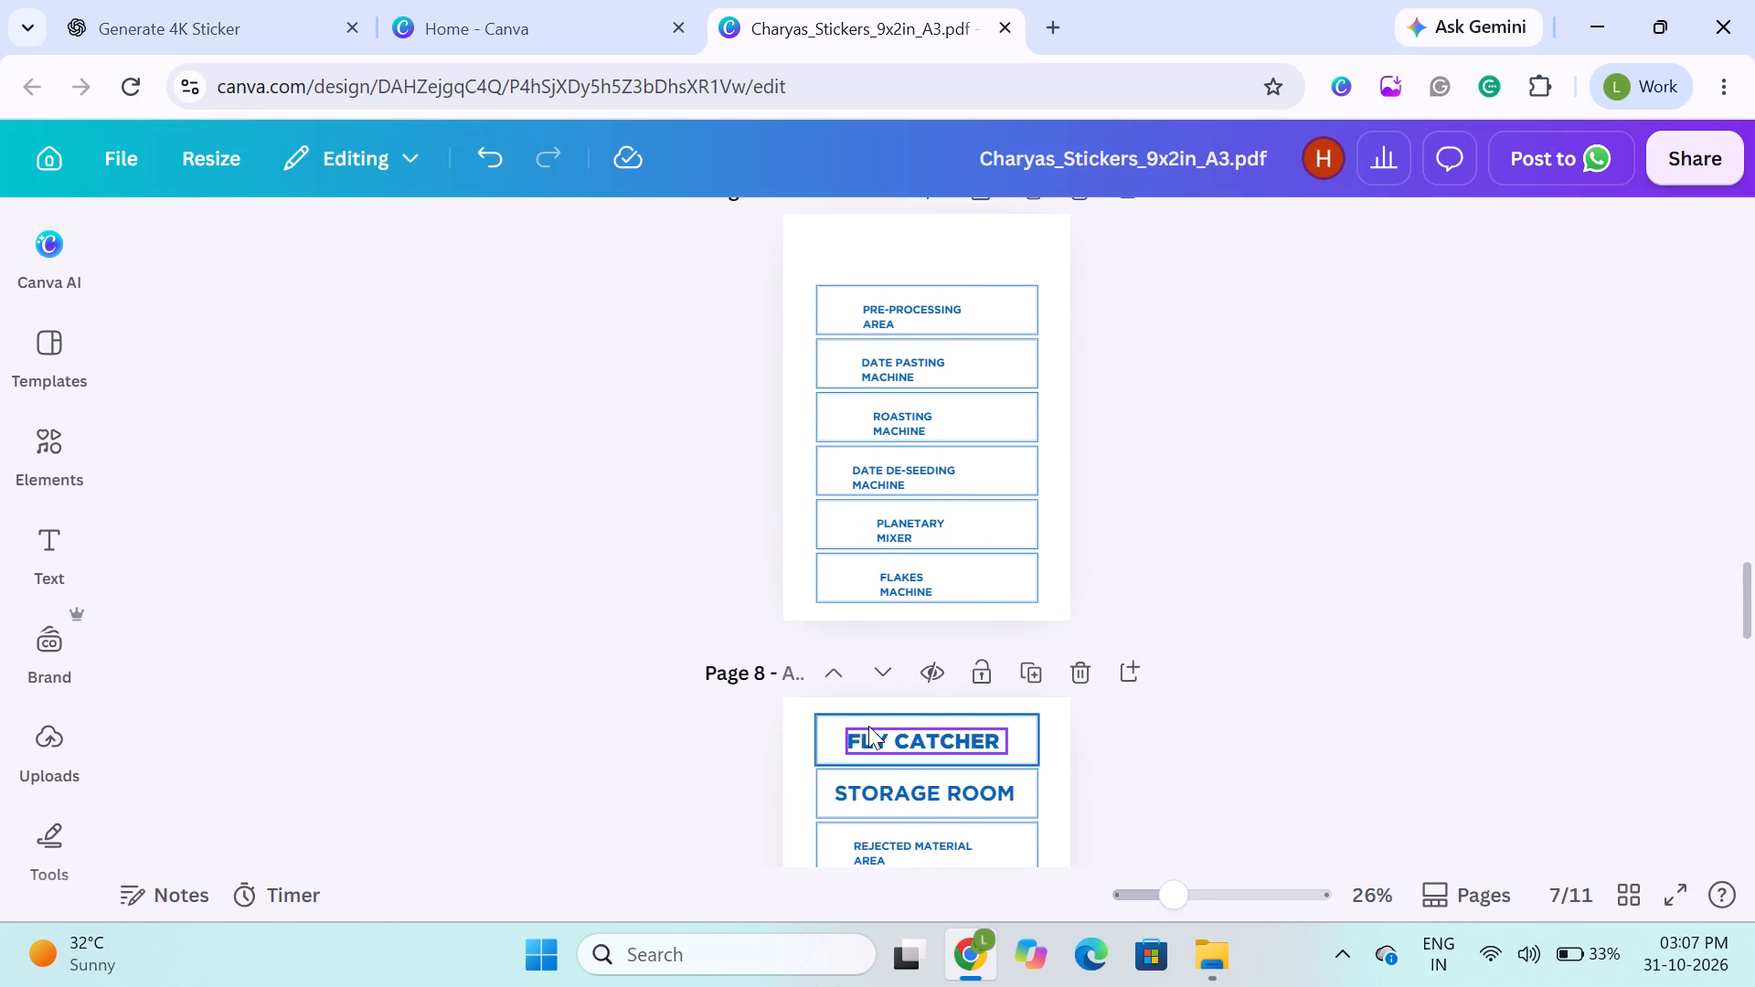
pyautogui.press('BackSpace')
pyautogui.press('BackSpace')
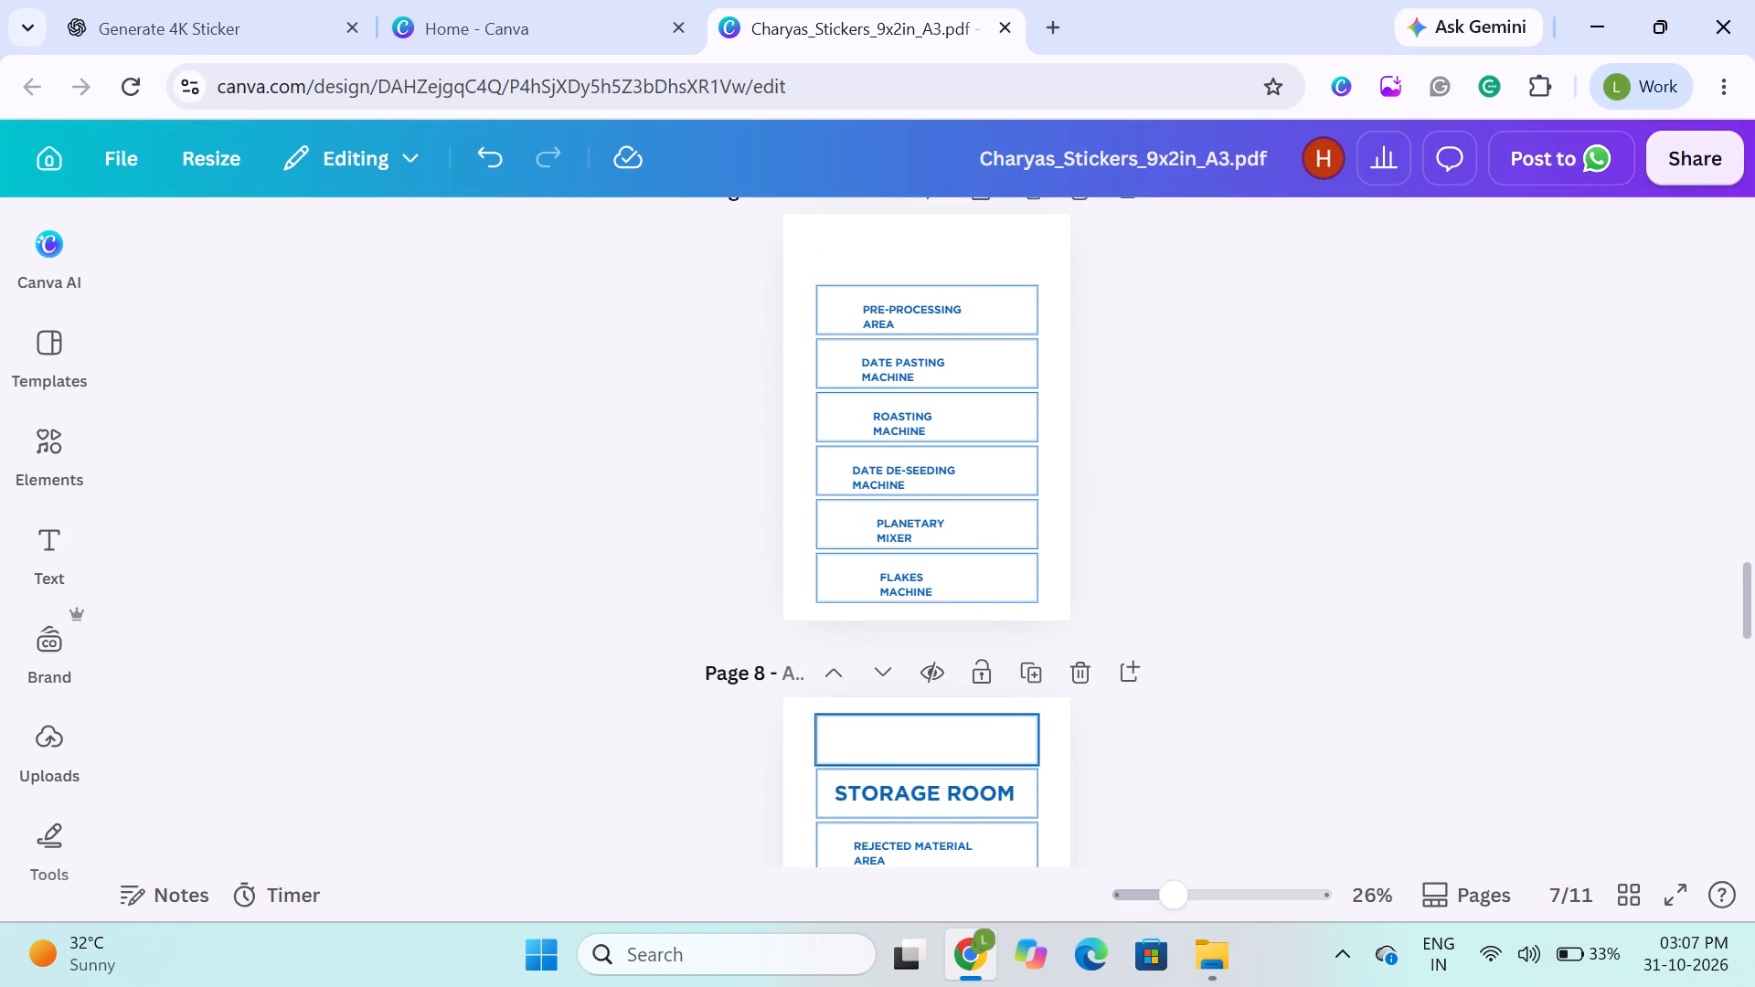
pyautogui.click(914, 750)
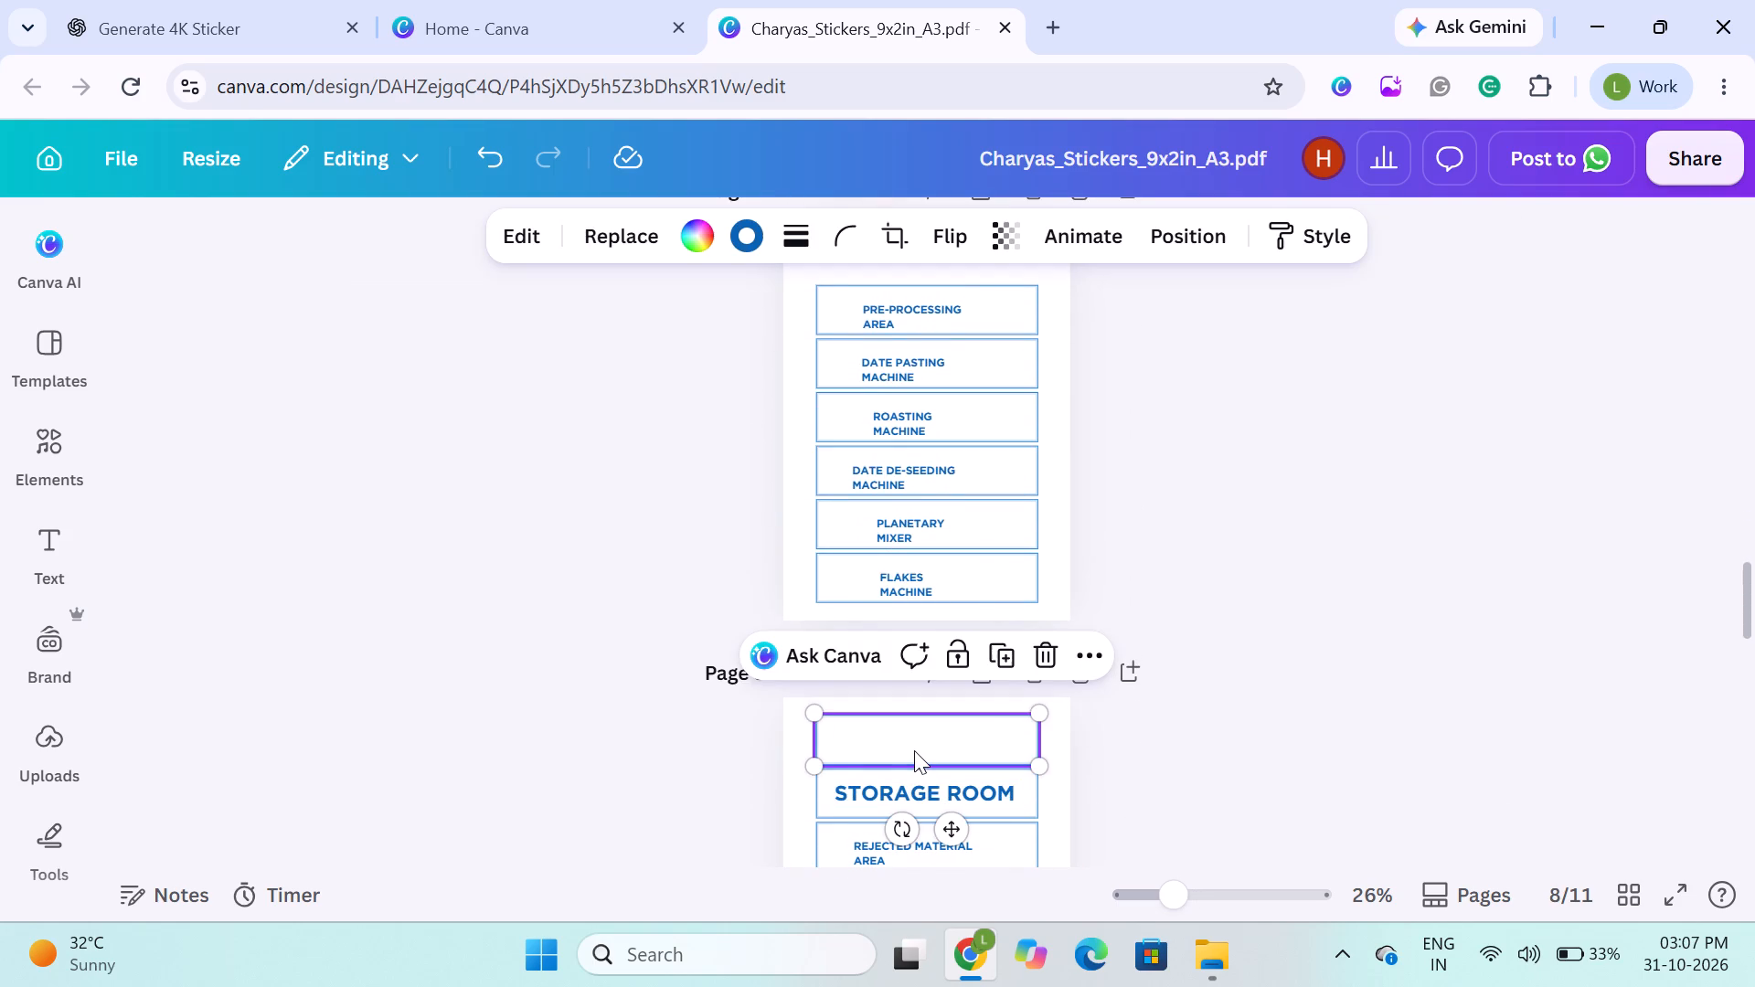
pyautogui.click(910, 789)
pyautogui.press('BackSpace')
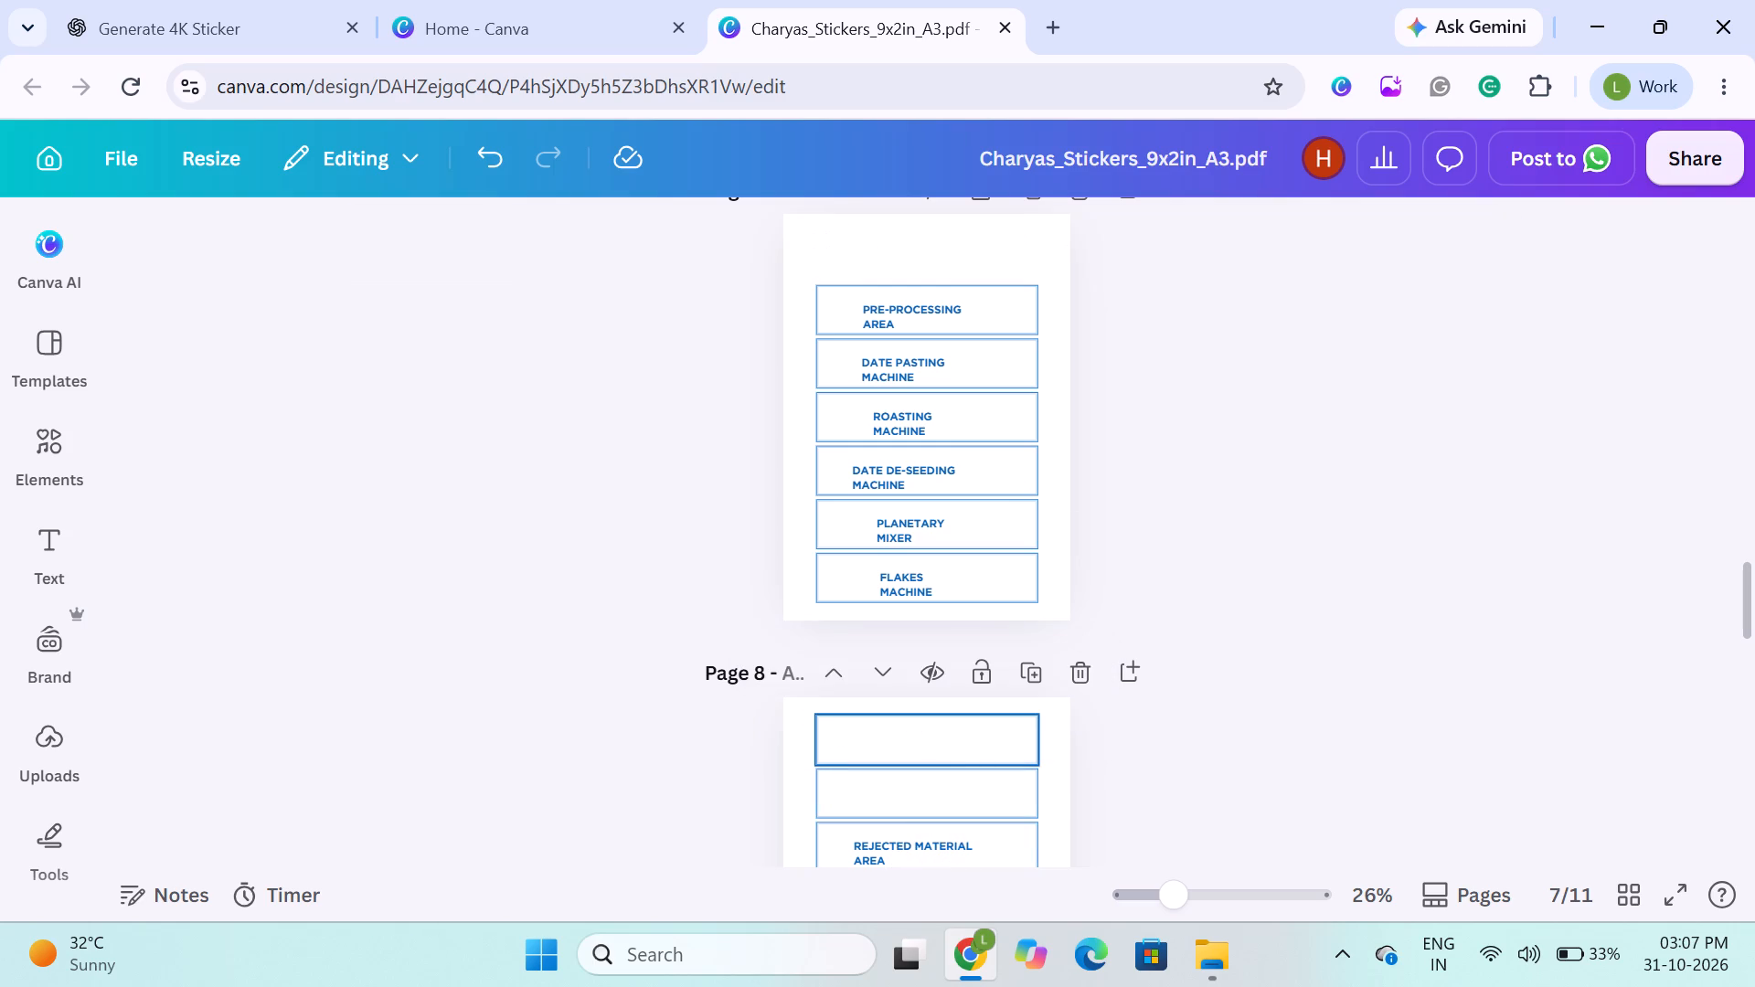
pyautogui.click(690, 757)
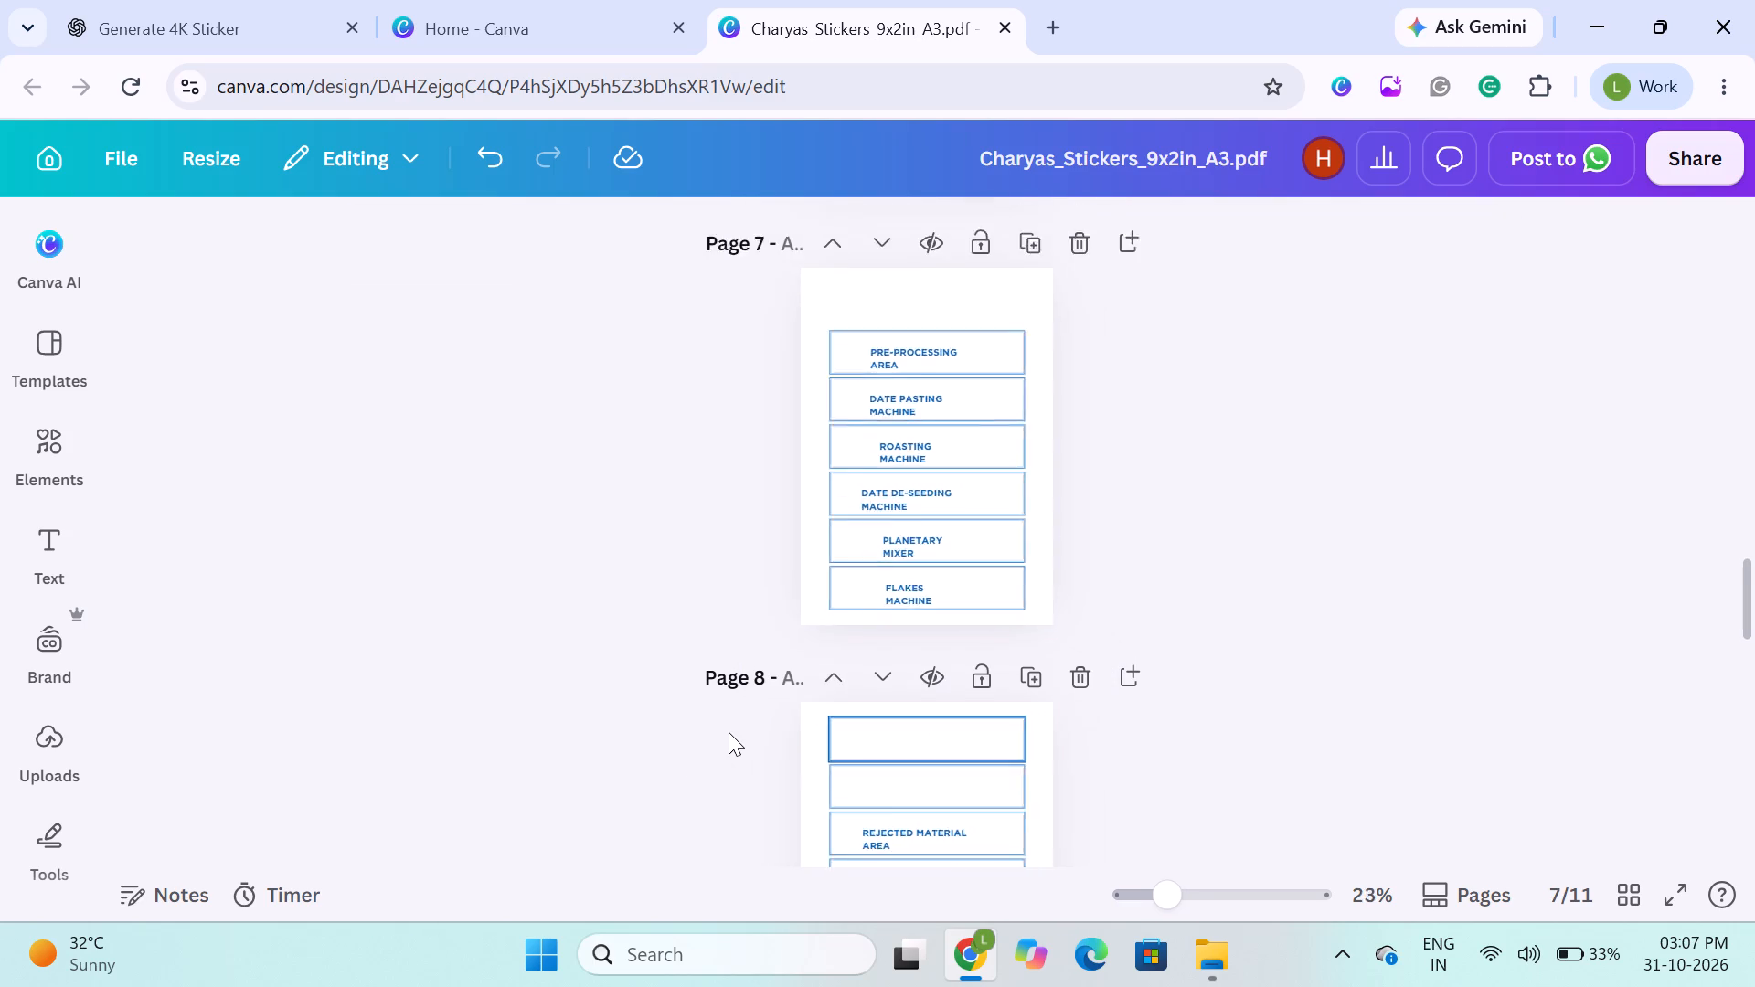
# Compare the remaining labels on pages 7 to 10 with the vertical stickers on pages 5 and 6.
pyautogui.scroll(-2, 729, 732)
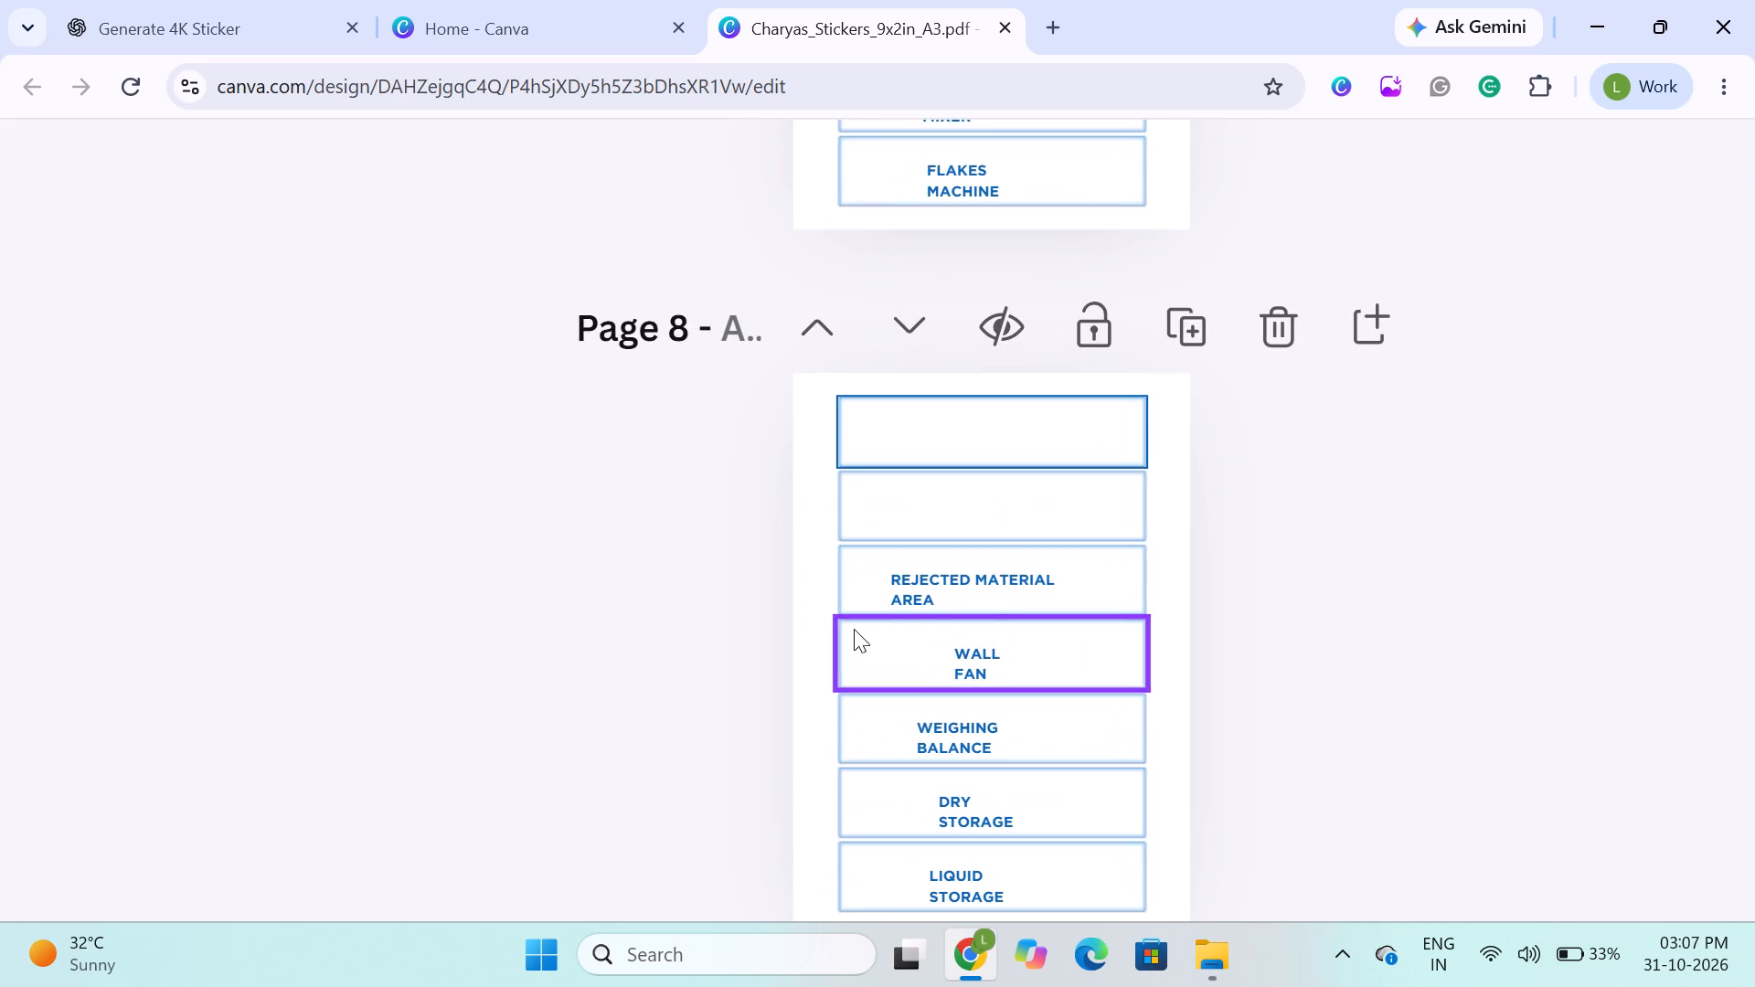
pyautogui.scroll(4, 970, 591)
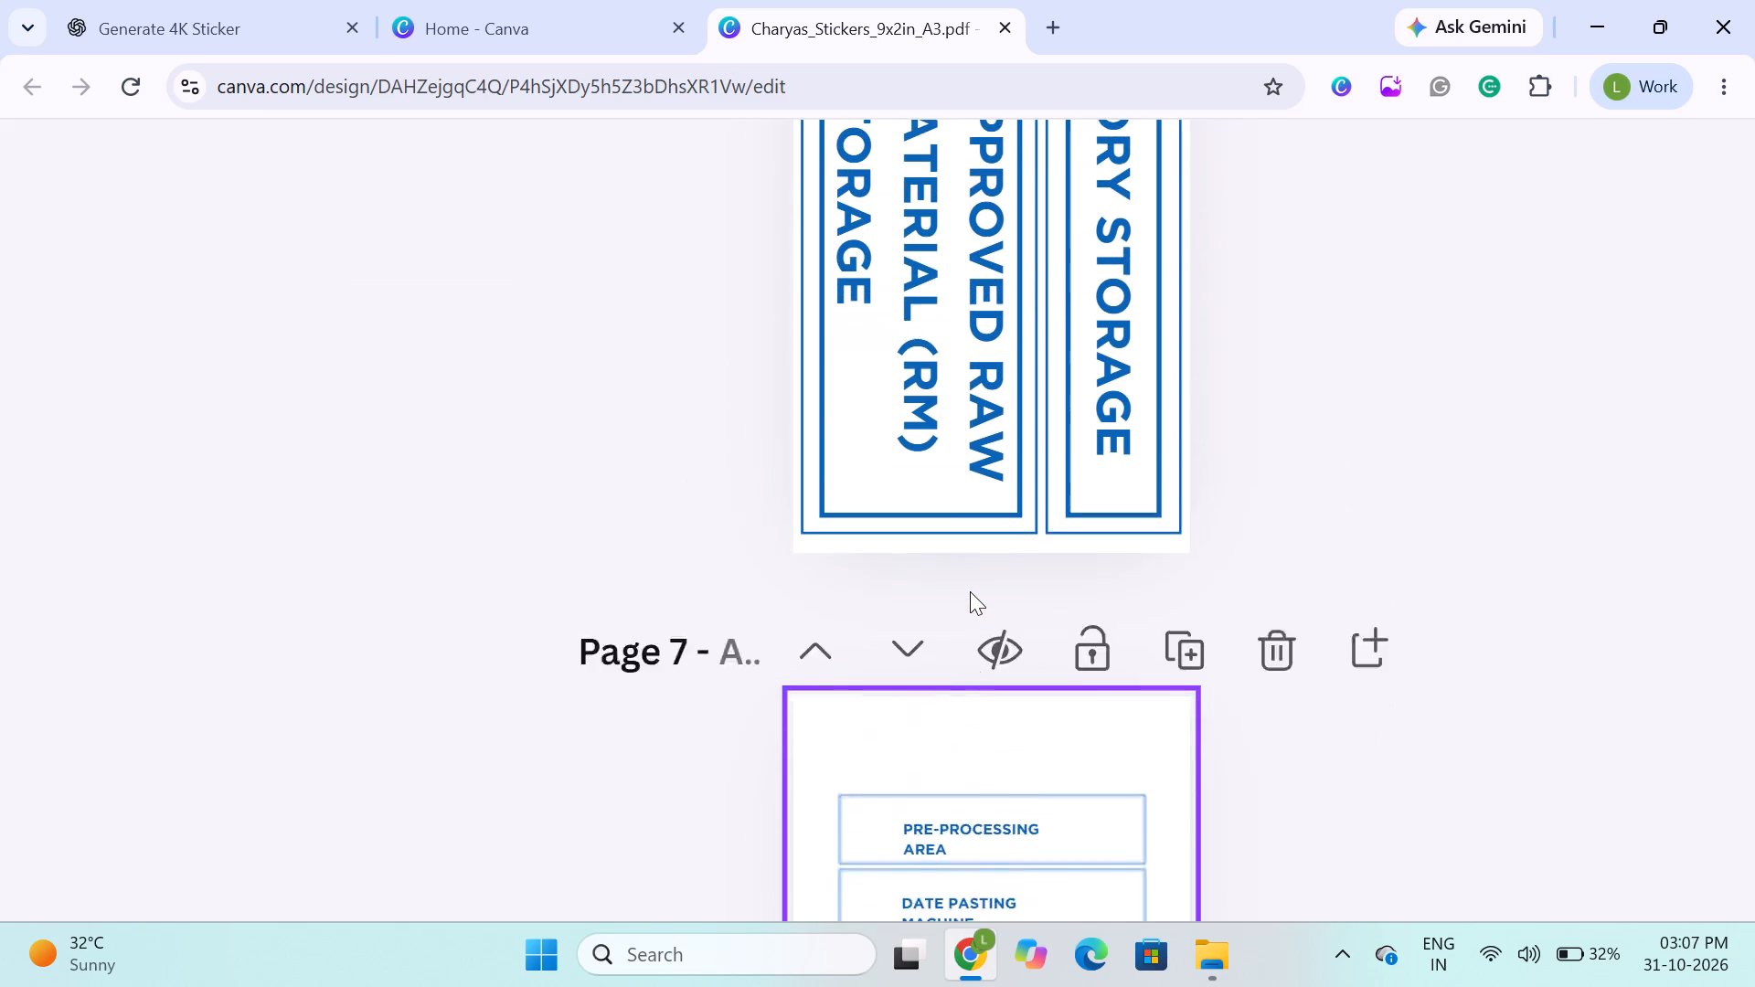
pyautogui.scroll(2, 970, 591)
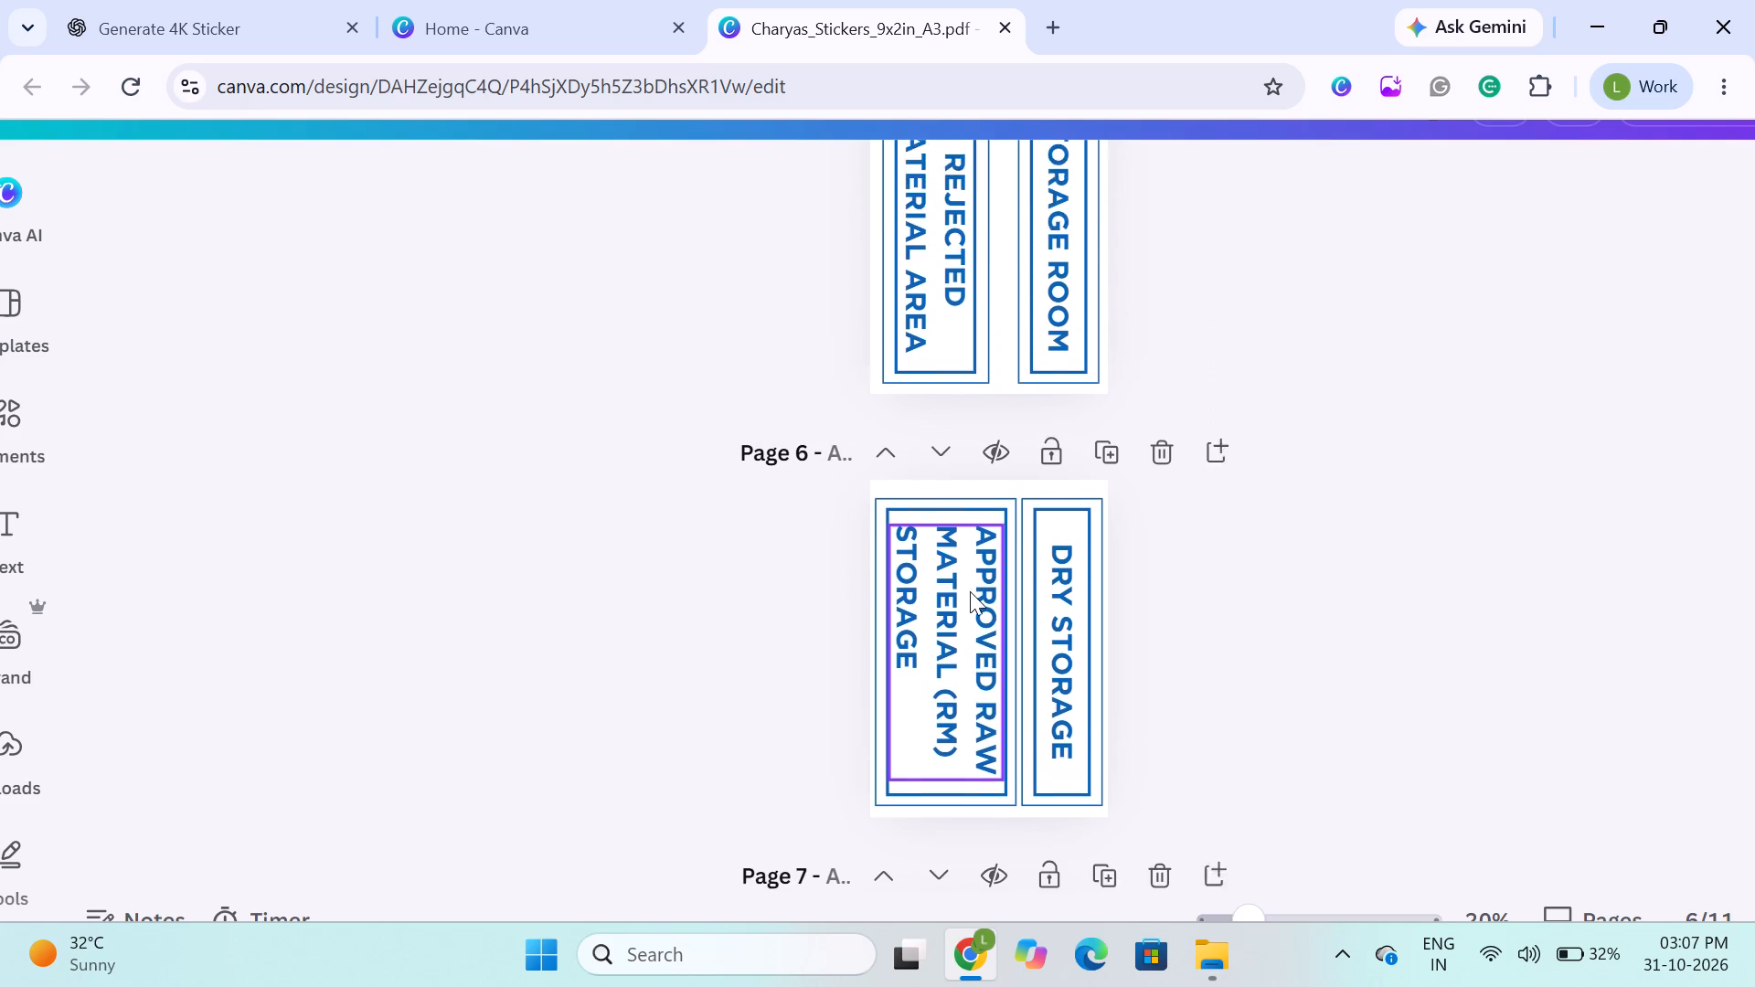
pyautogui.scroll(1, 970, 591)
pyautogui.scroll(-3, 970, 591)
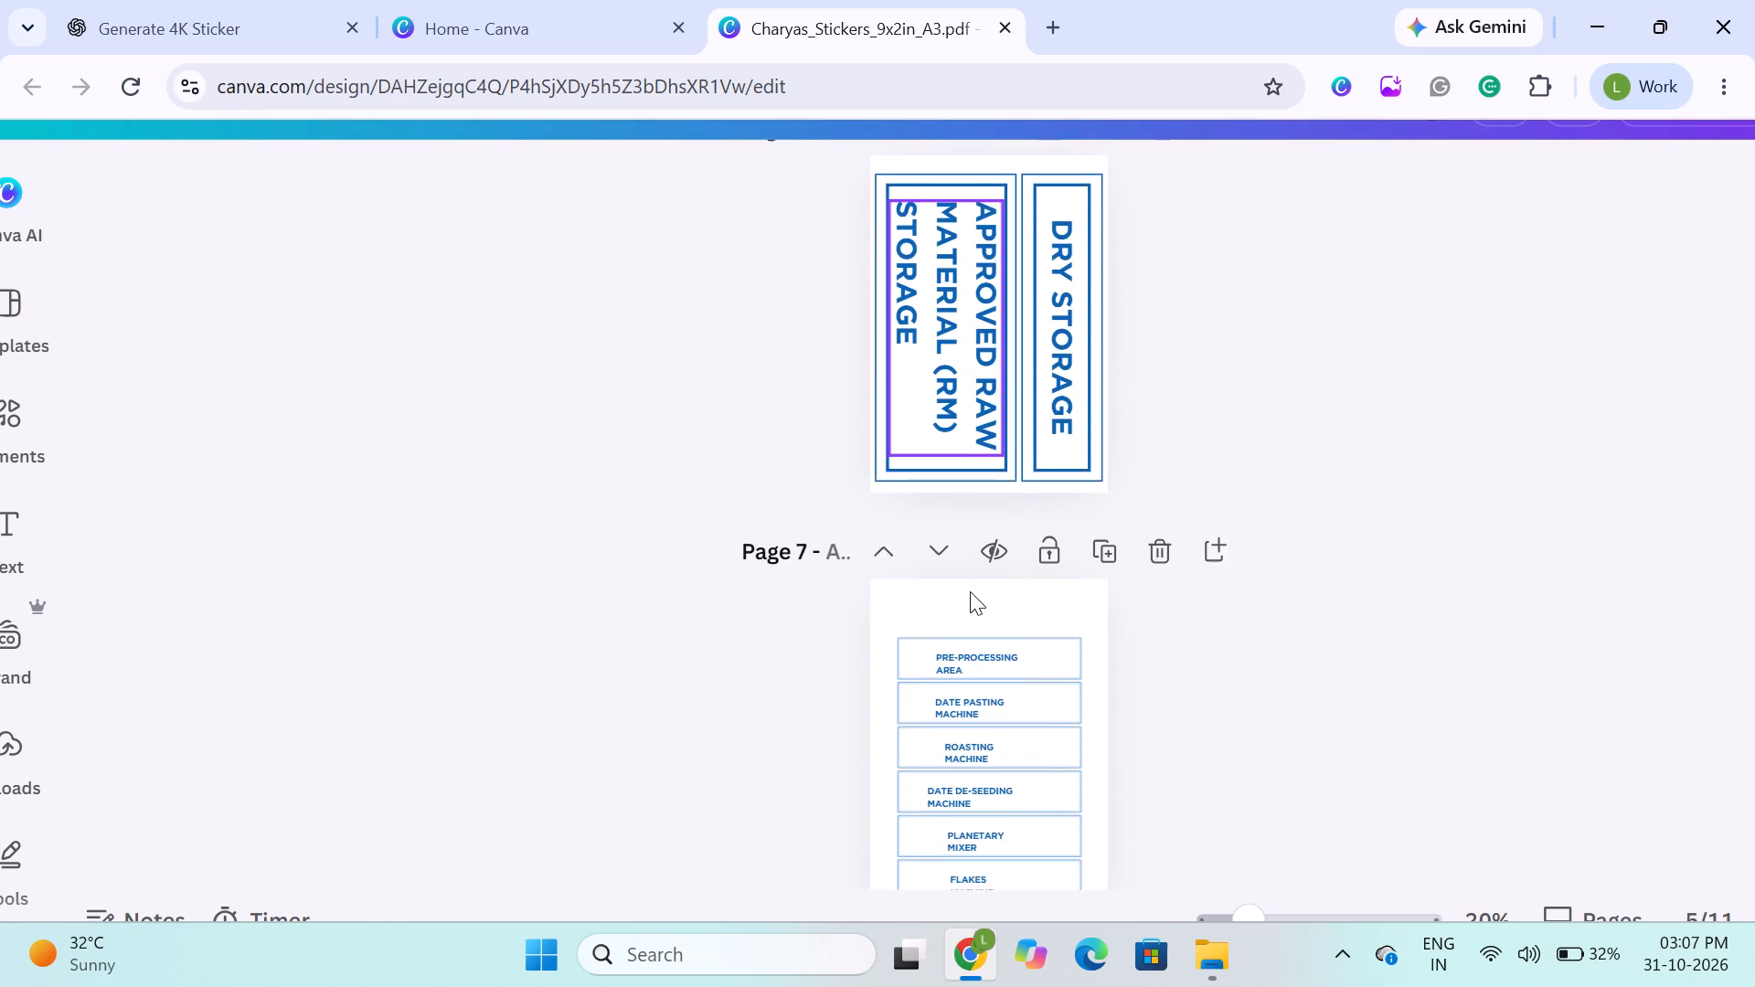
pyautogui.scroll(-3, 970, 591)
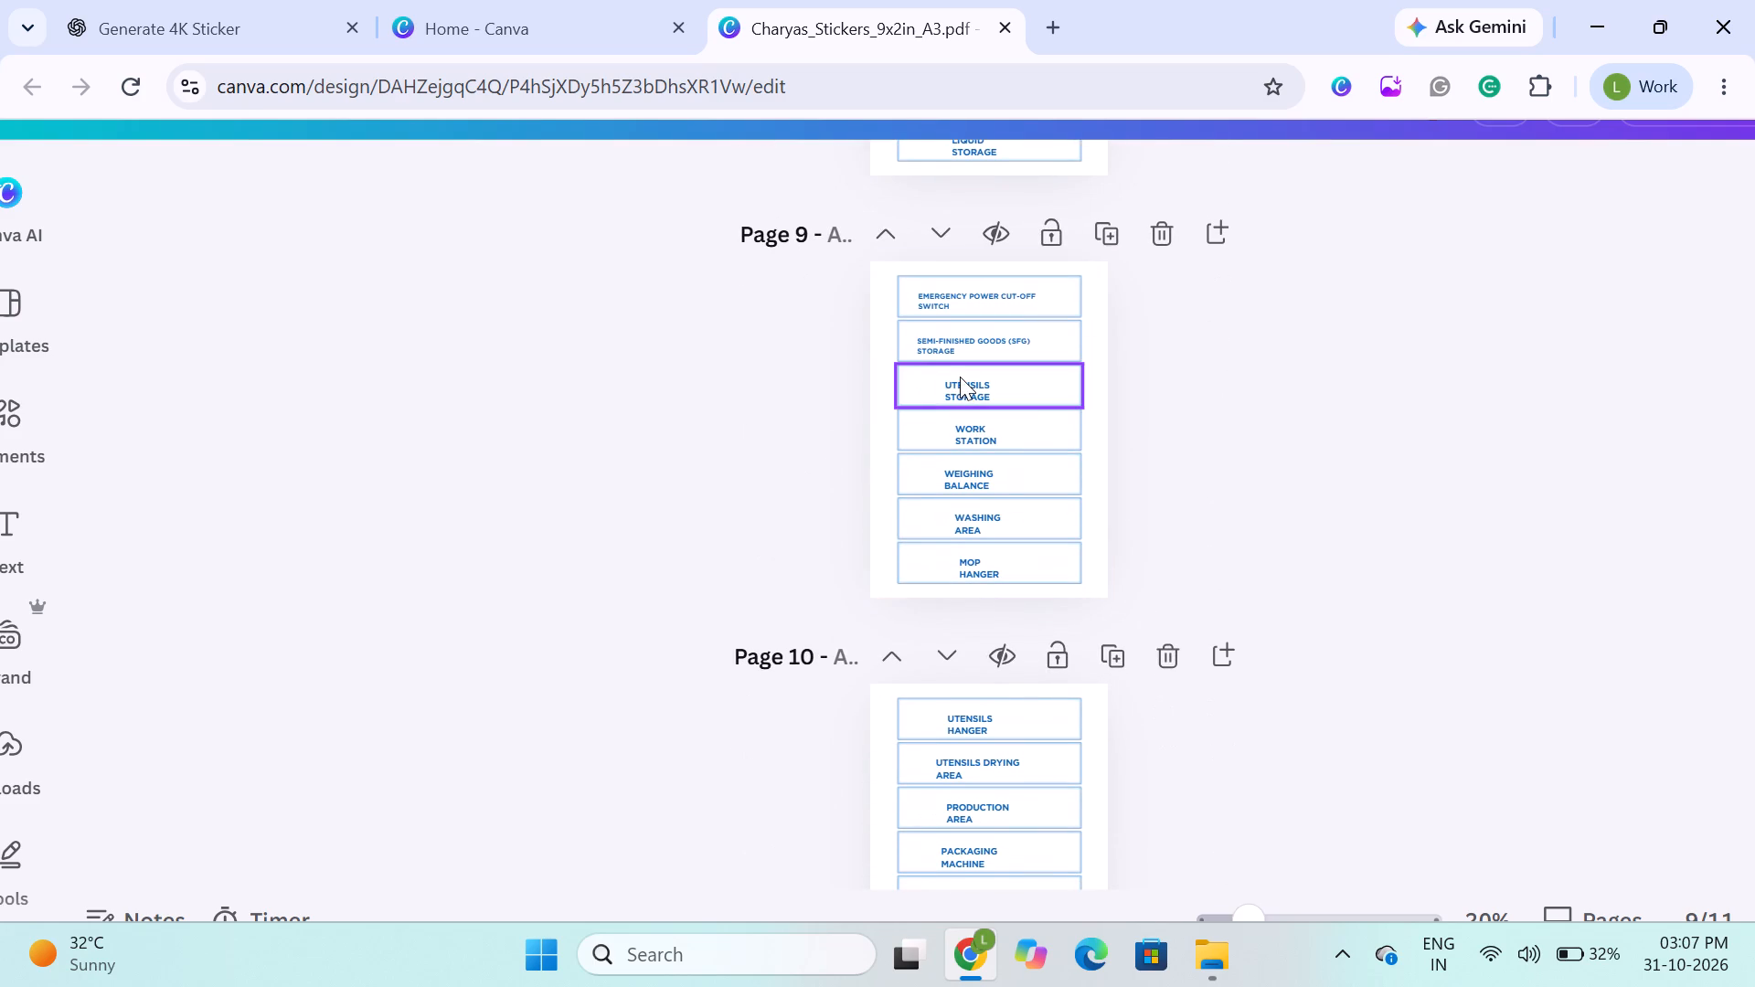
pyautogui.scroll(3, 960, 377)
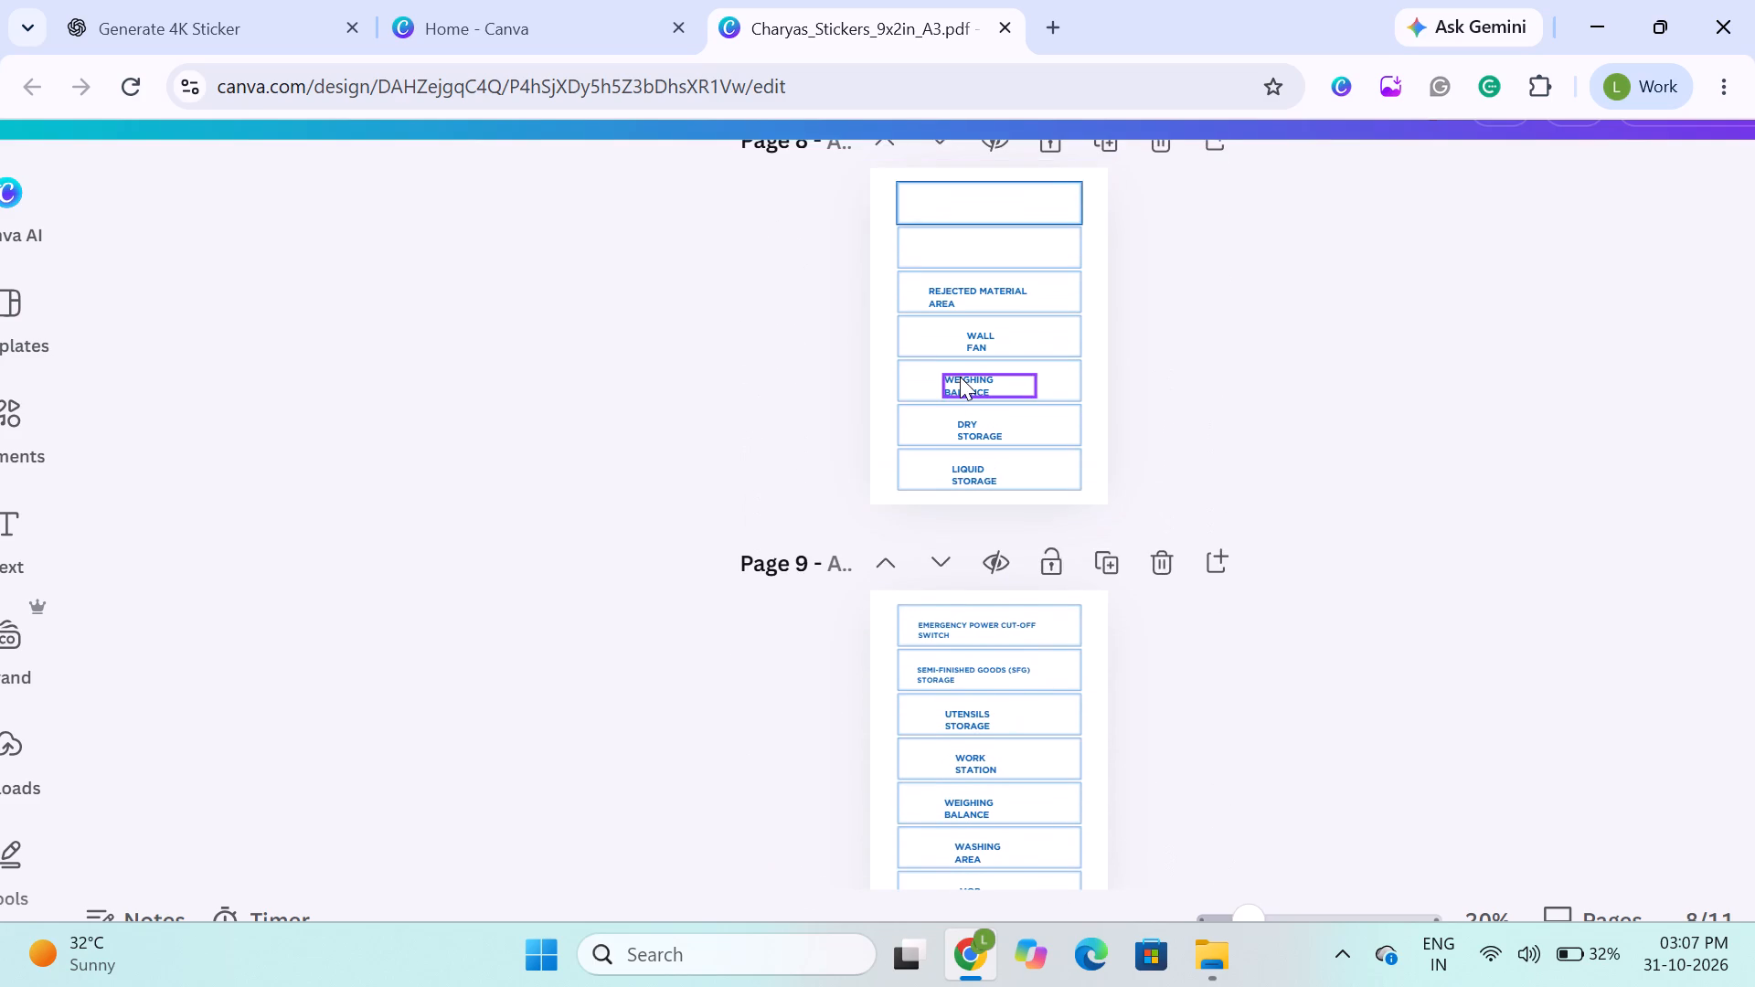
pyautogui.scroll(1, 960, 377)
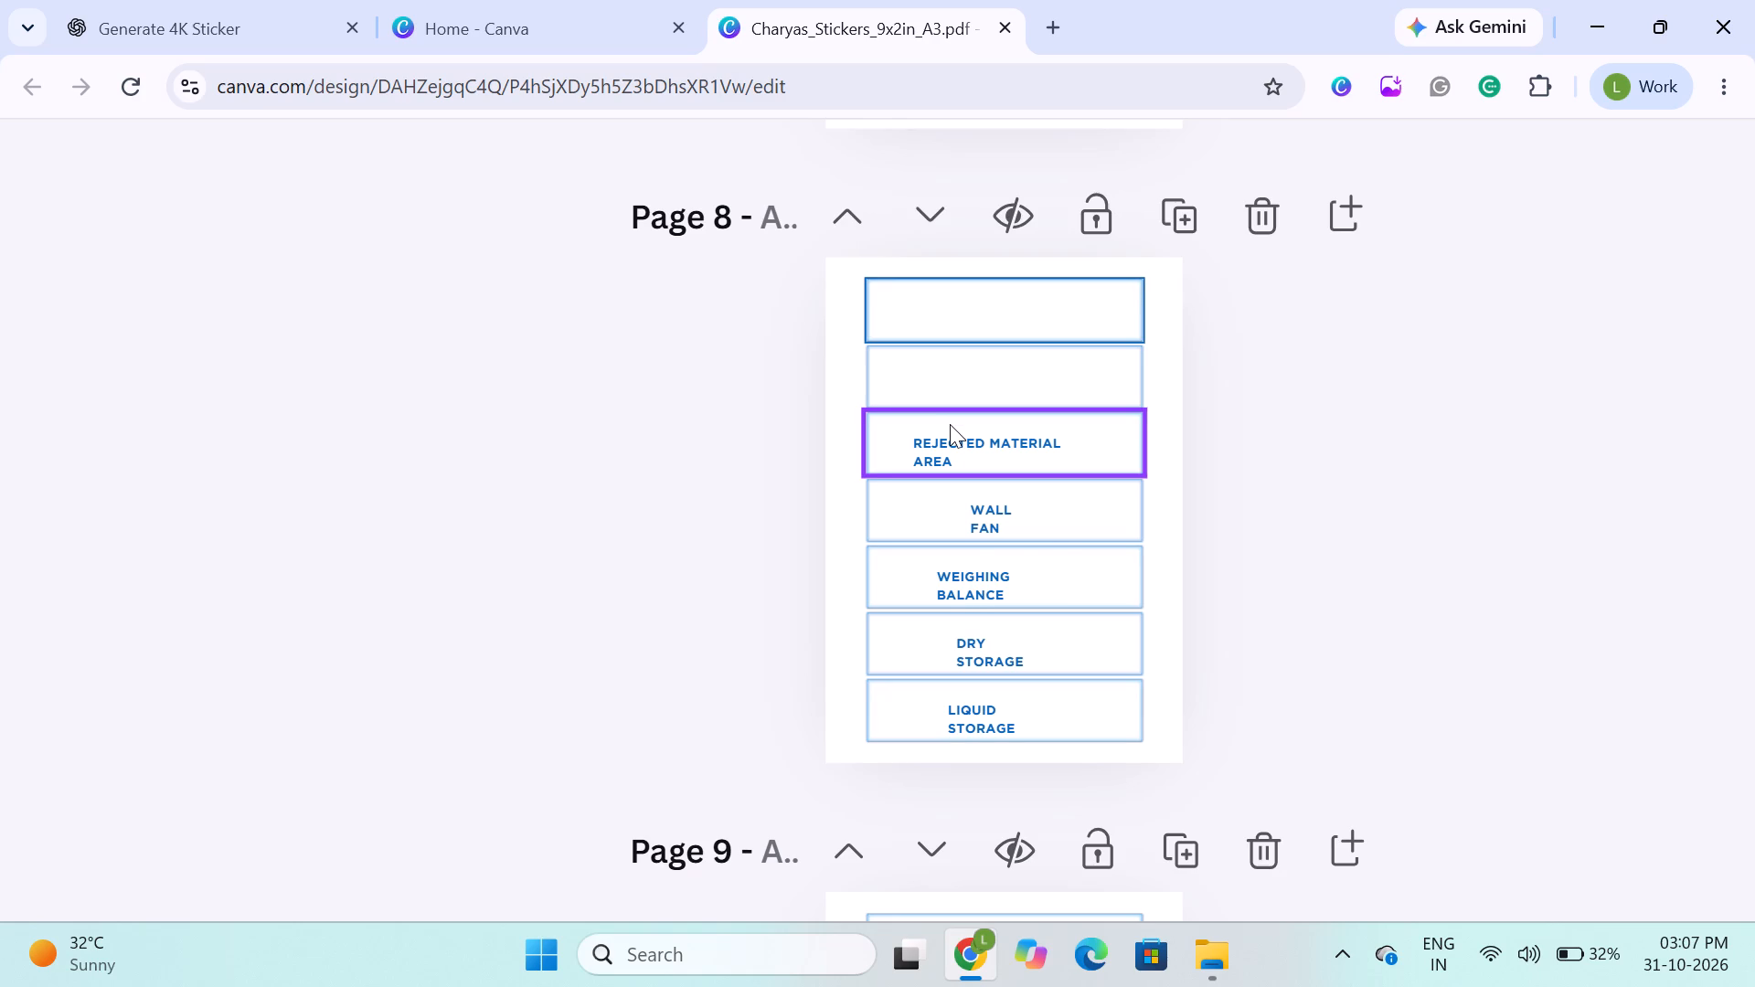
# Delete the "REJECTED MATERIAL AREA" text from the third frame on page 8, keeping its frame.
pyautogui.click(950, 424)
pyautogui.click(933, 439)
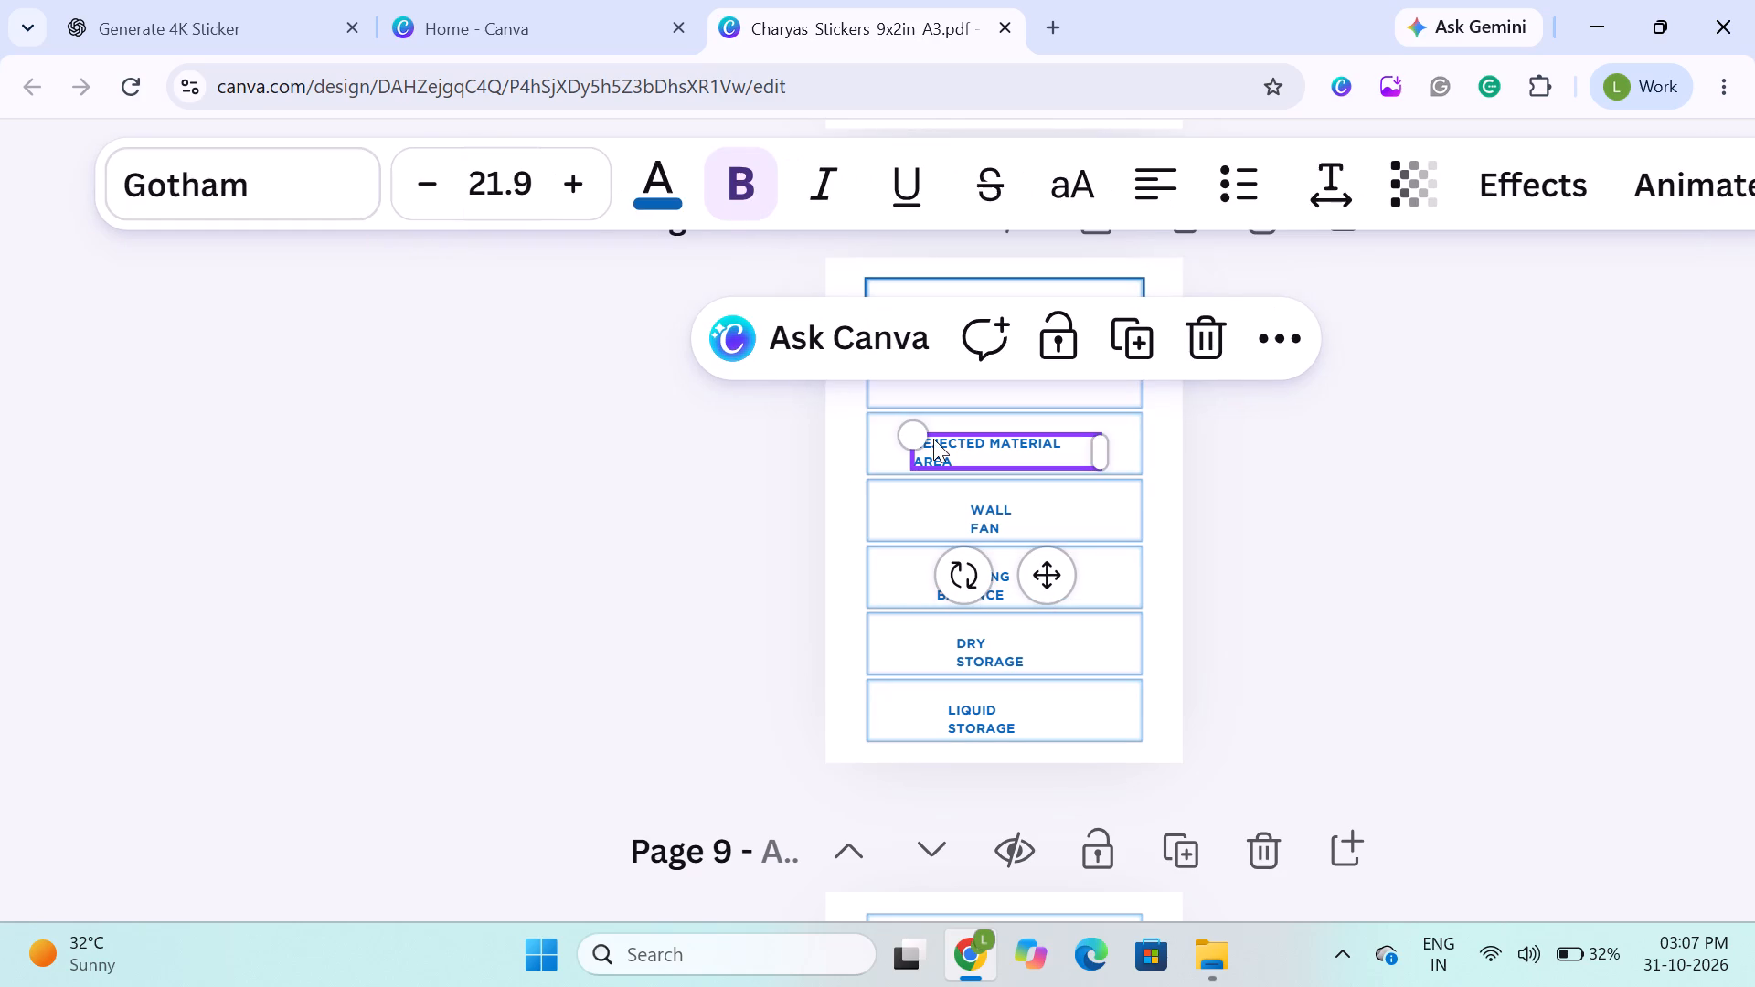
pyautogui.press('BackSpace')
pyautogui.click(736, 422)
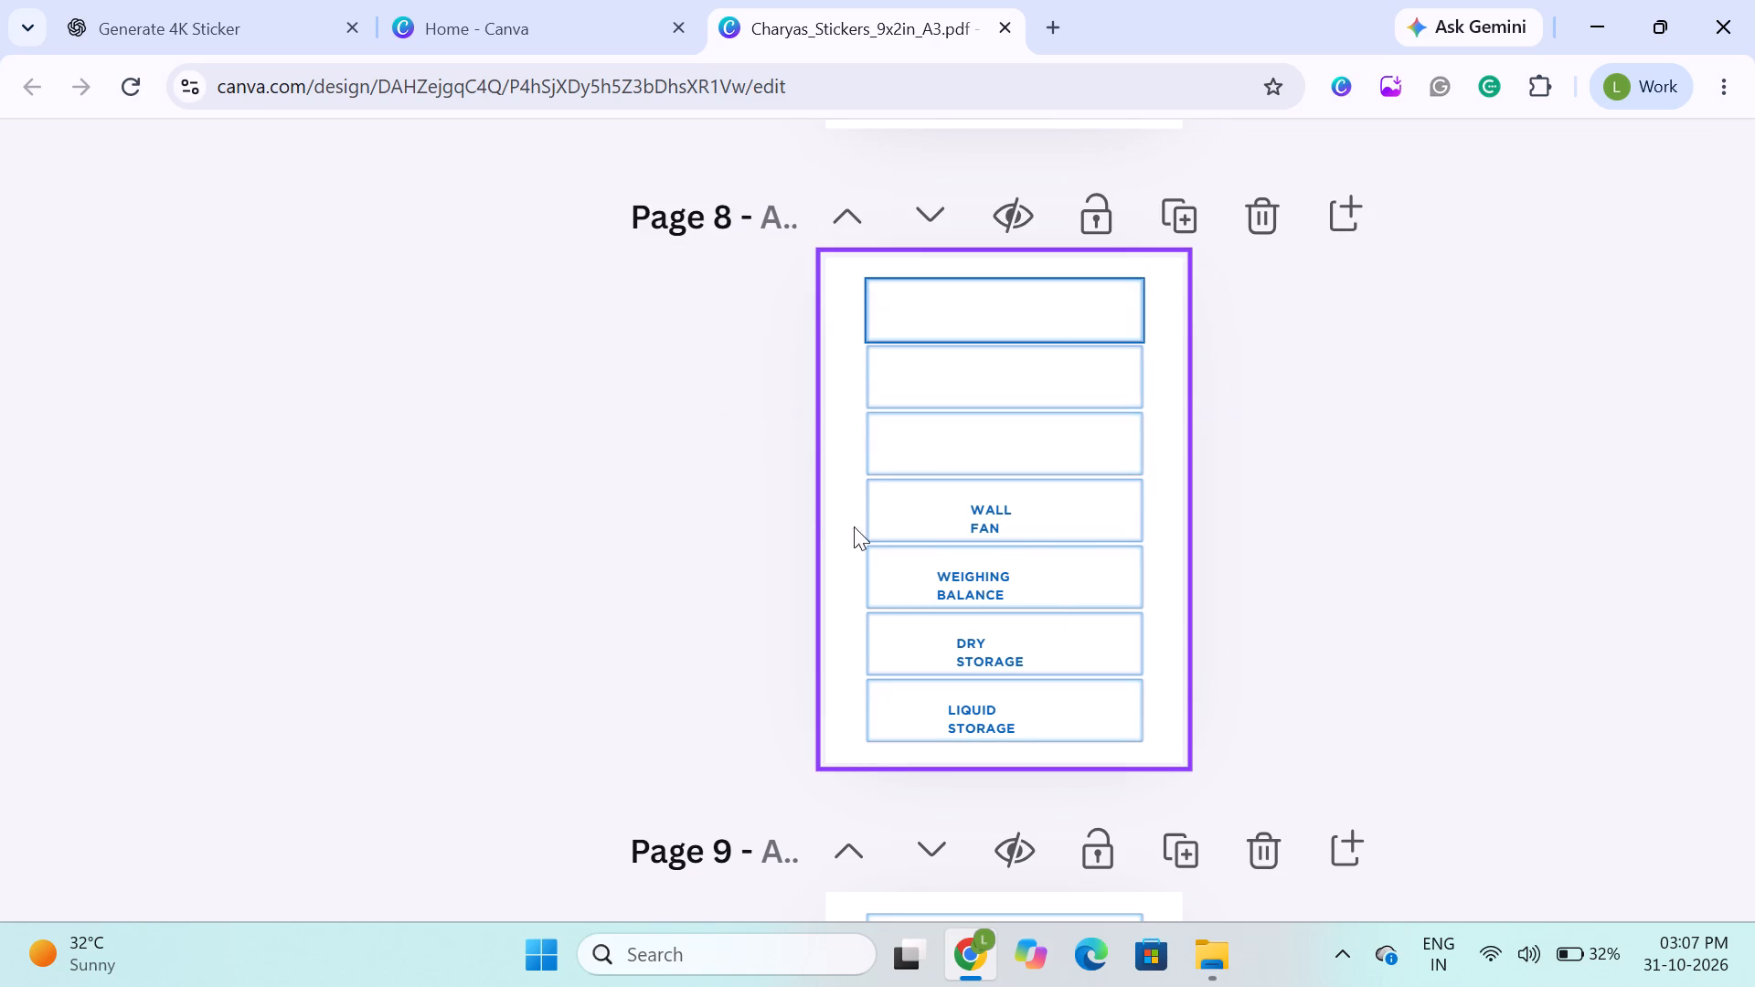
# Select the "WALL FAN" text inside its frame on page 8.
pyautogui.click(968, 521)
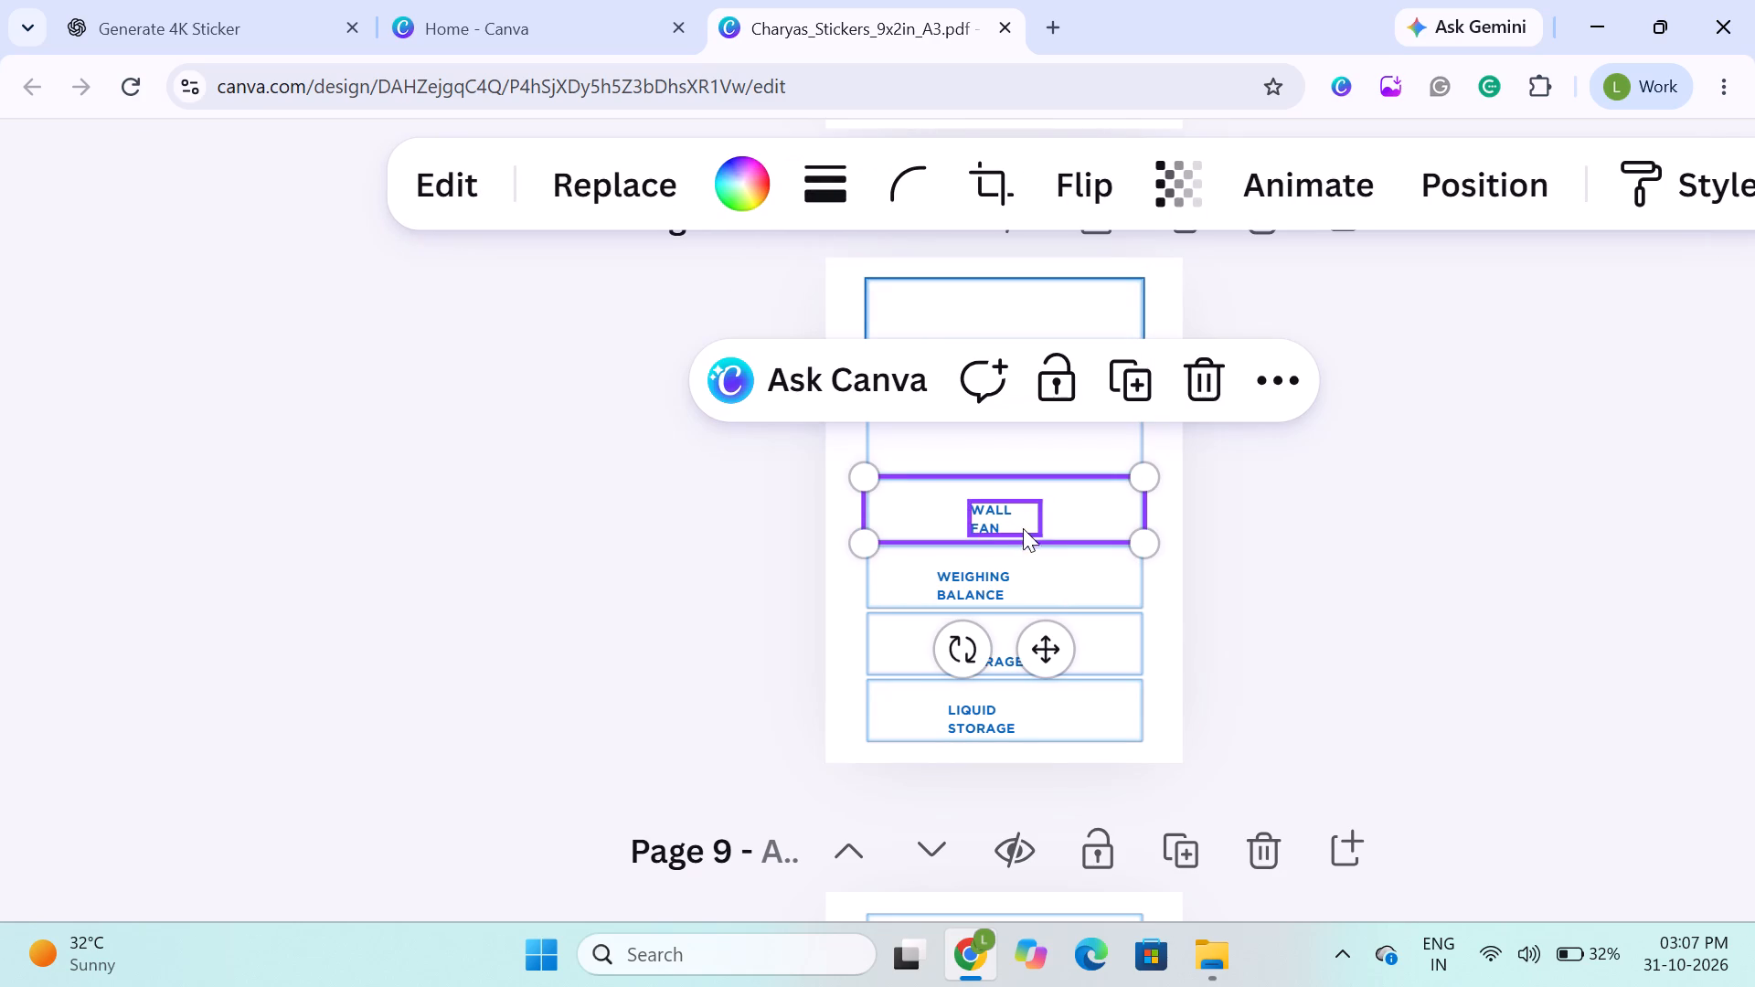
pyautogui.click(1009, 523)
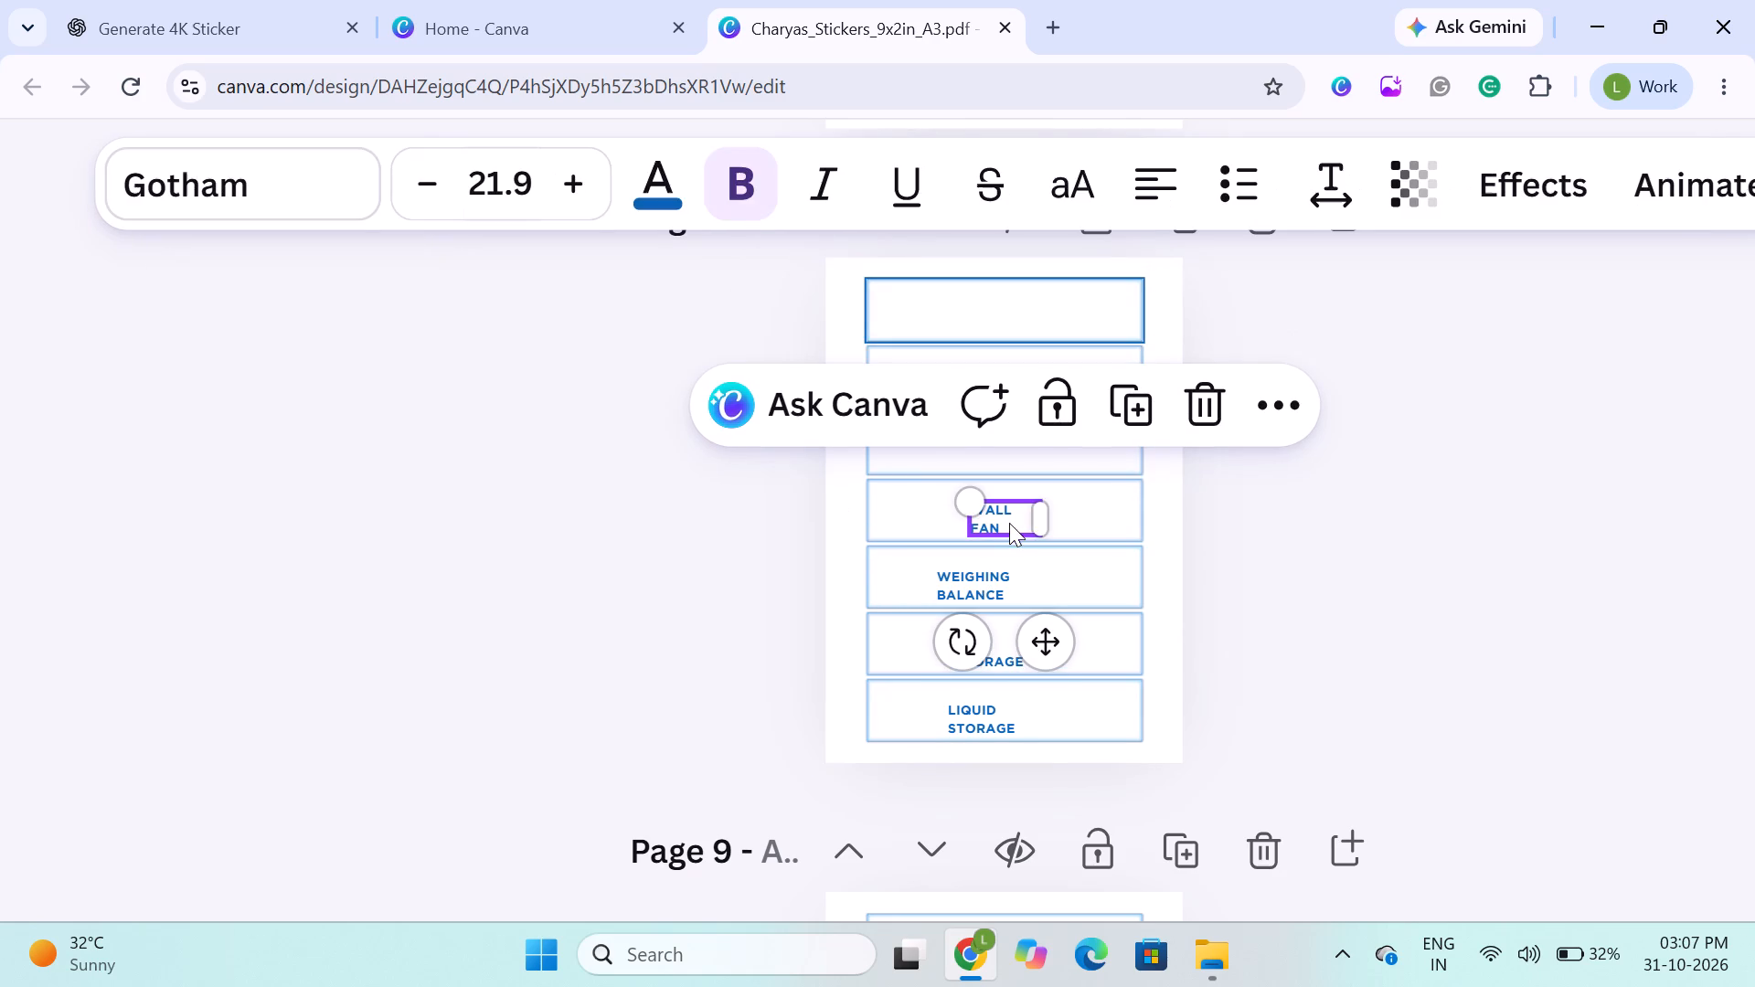
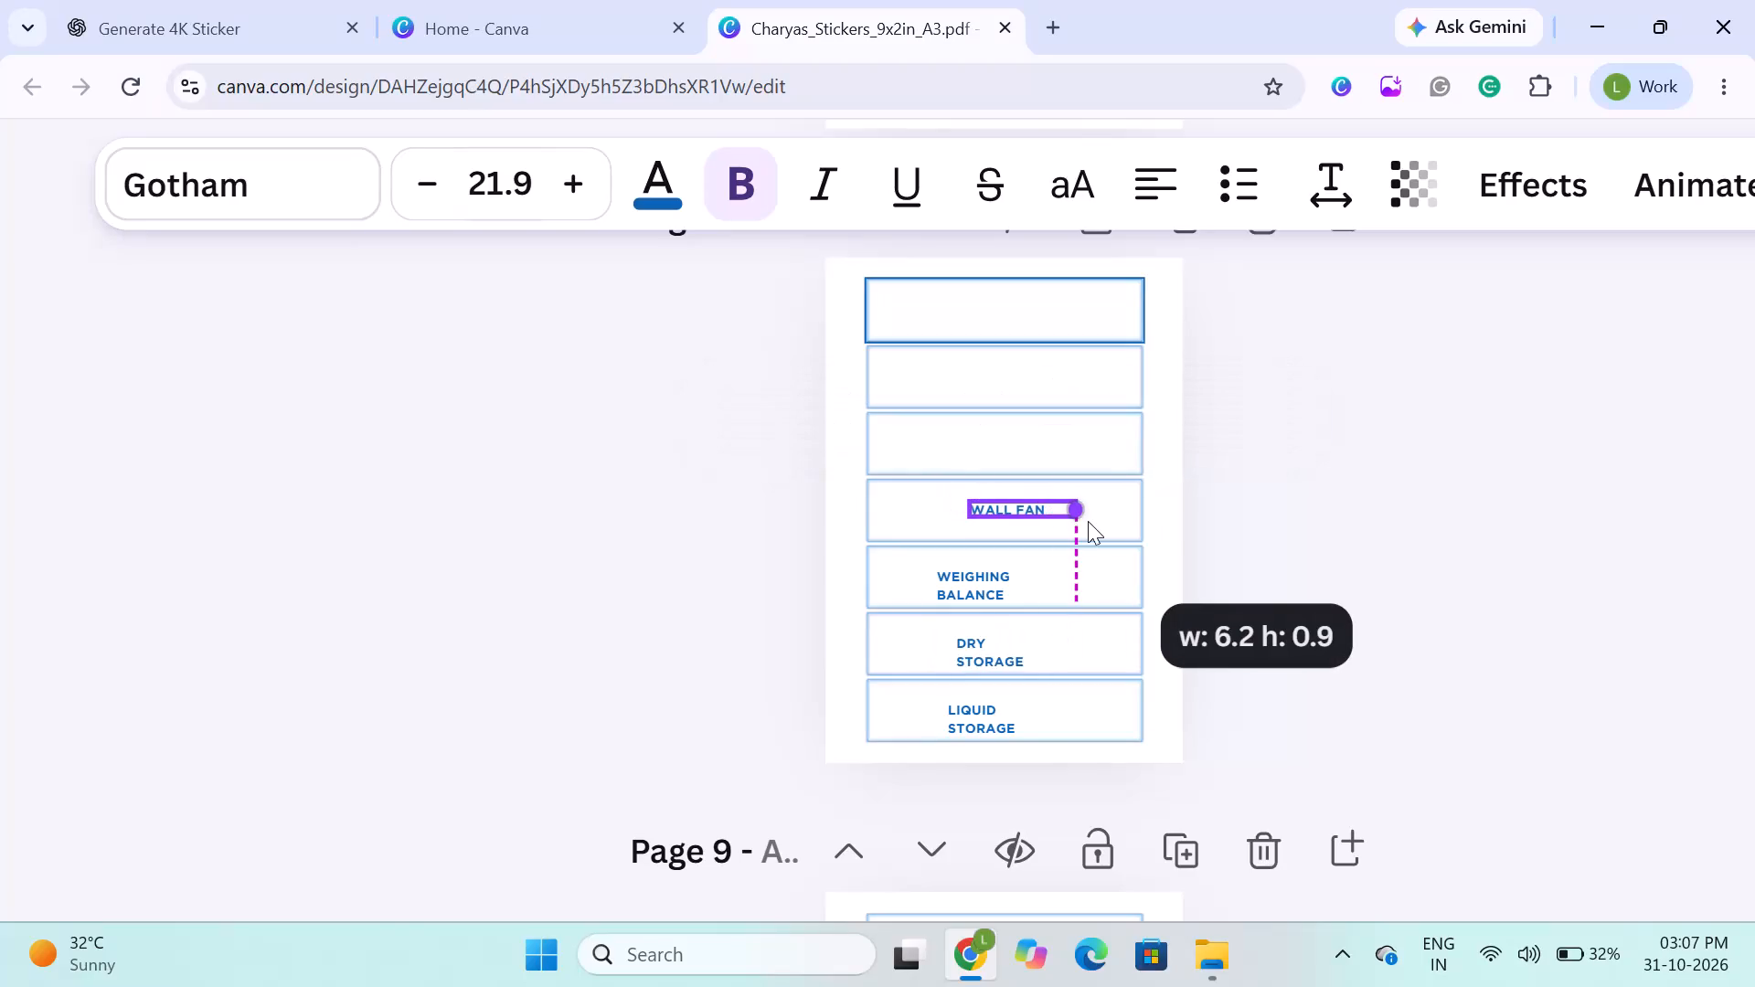
# Copy the "SEMI-FINISHED GOODS (SFG) STORAGE" text from the second frame on page 9.
pyautogui.click(667, 542)
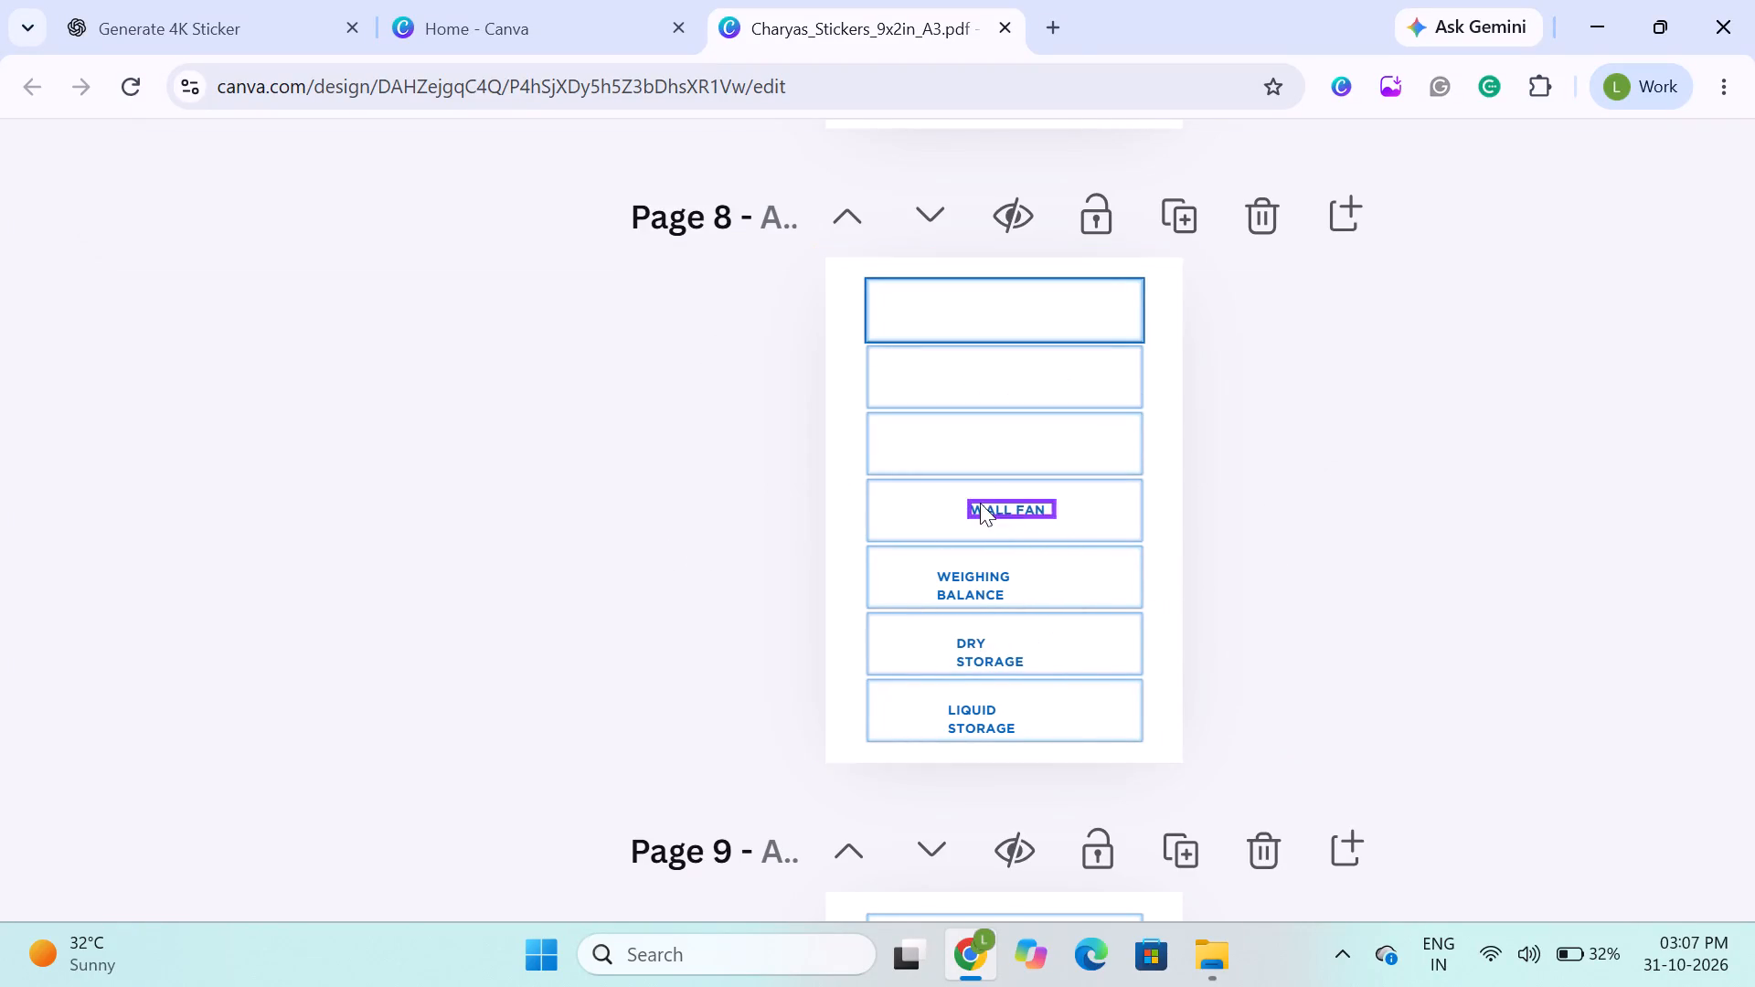
pyautogui.click(666, 486)
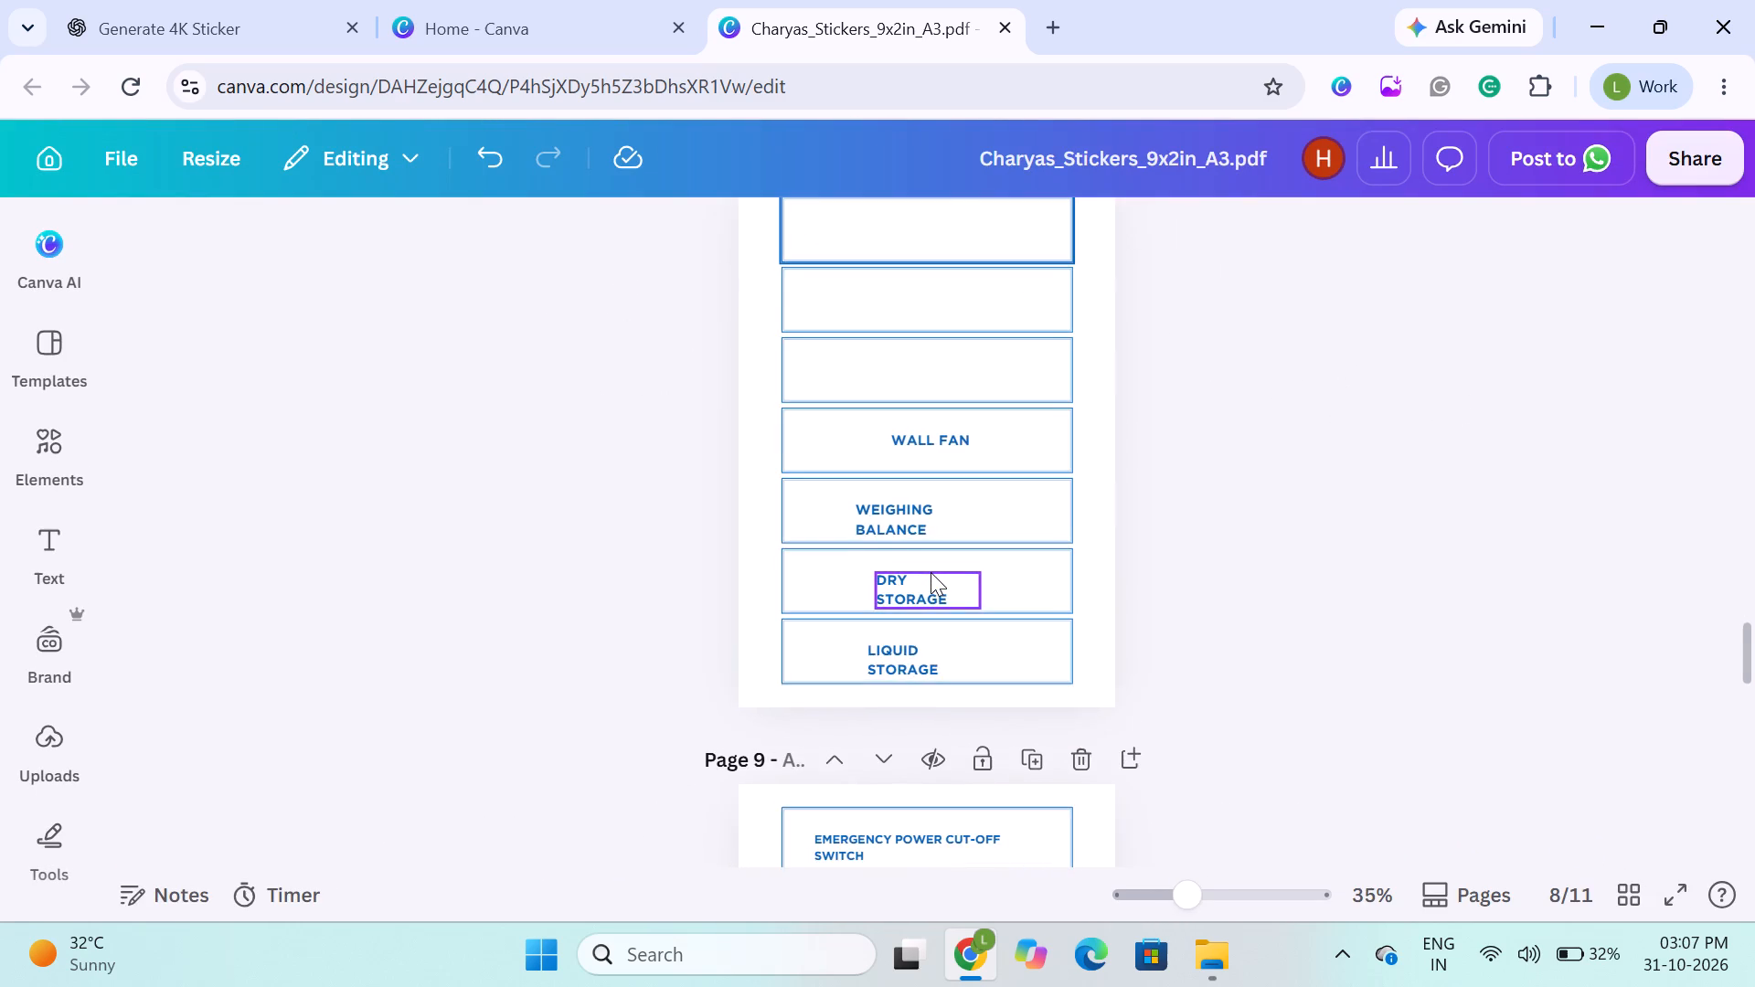
pyautogui.scroll(1, 931, 572)
pyautogui.scroll(-1, 931, 572)
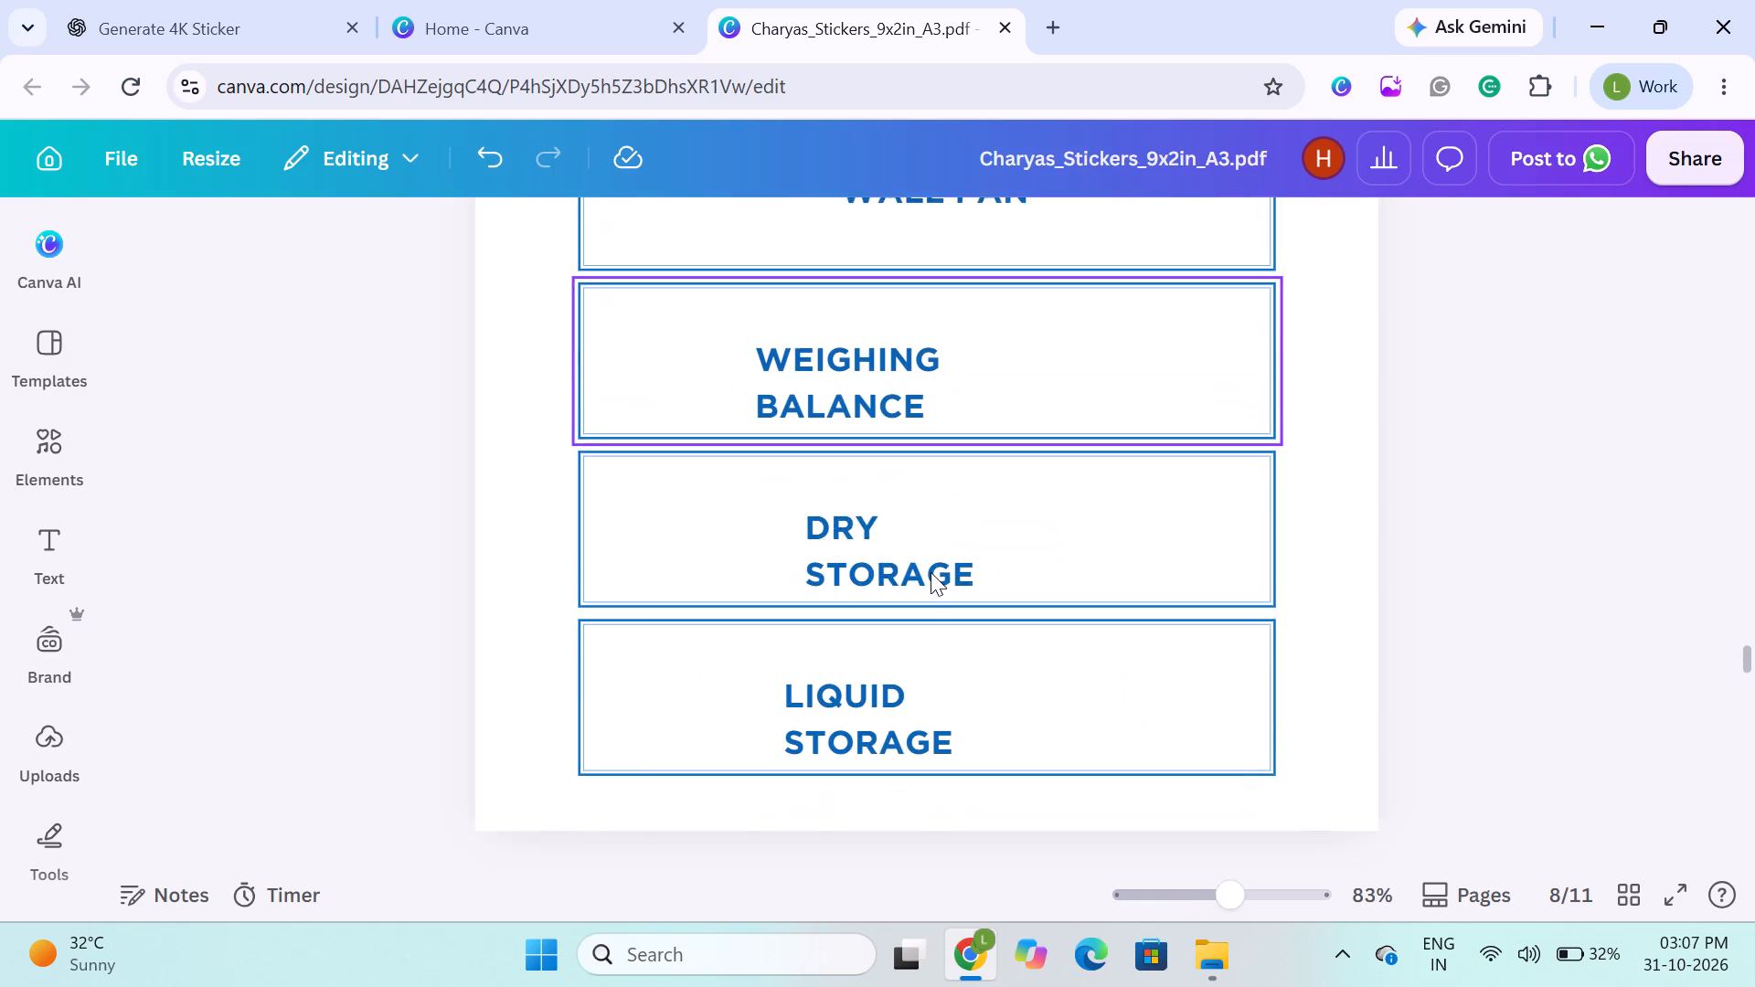
pyautogui.scroll(-4, 931, 572)
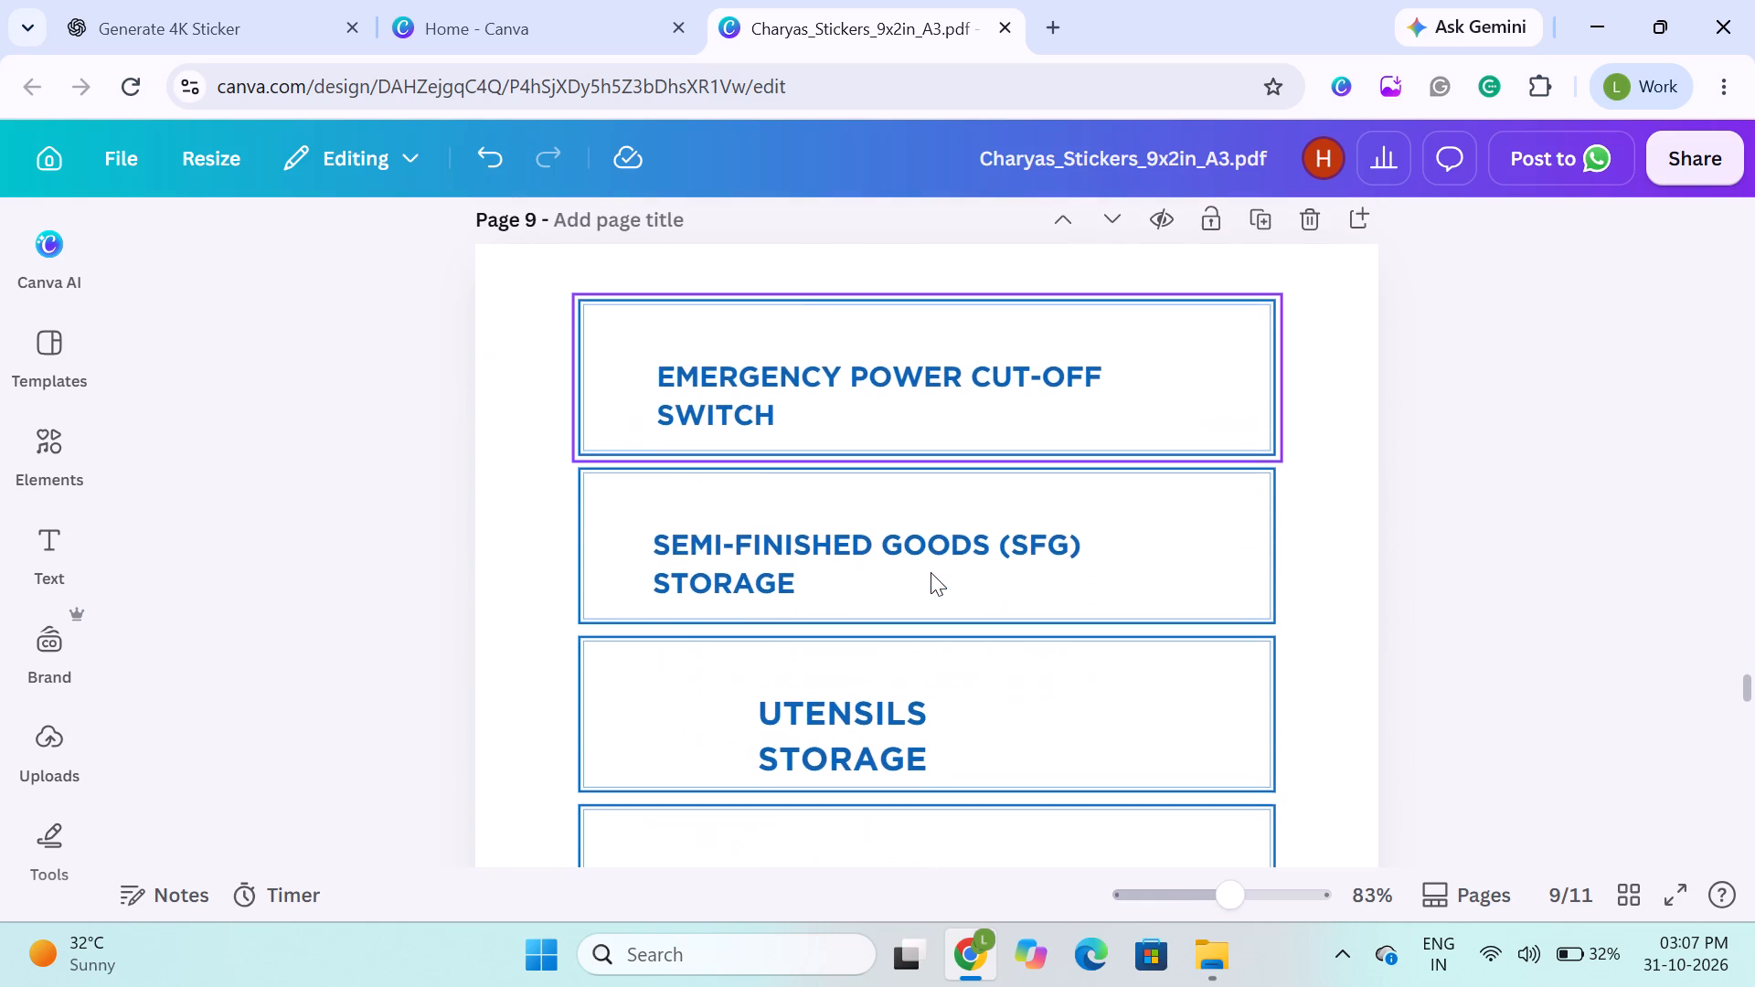
pyautogui.scroll(1, 931, 572)
pyautogui.scroll(-1, 931, 572)
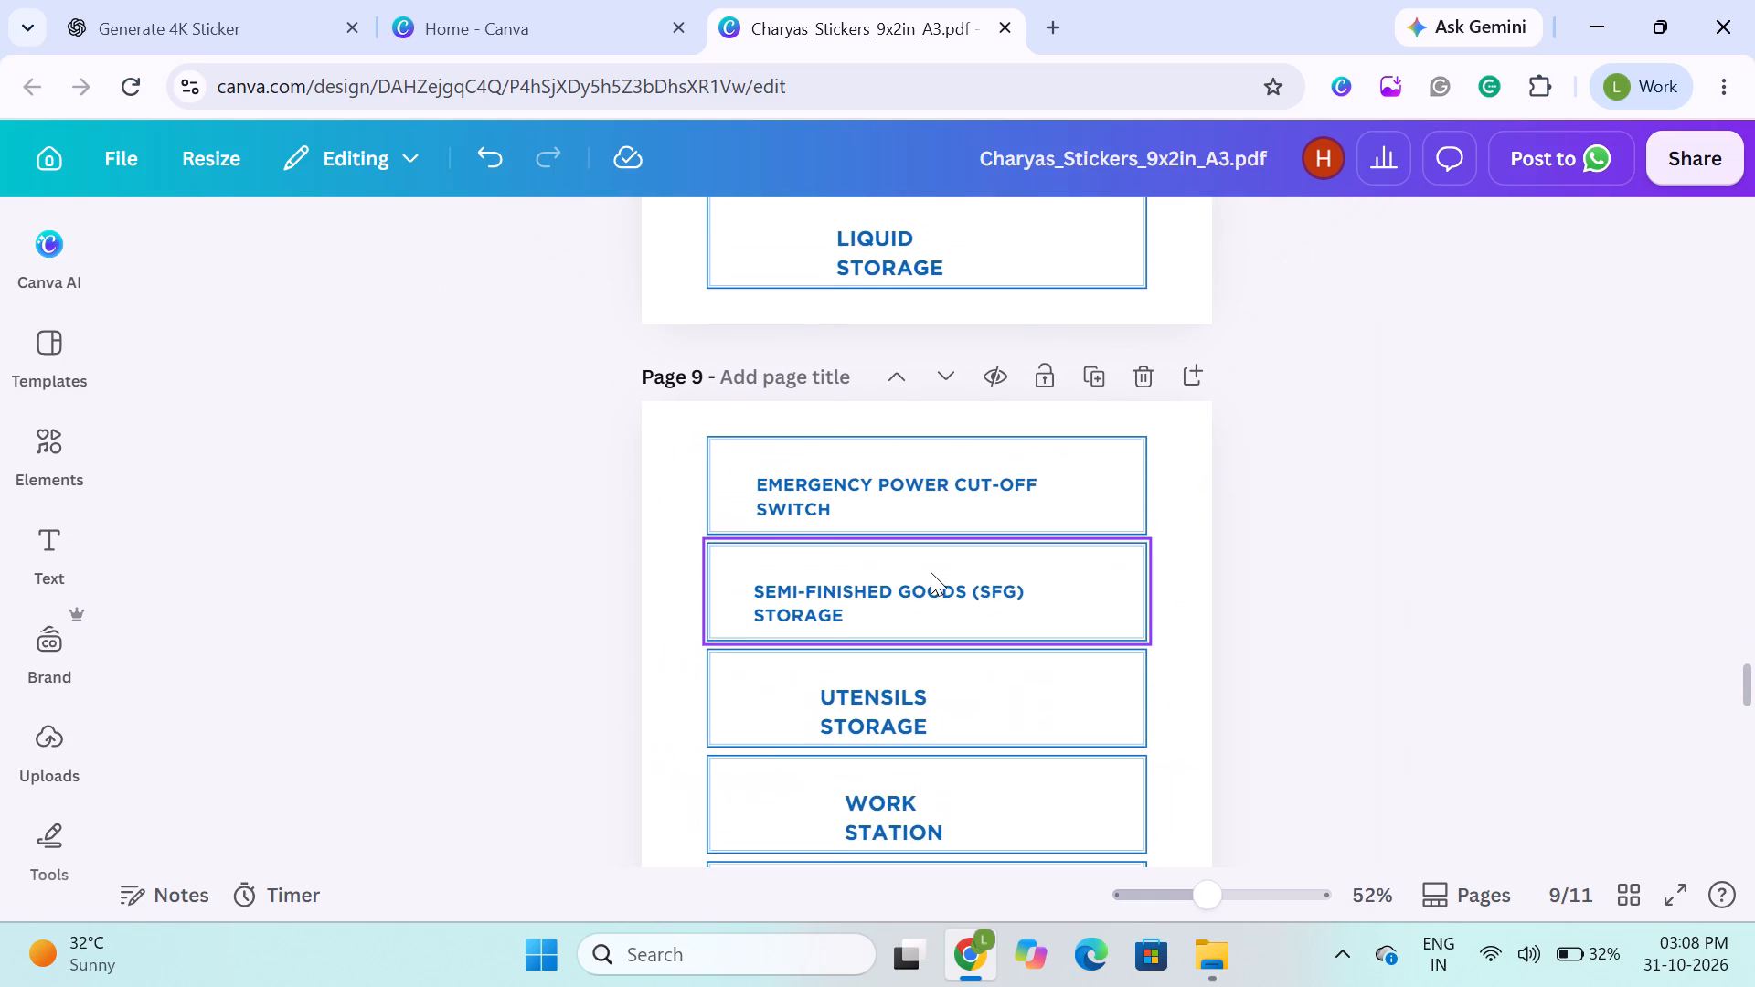
pyautogui.scroll(-1, 931, 572)
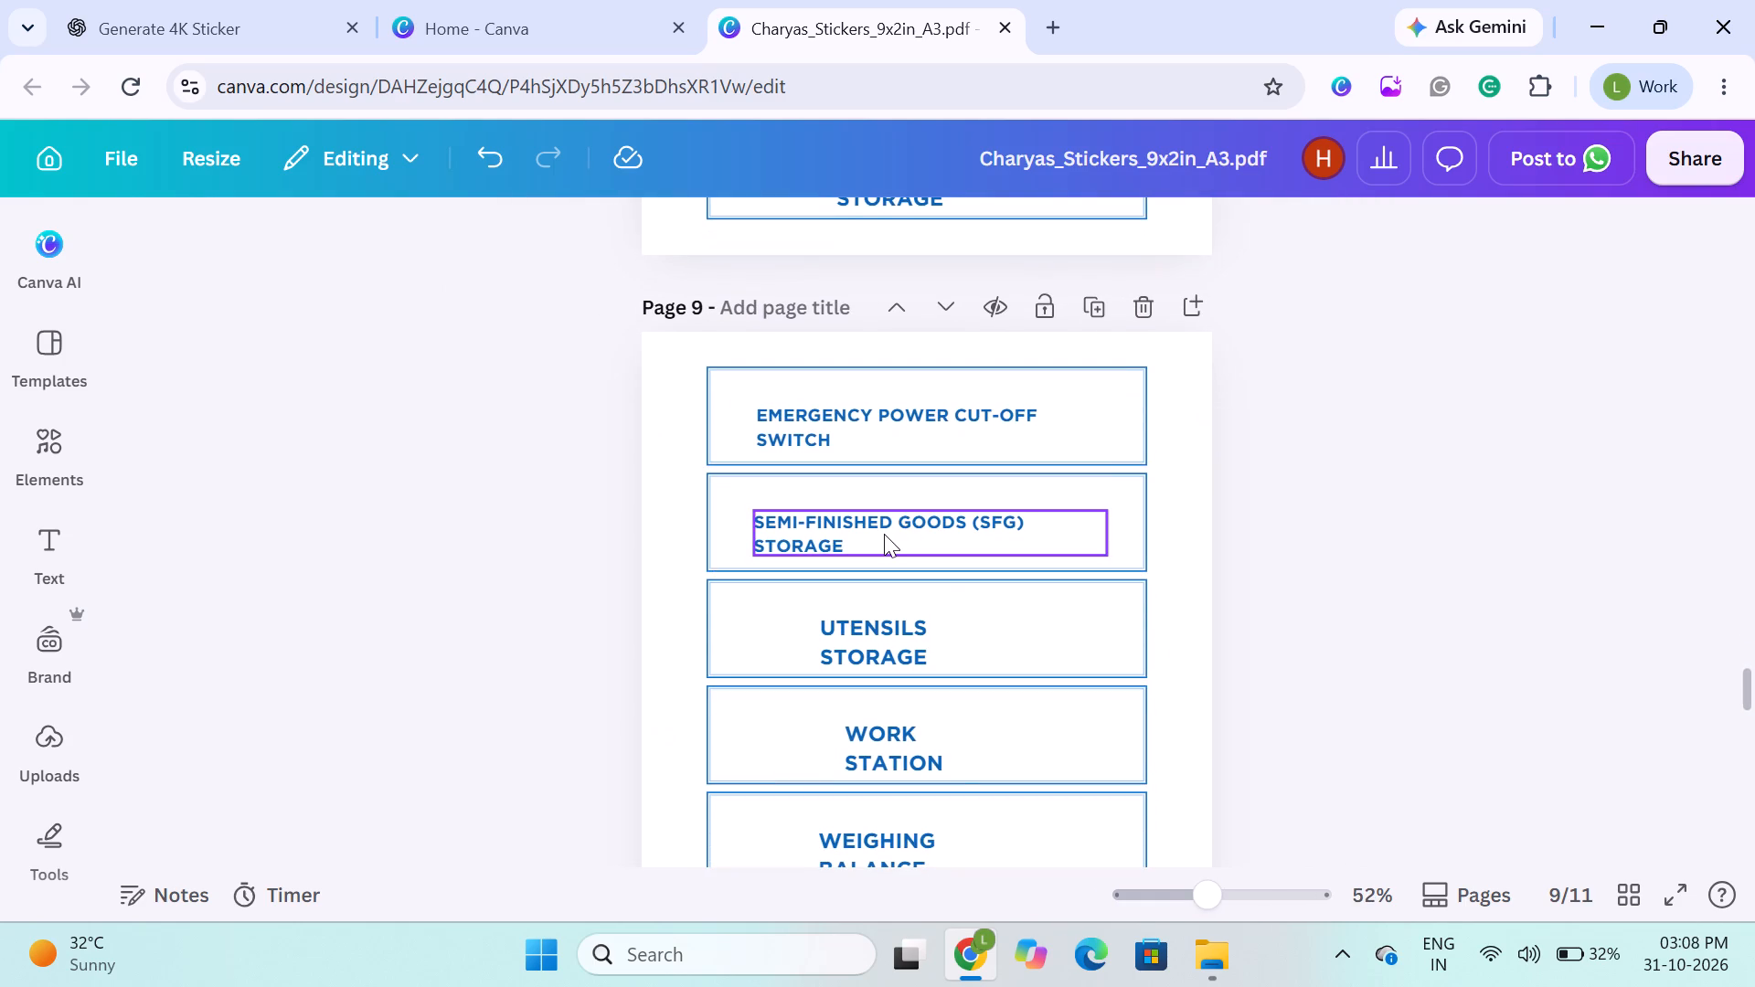
pyautogui.click(883, 534)
pyautogui.hotkey('ctrl', 'c')
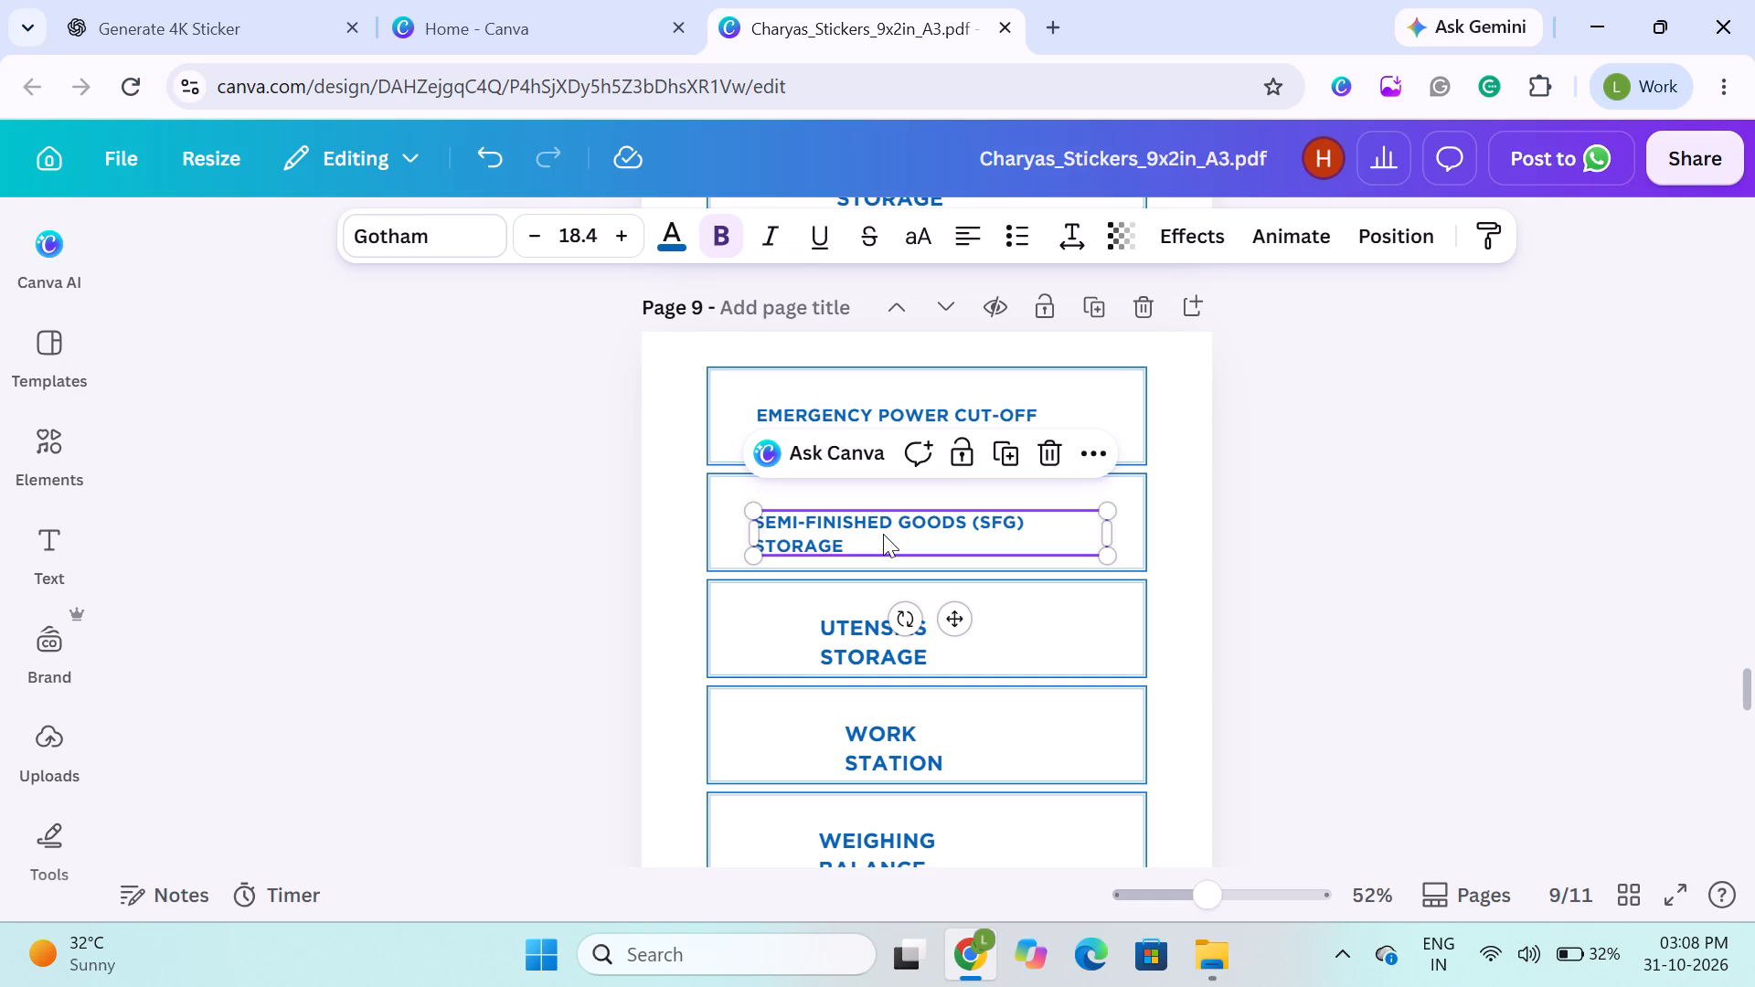
# Delete the vertical "STORAGE ROOM" sticker with its frames beside "HAND SANITIZER" on page 4.
pyautogui.scroll(6, 883, 534)
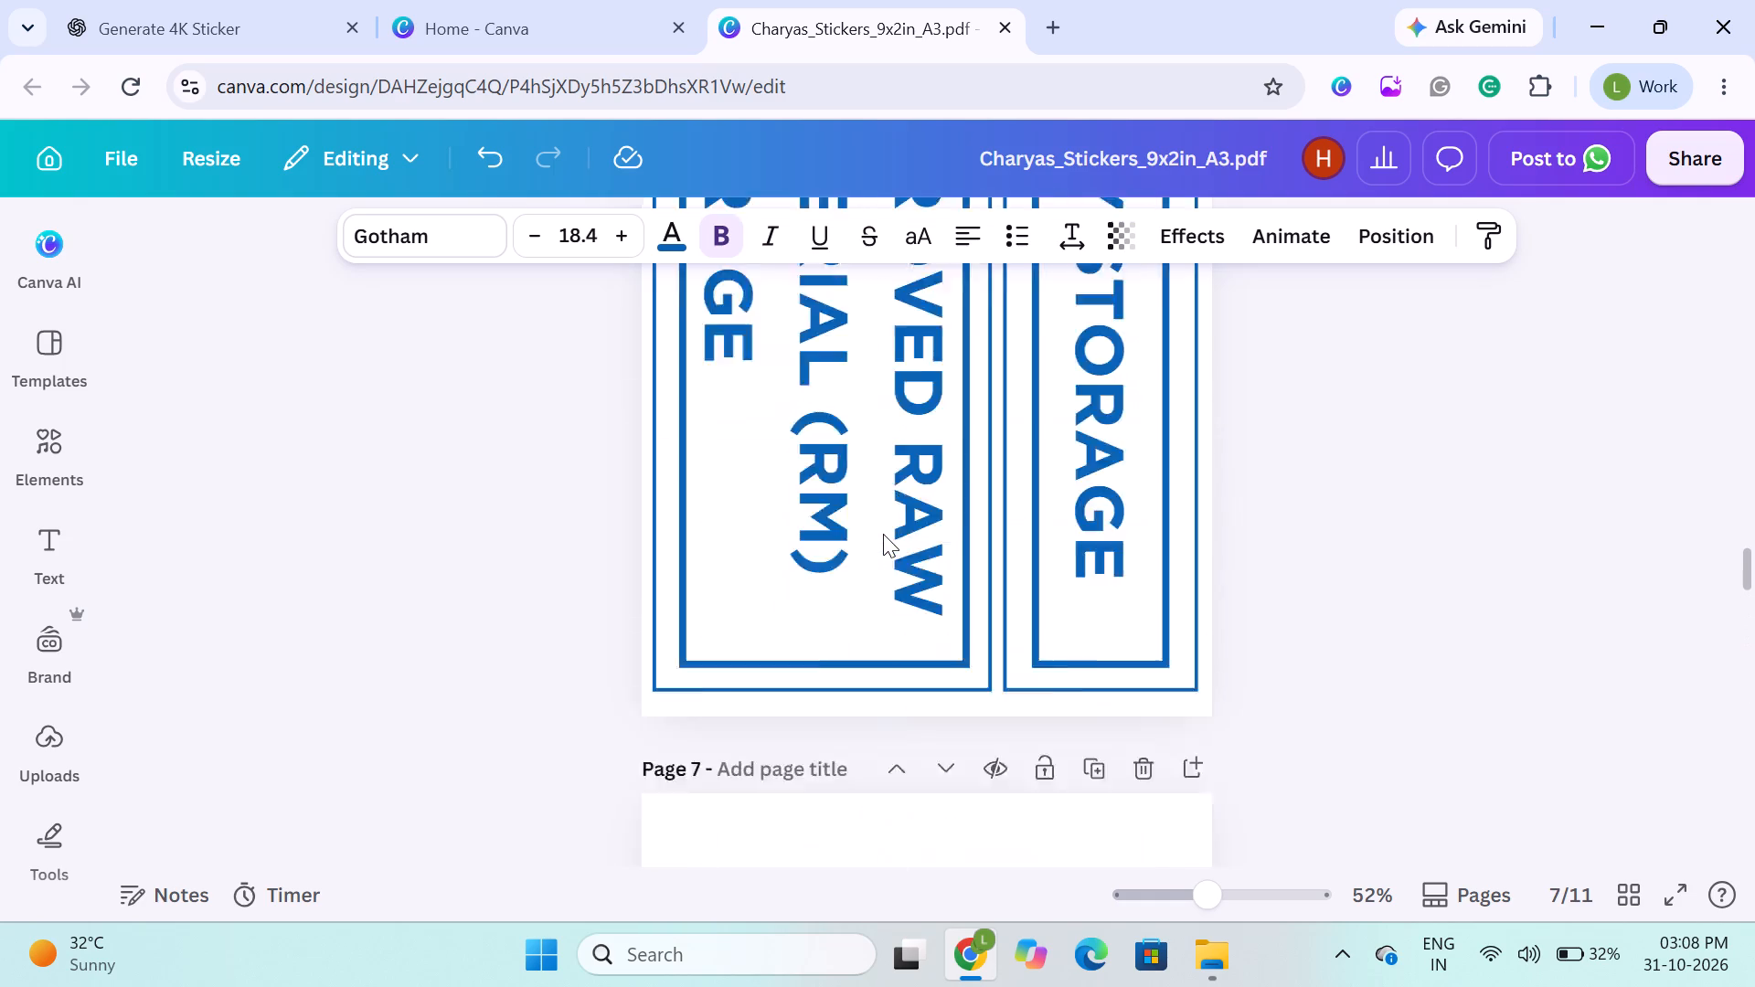
pyautogui.scroll(5, 883, 534)
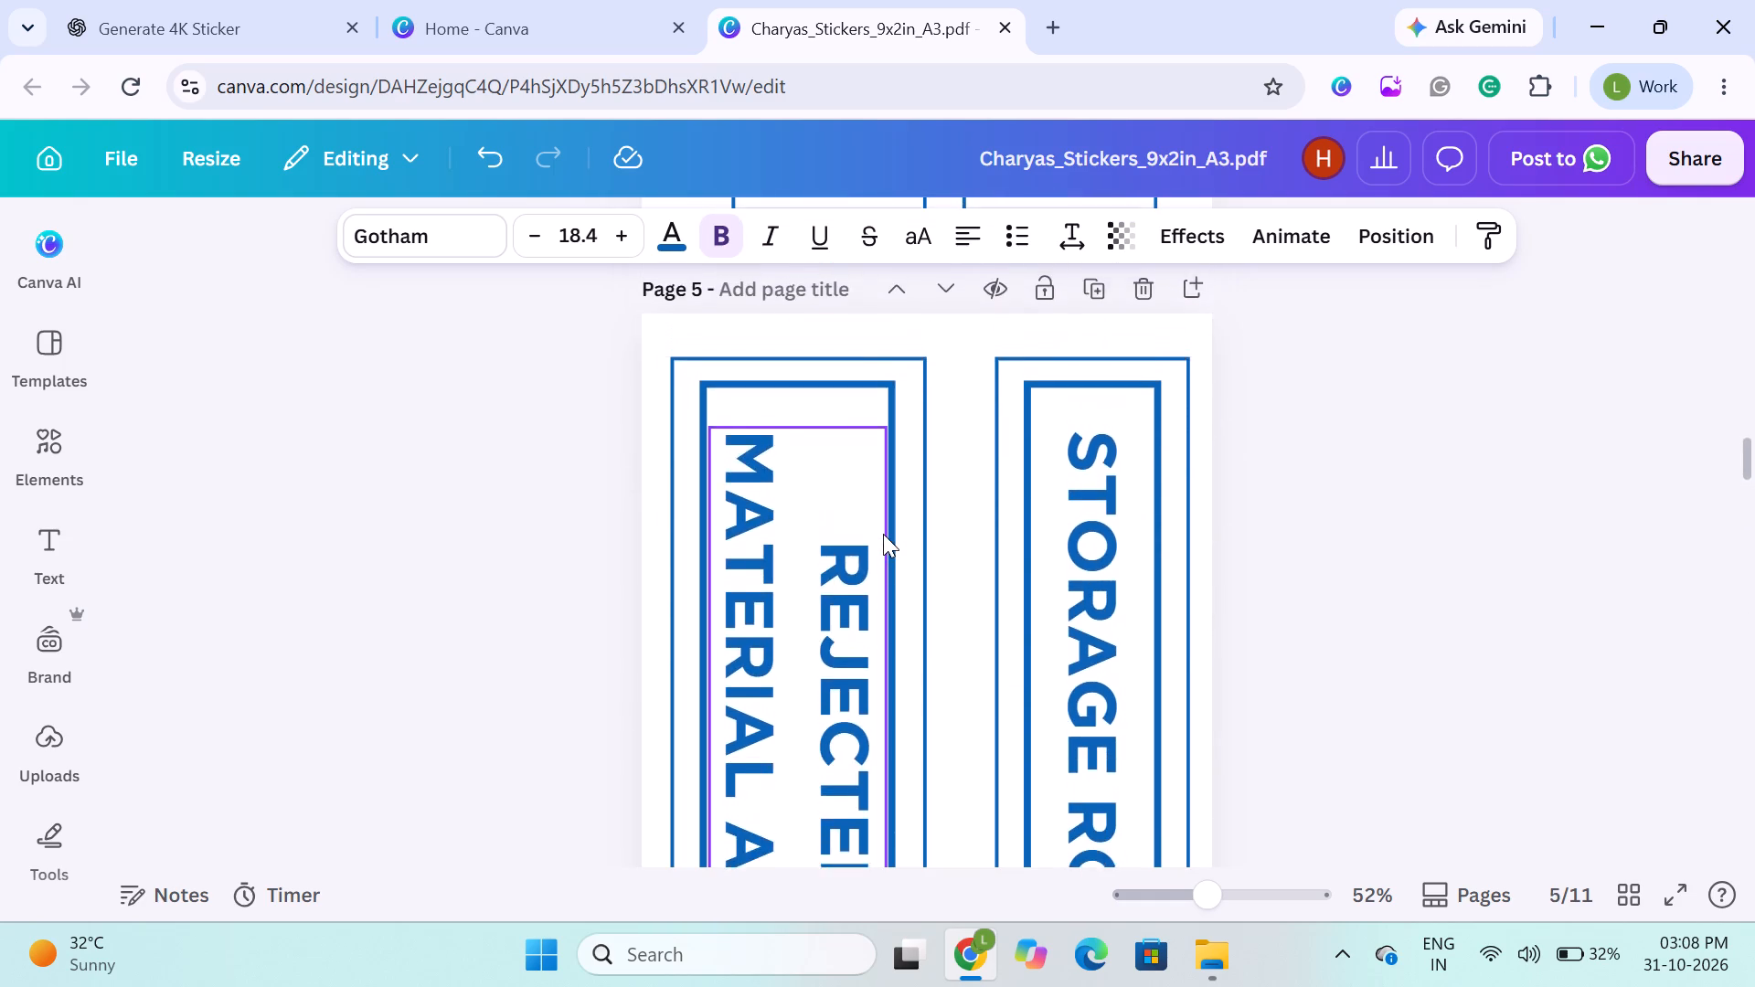
pyautogui.scroll(2, 883, 534)
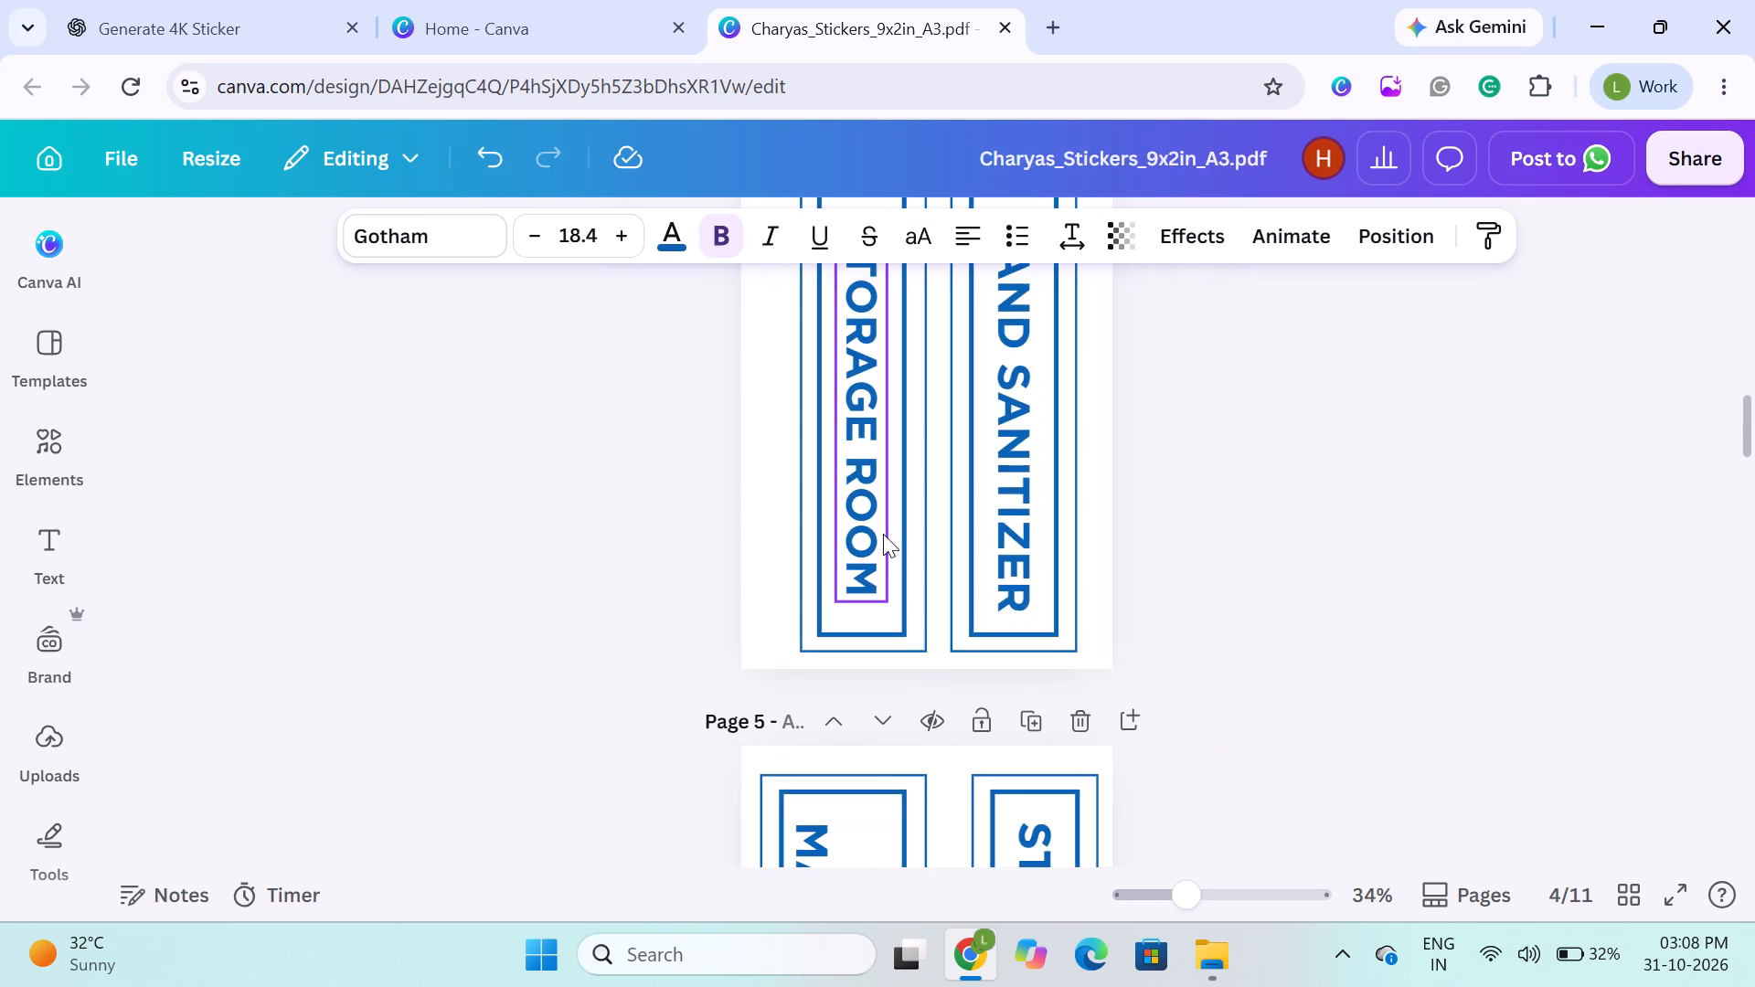
pyautogui.scroll(-1, 883, 534)
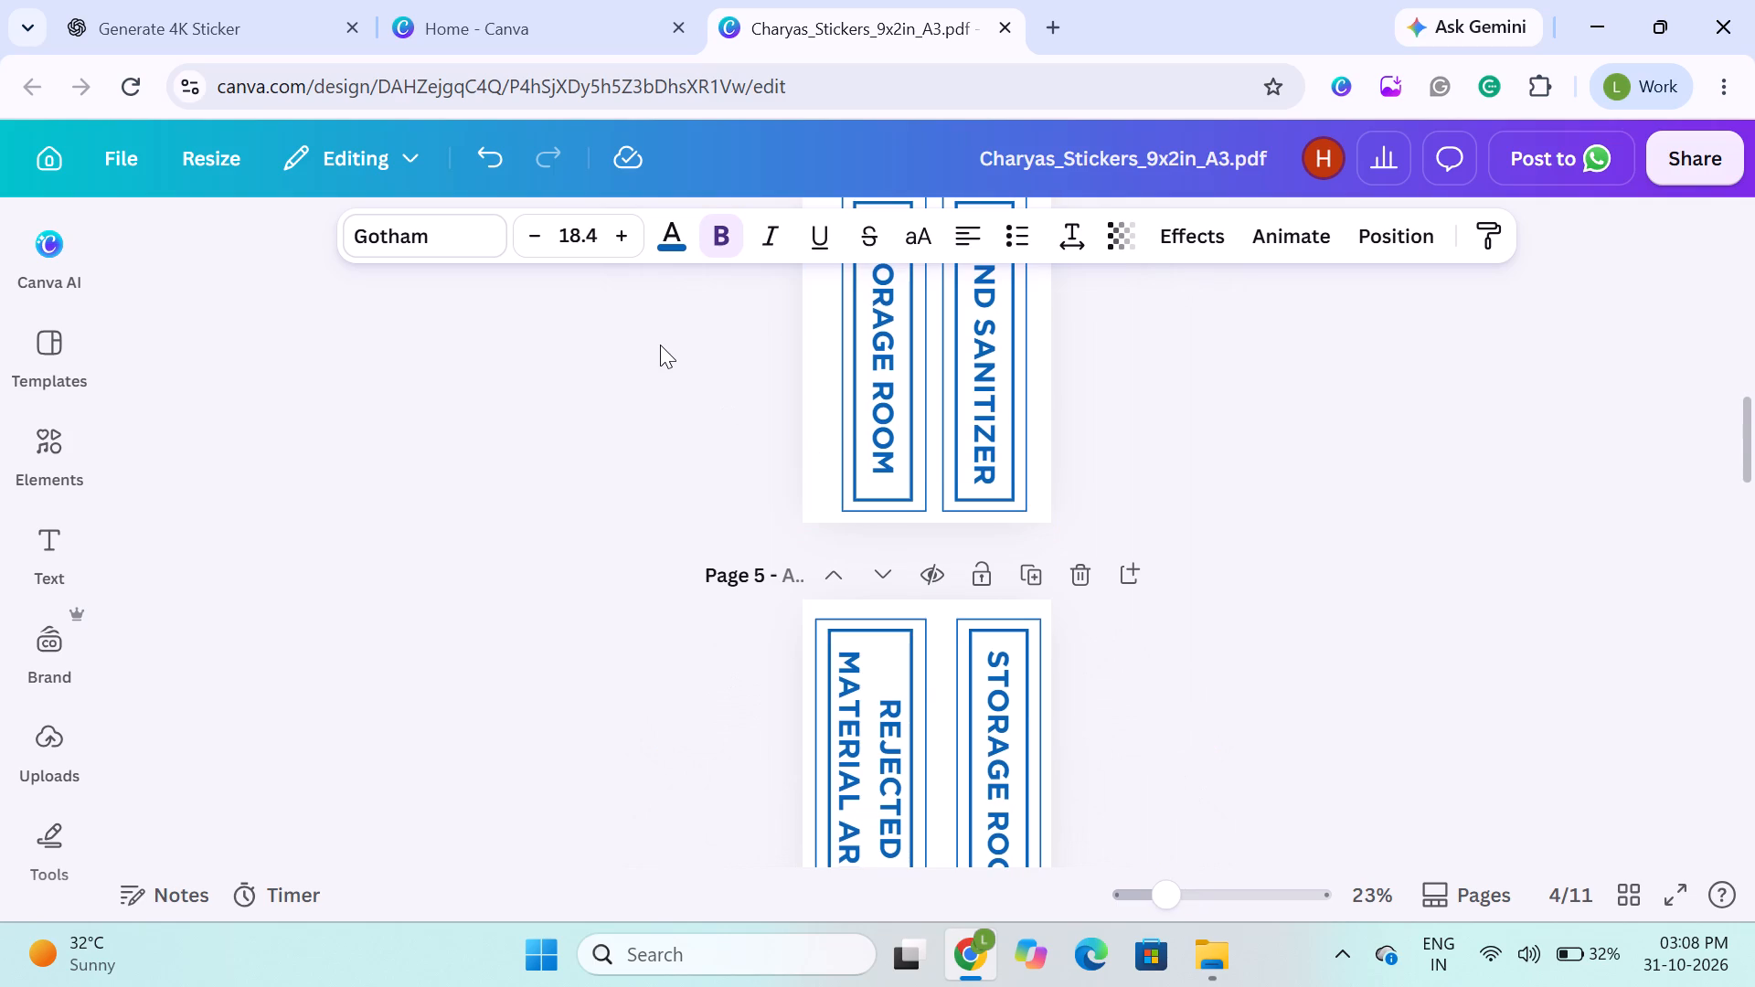
pyautogui.moveTo(660, 345); pyautogui.dragTo(879, 404)
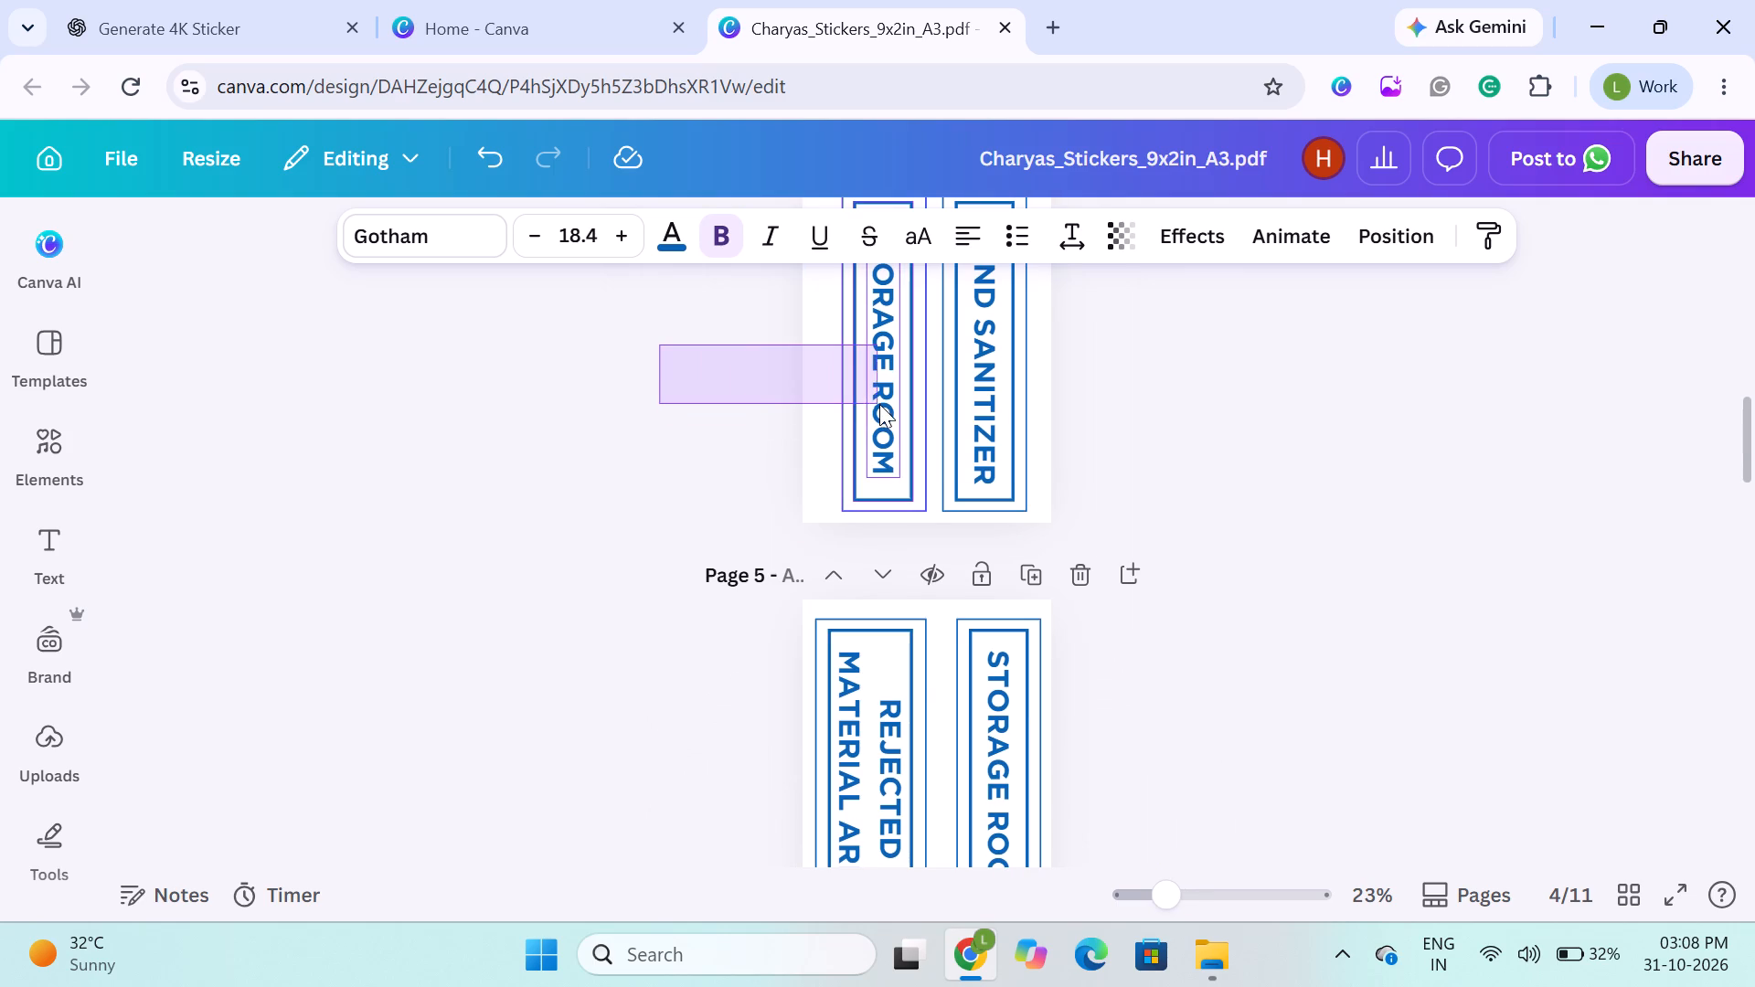
pyautogui.moveTo(879, 404); pyautogui.dragTo(884, 407)
pyautogui.press('BackSpace')
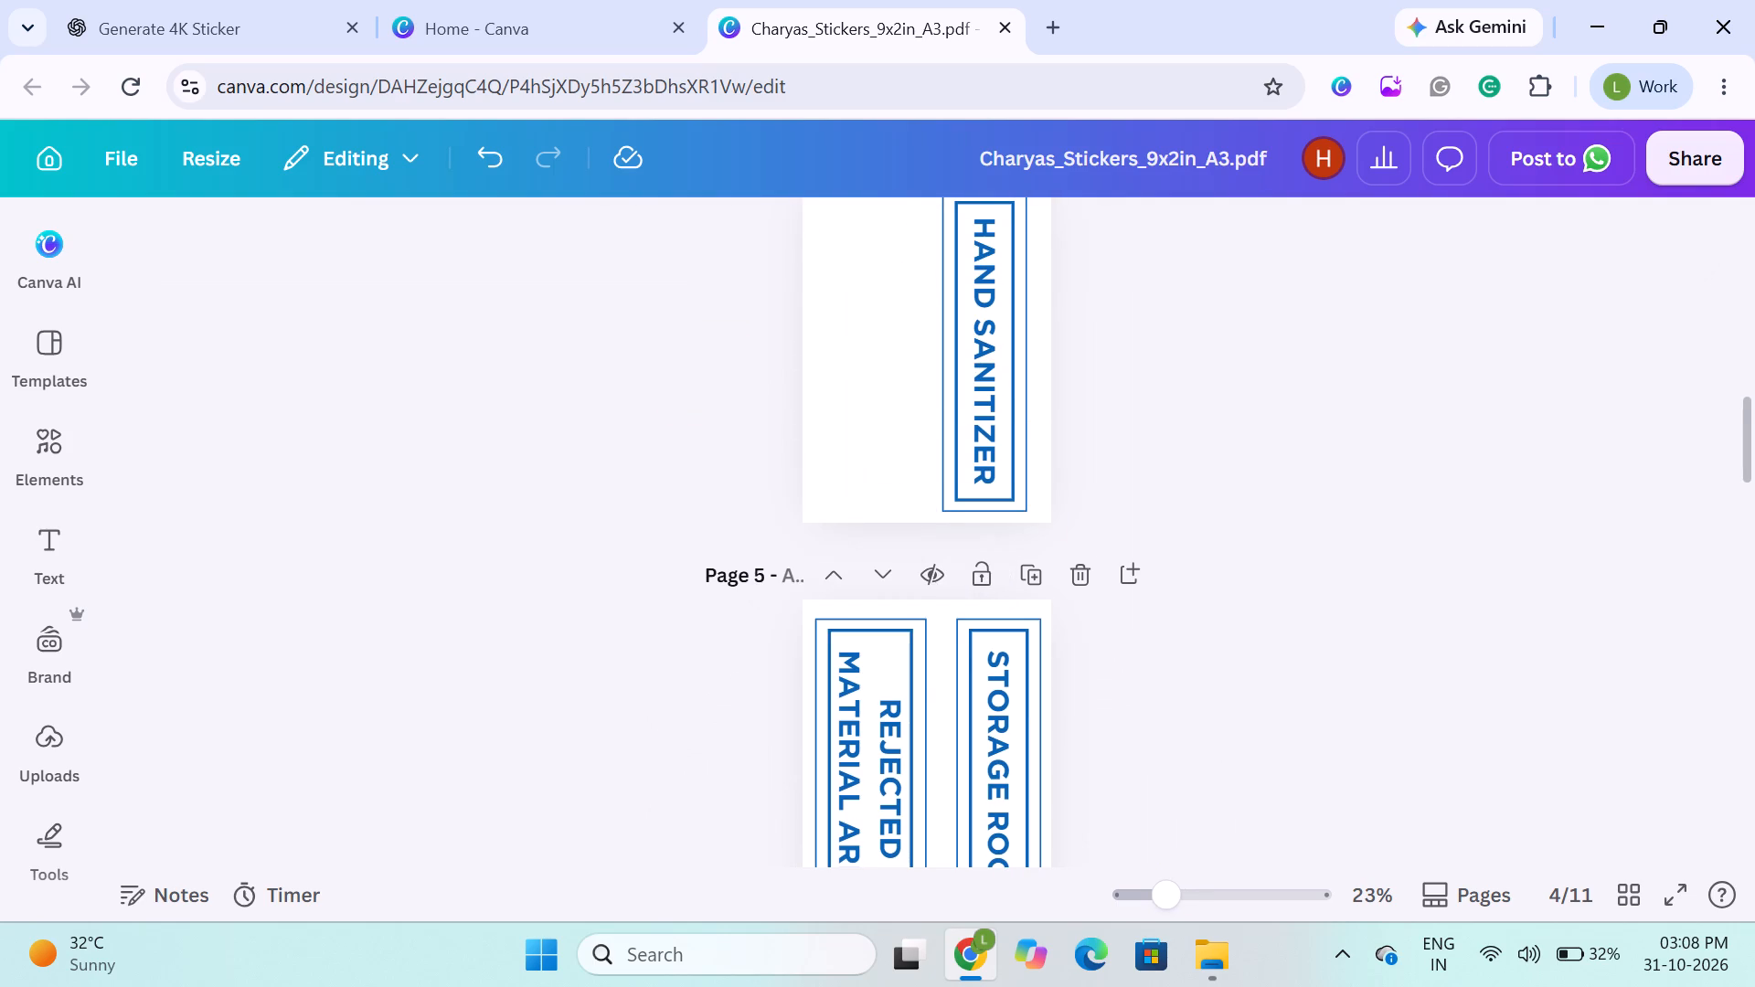
pyautogui.scroll(3, 685, 386)
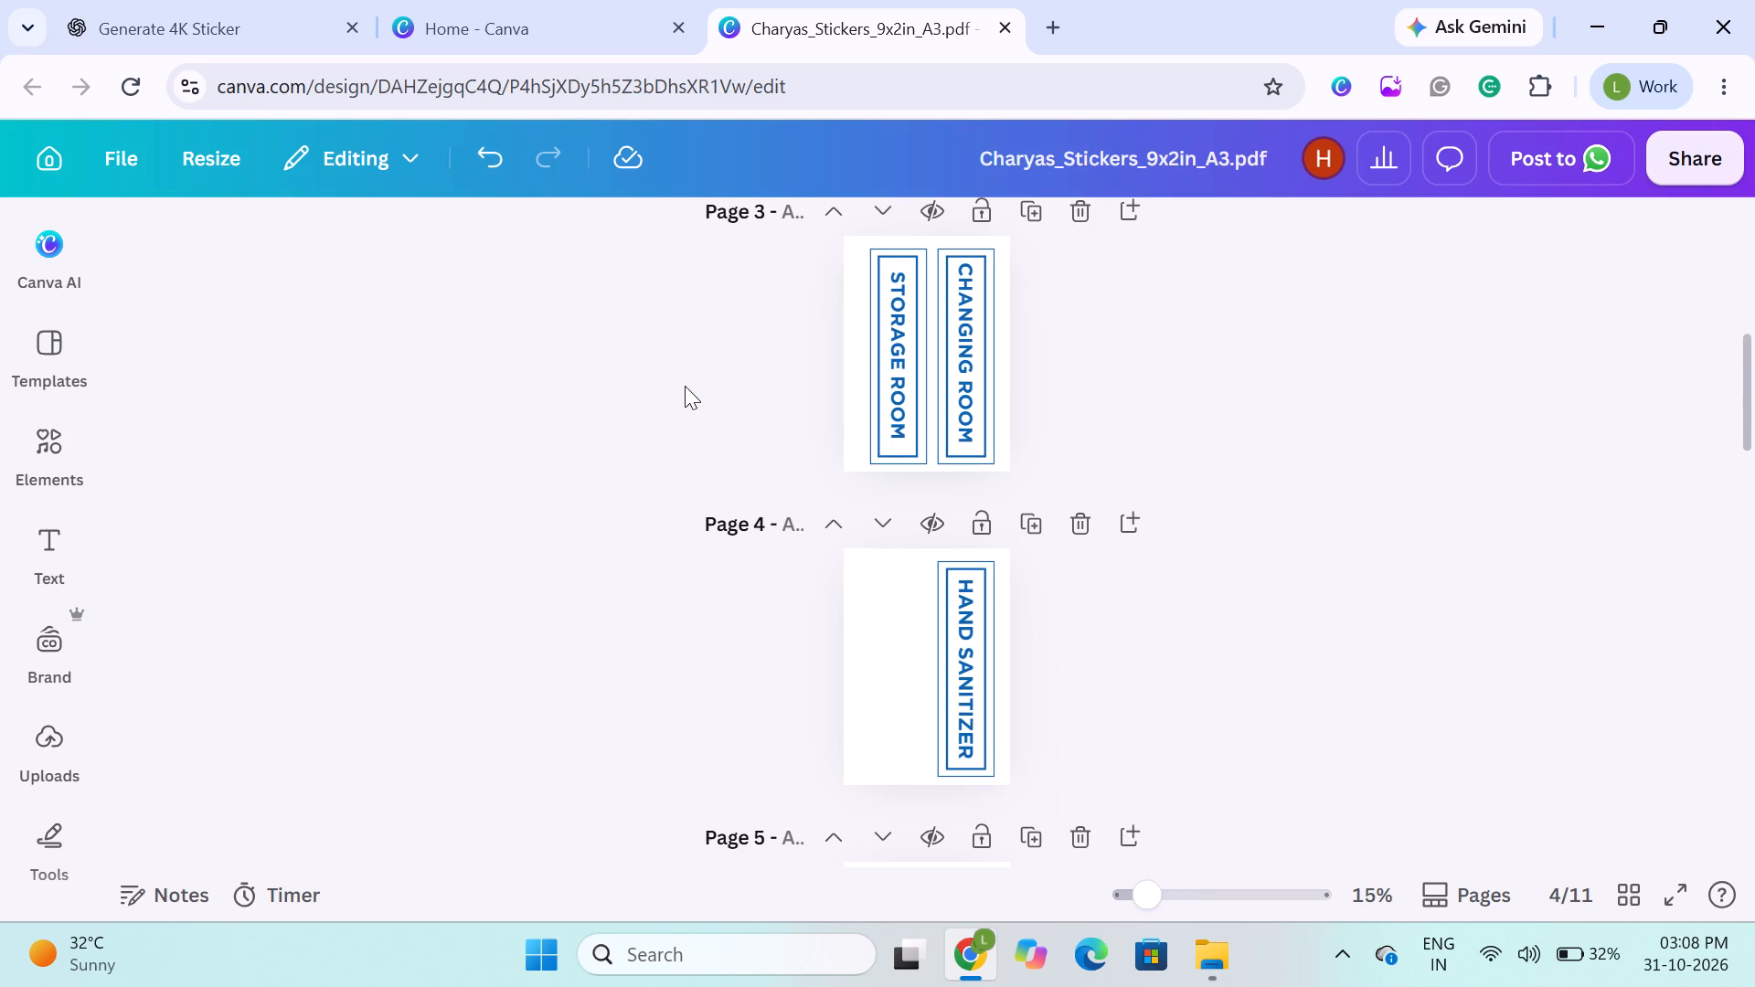
pyautogui.hotkey('ctrl', 'z')
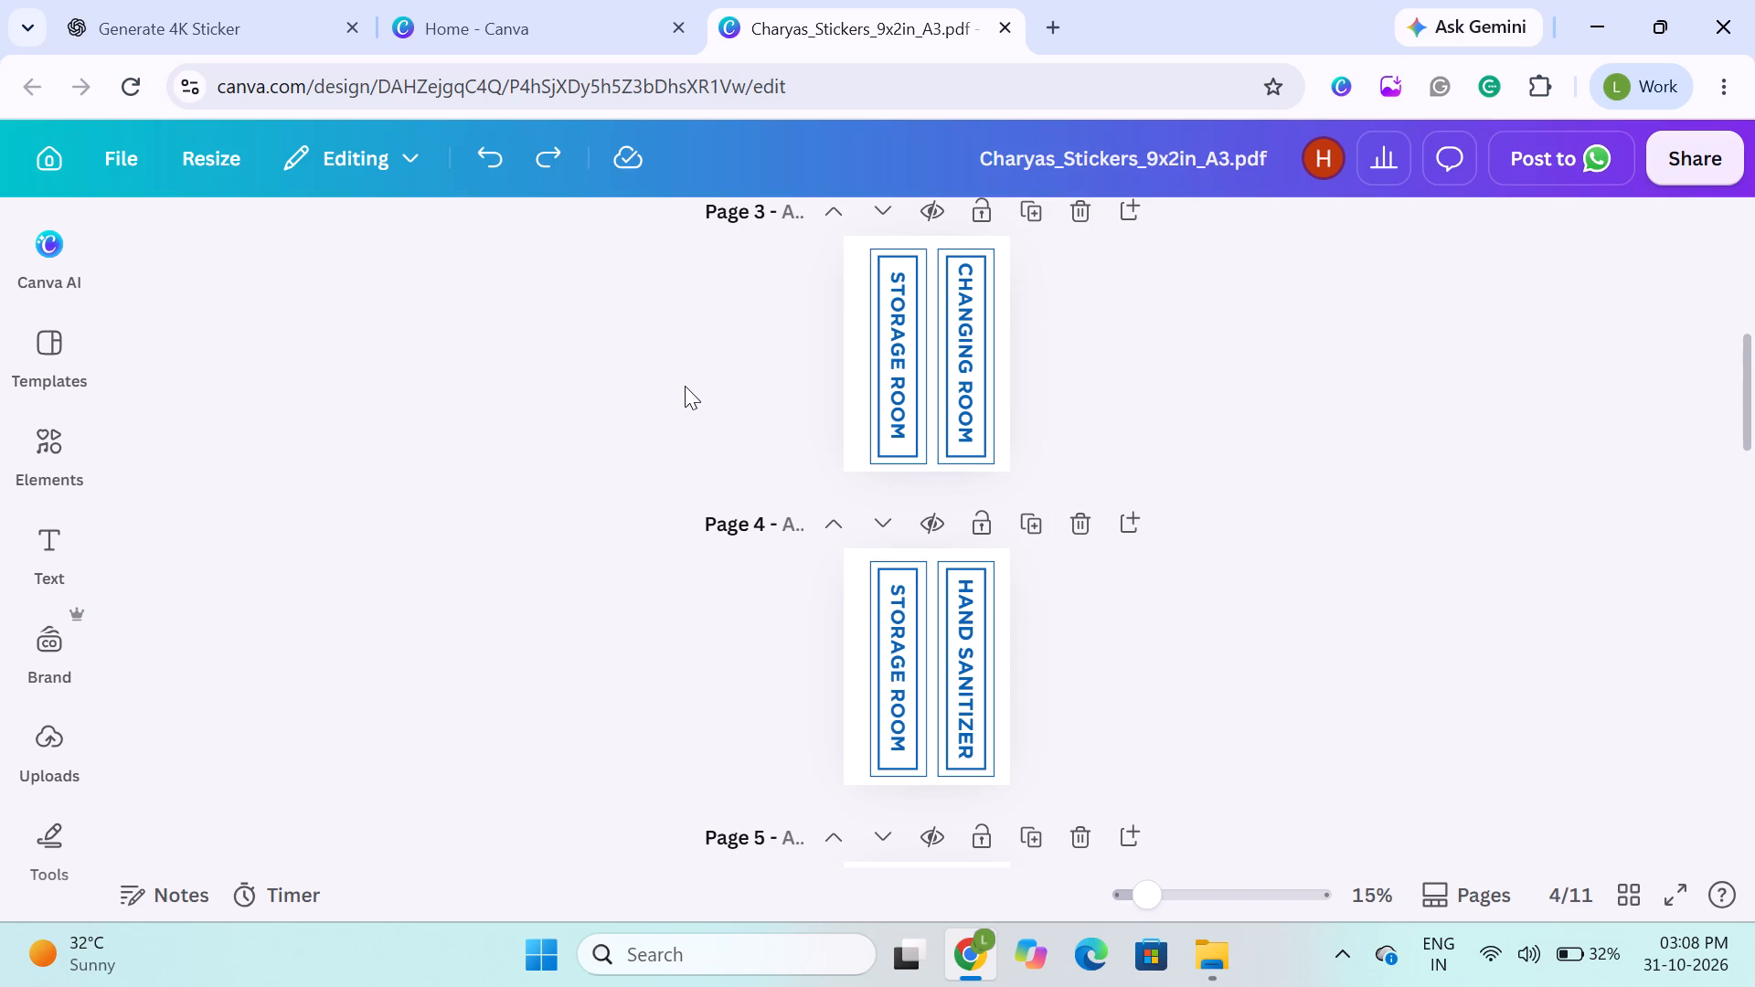
pyautogui.hotkey('ctrl', 'shift', 'z')
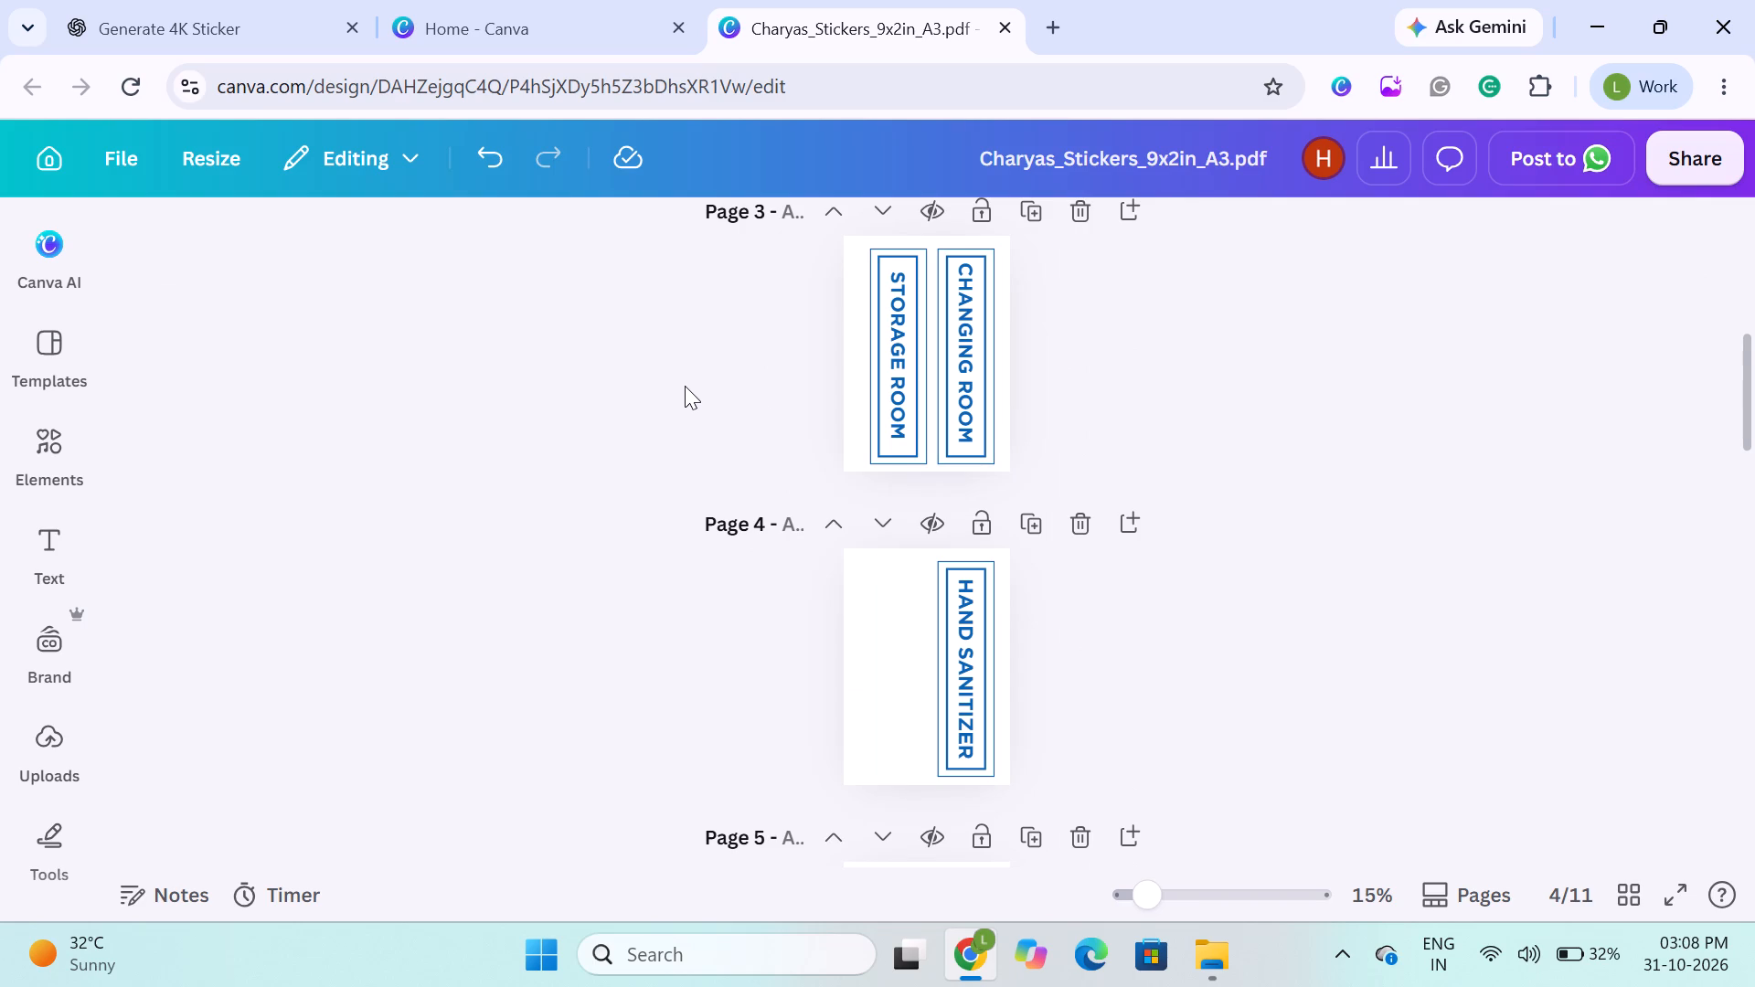
pyautogui.click(657, 605)
# Duplicate the "REJECTED MATERIAL AREA" sticker with its frames from page 5 into the empty space beside "HAND SANITIZER" on page 4.
pyautogui.scroll(-3, 657, 605)
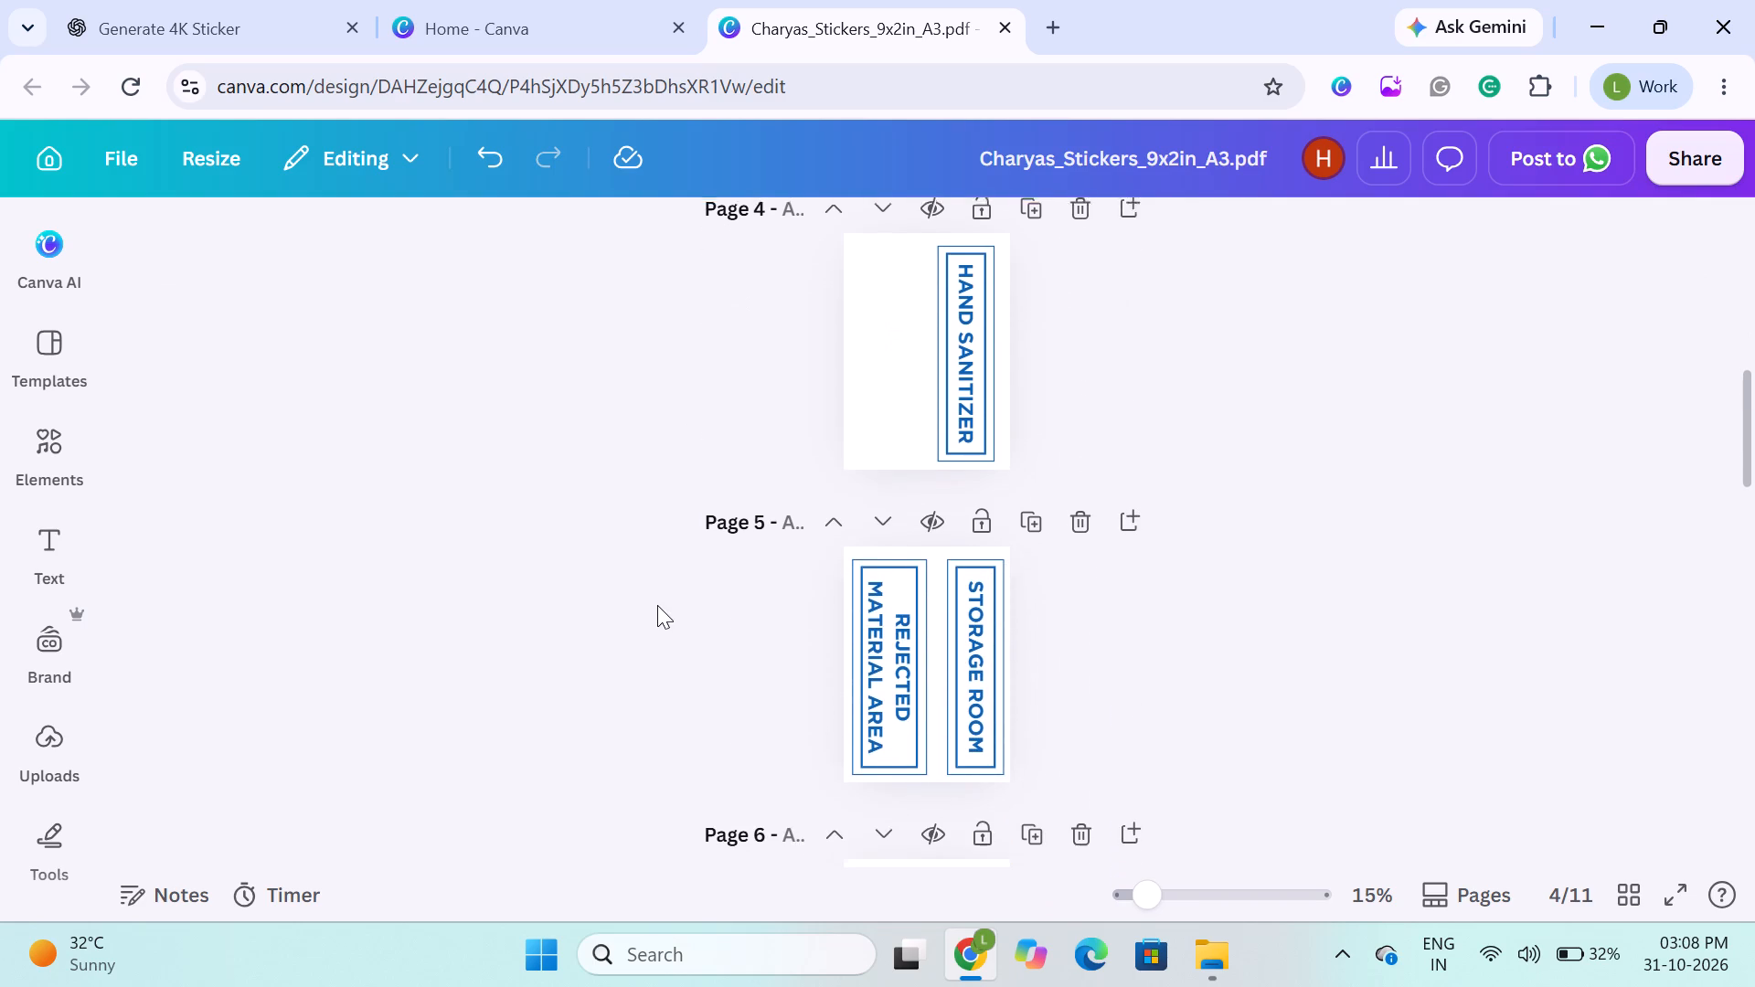
pyautogui.click(800, 602)
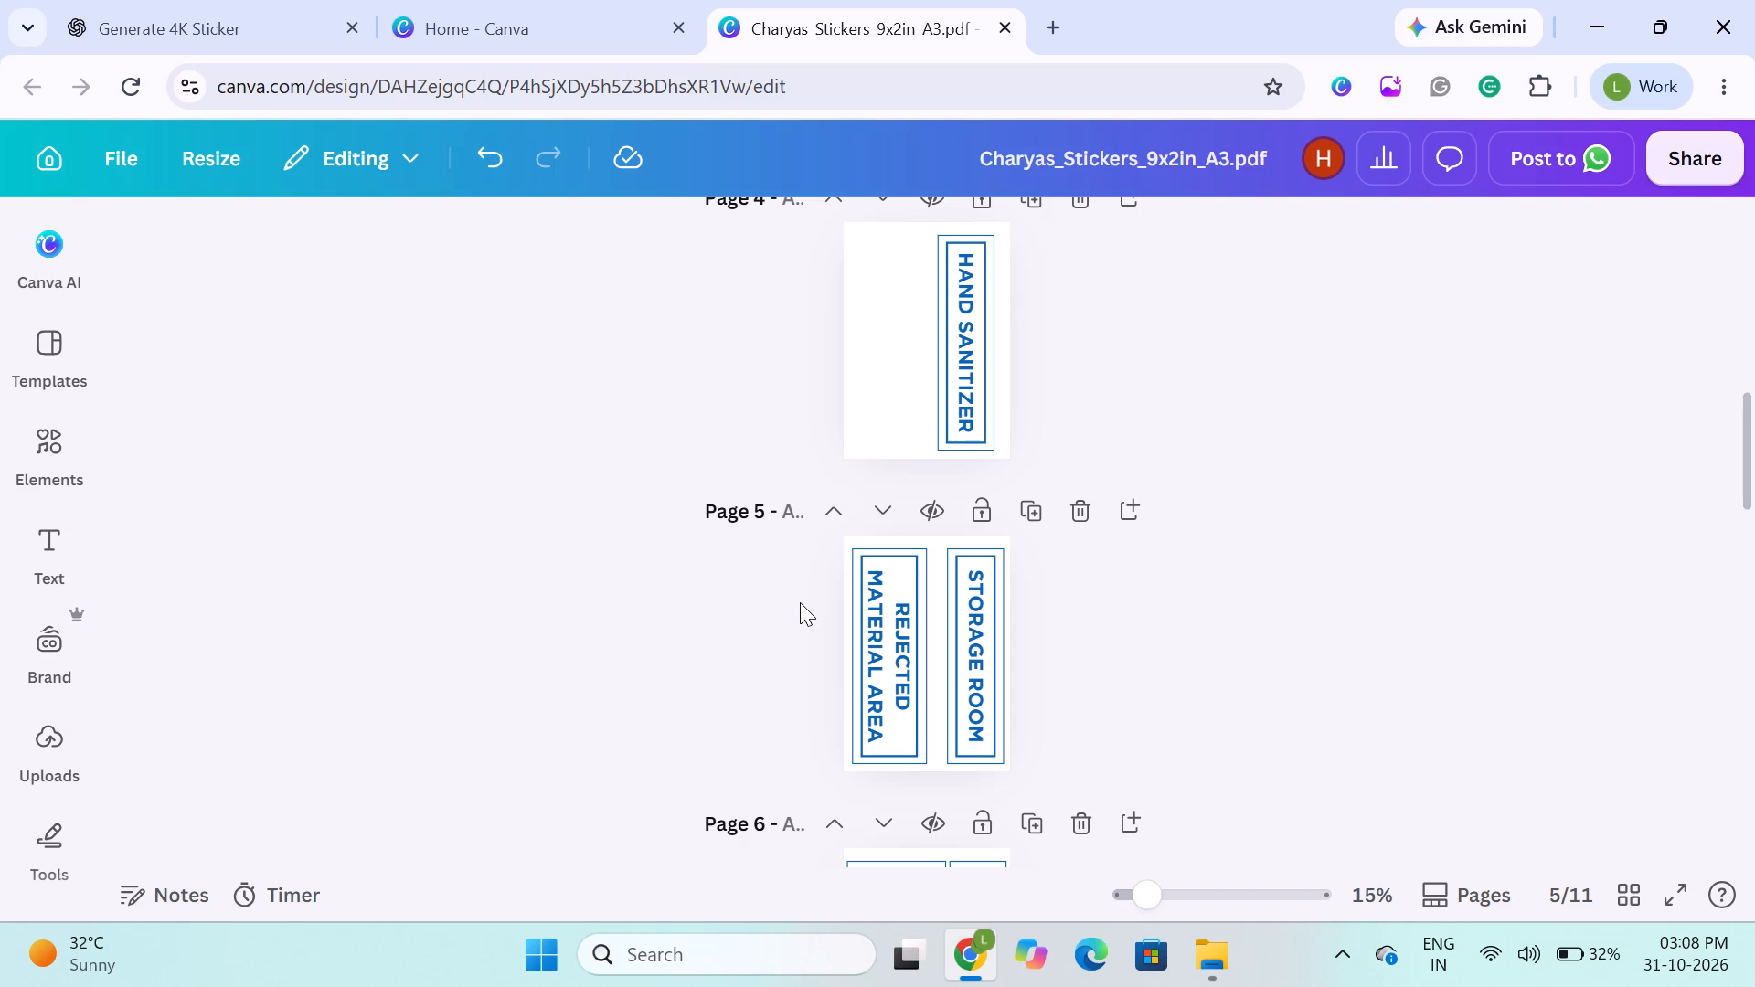
pyautogui.moveTo(800, 602); pyautogui.dragTo(880, 621)
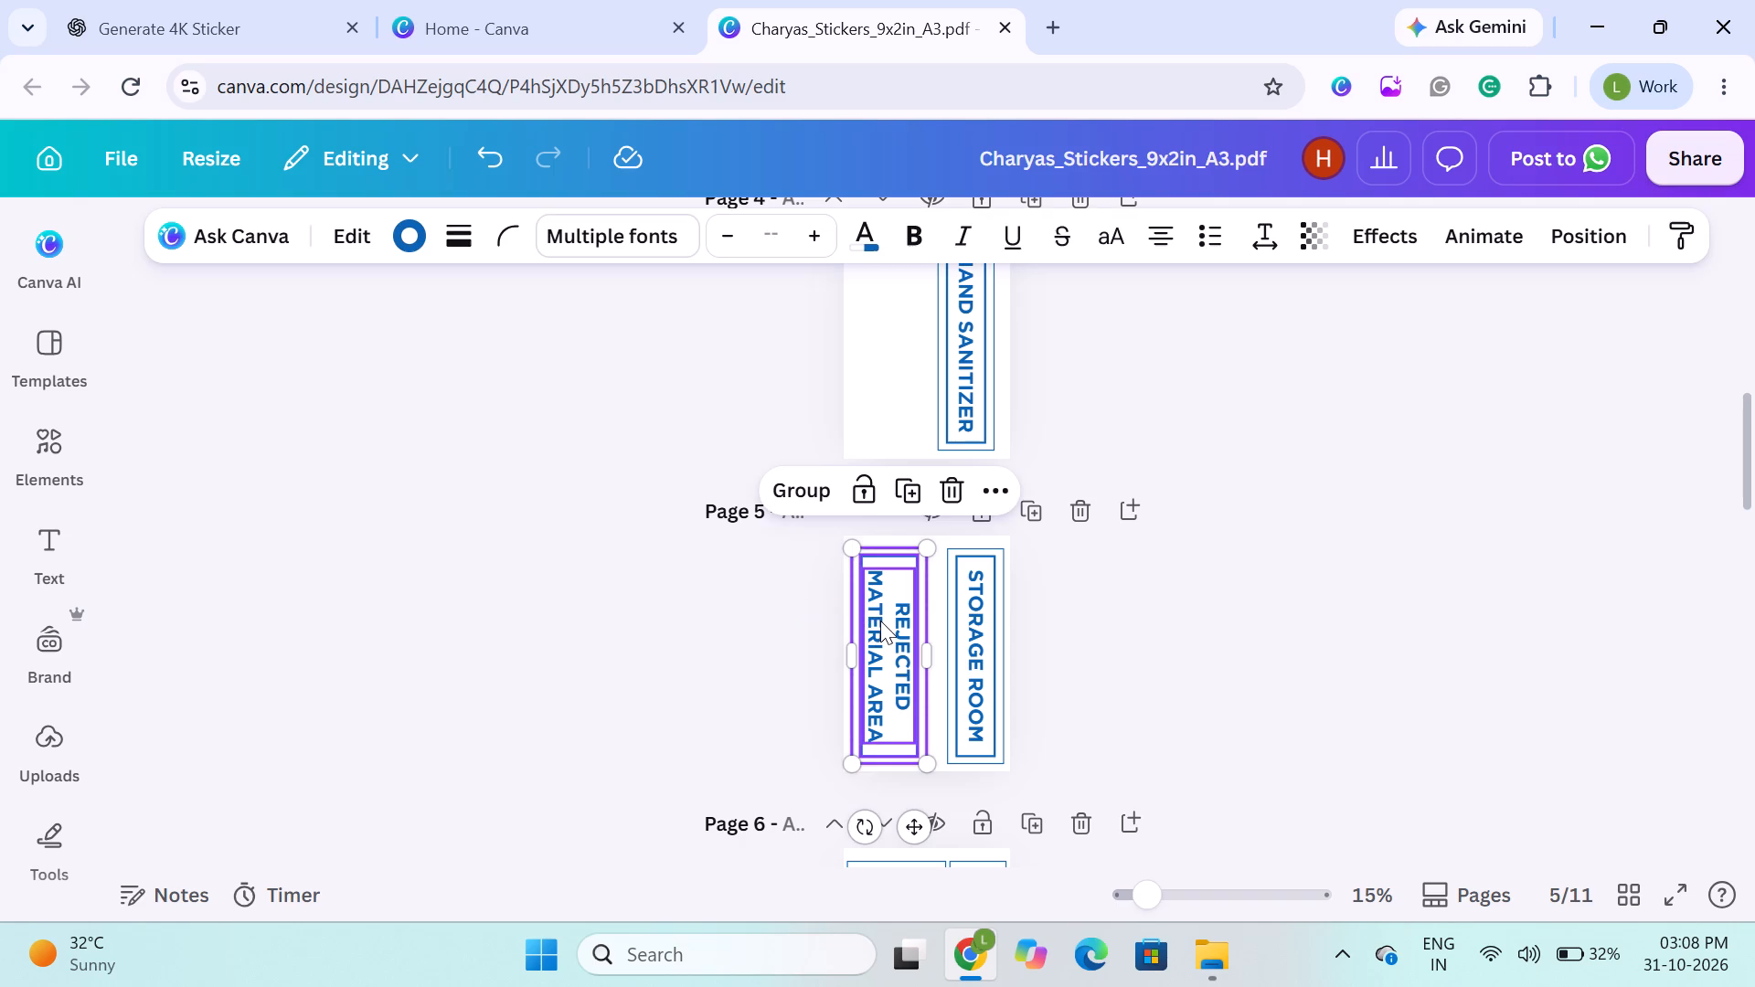
pyautogui.hotkey('ctrl', 'd')
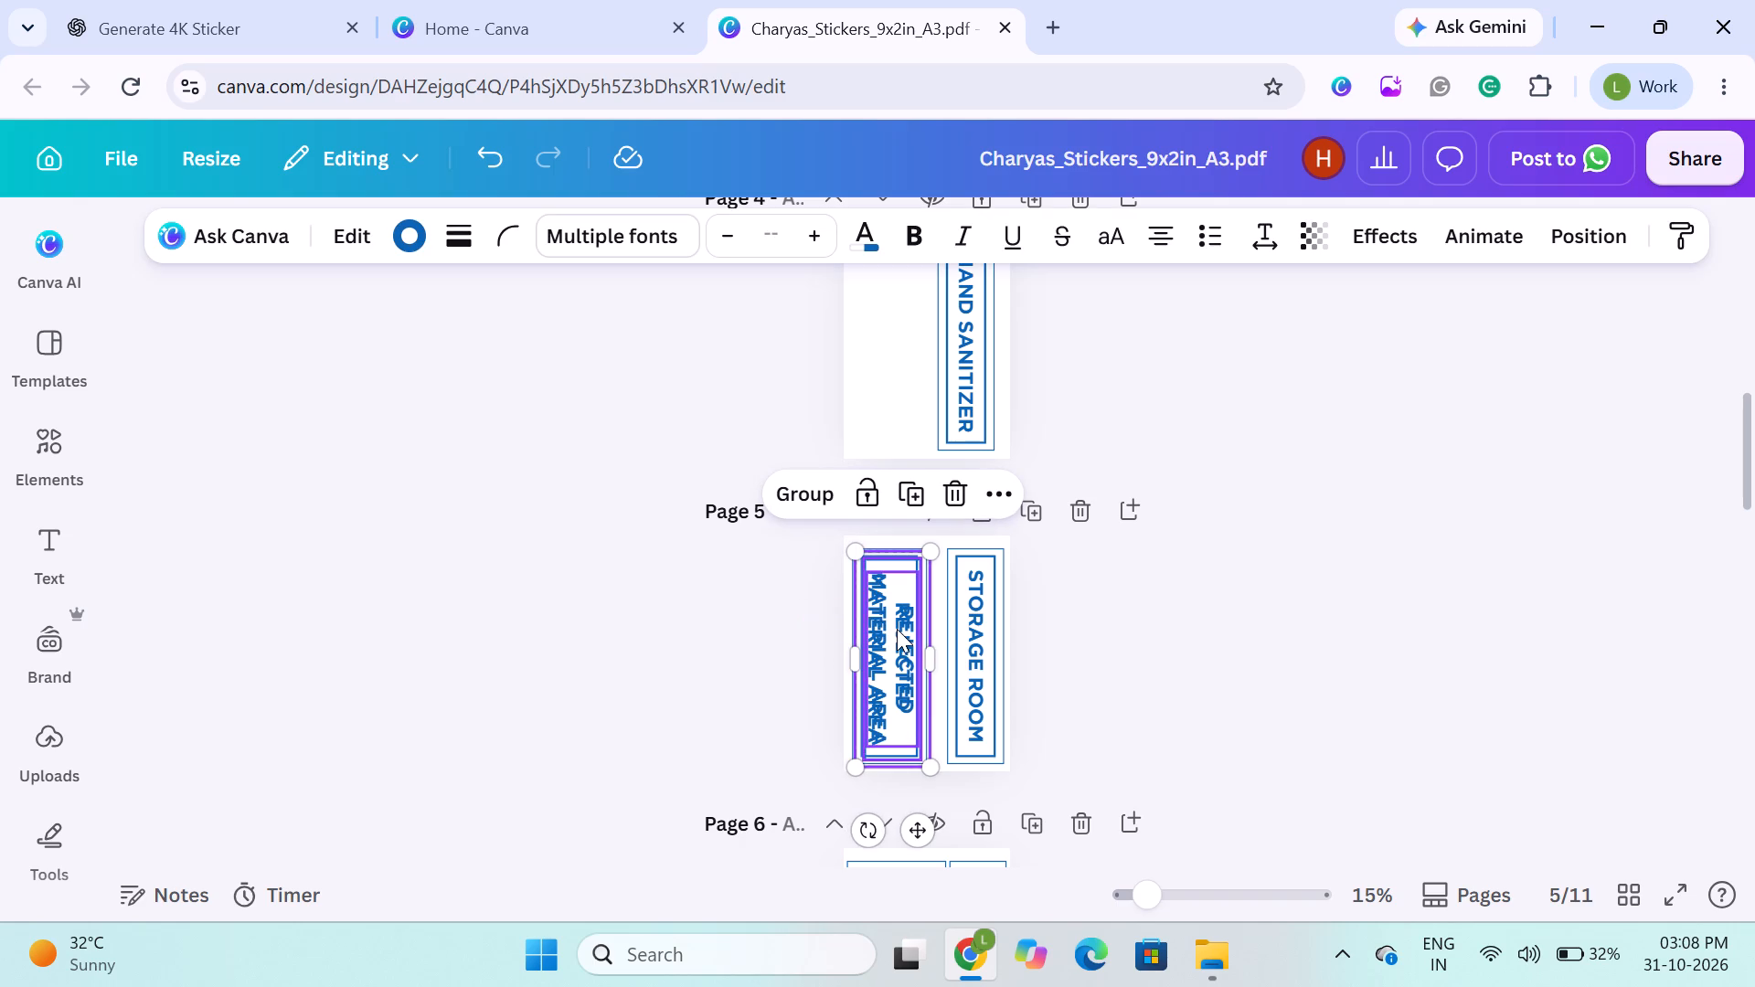
pyautogui.moveTo(897, 629); pyautogui.dragTo(893, 306)
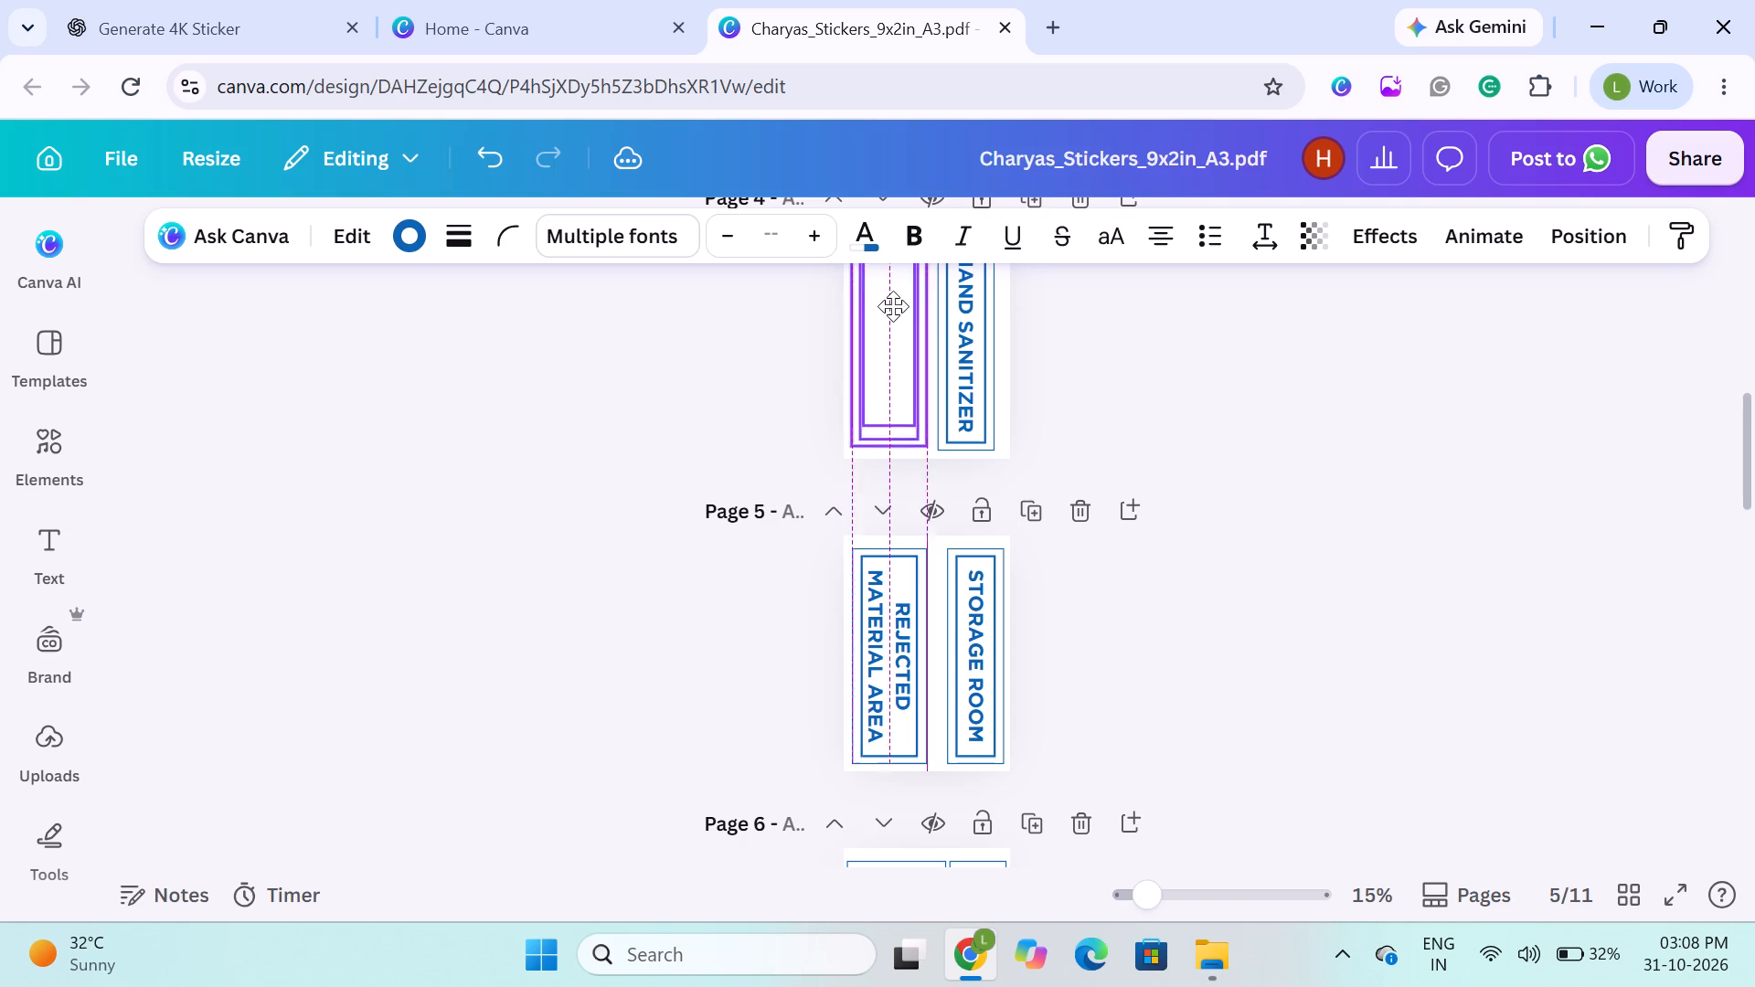
pyautogui.moveTo(893, 306); pyautogui.dragTo(894, 312)
pyautogui.click(674, 369)
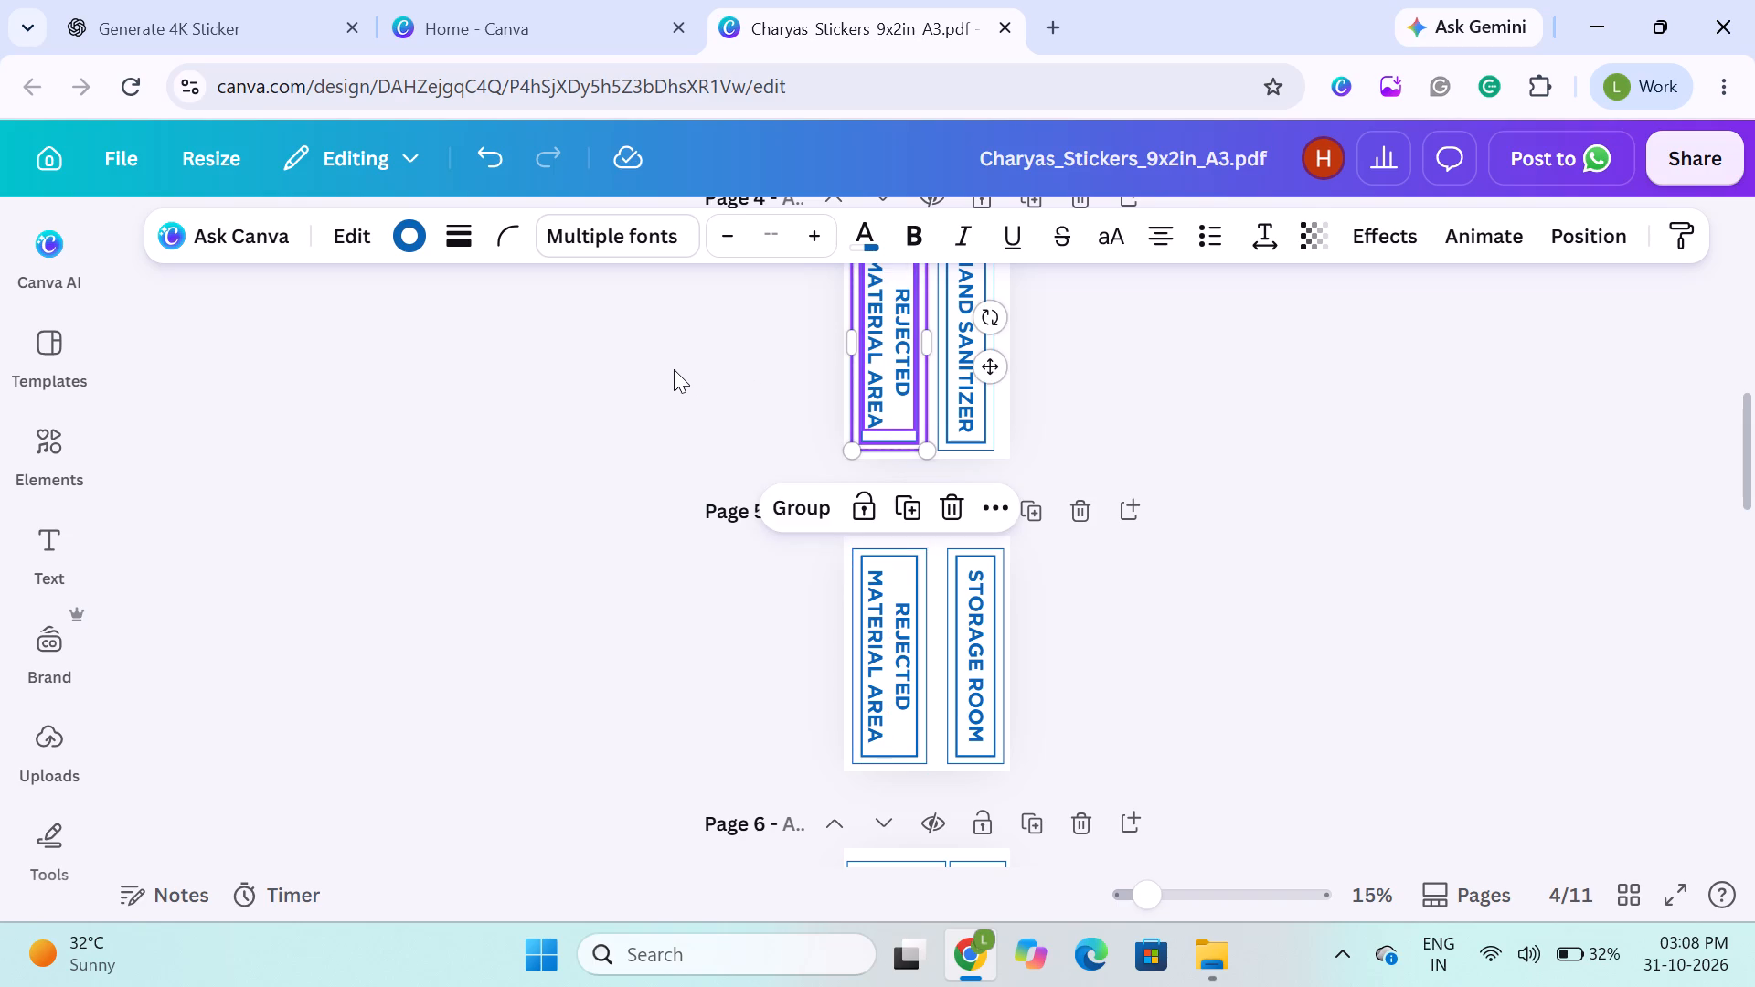
# Replace the text of the copied sticker on page 4 with "SEMI-FINISHED GOODS (SFG) STORAGE".
pyautogui.scroll(1, 674, 369)
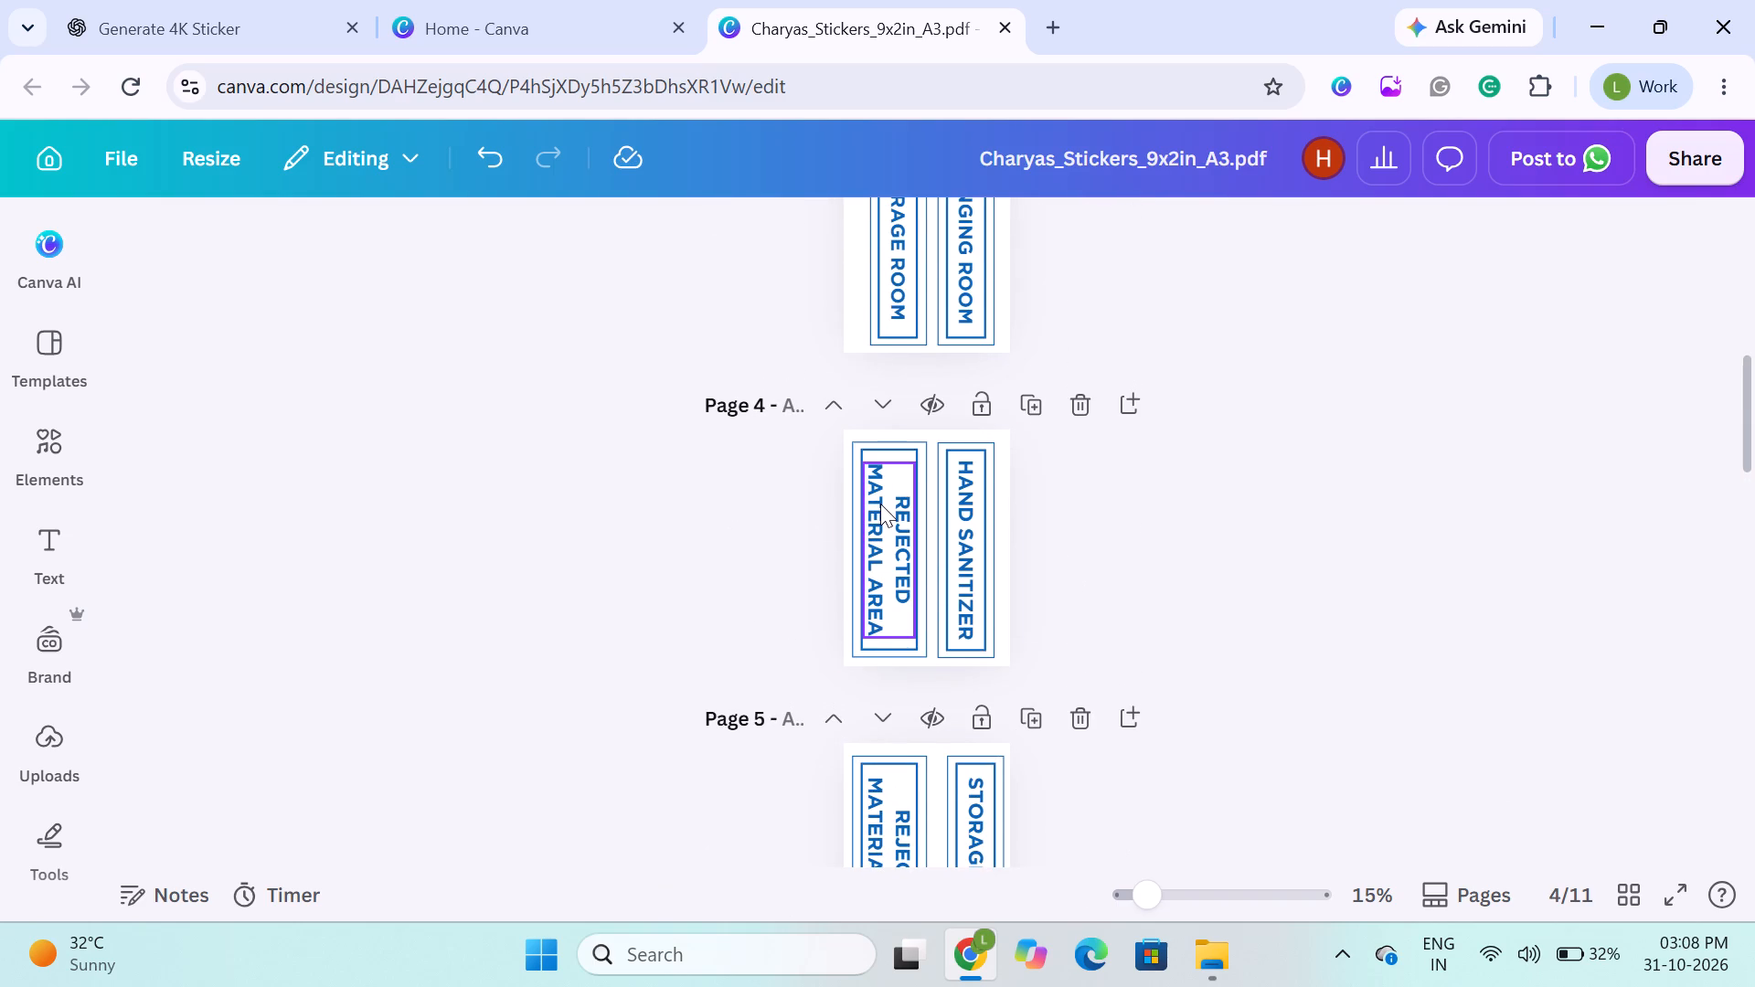
pyautogui.doubleClick(880, 504)
pyautogui.hotkey('ctrl', 'v')
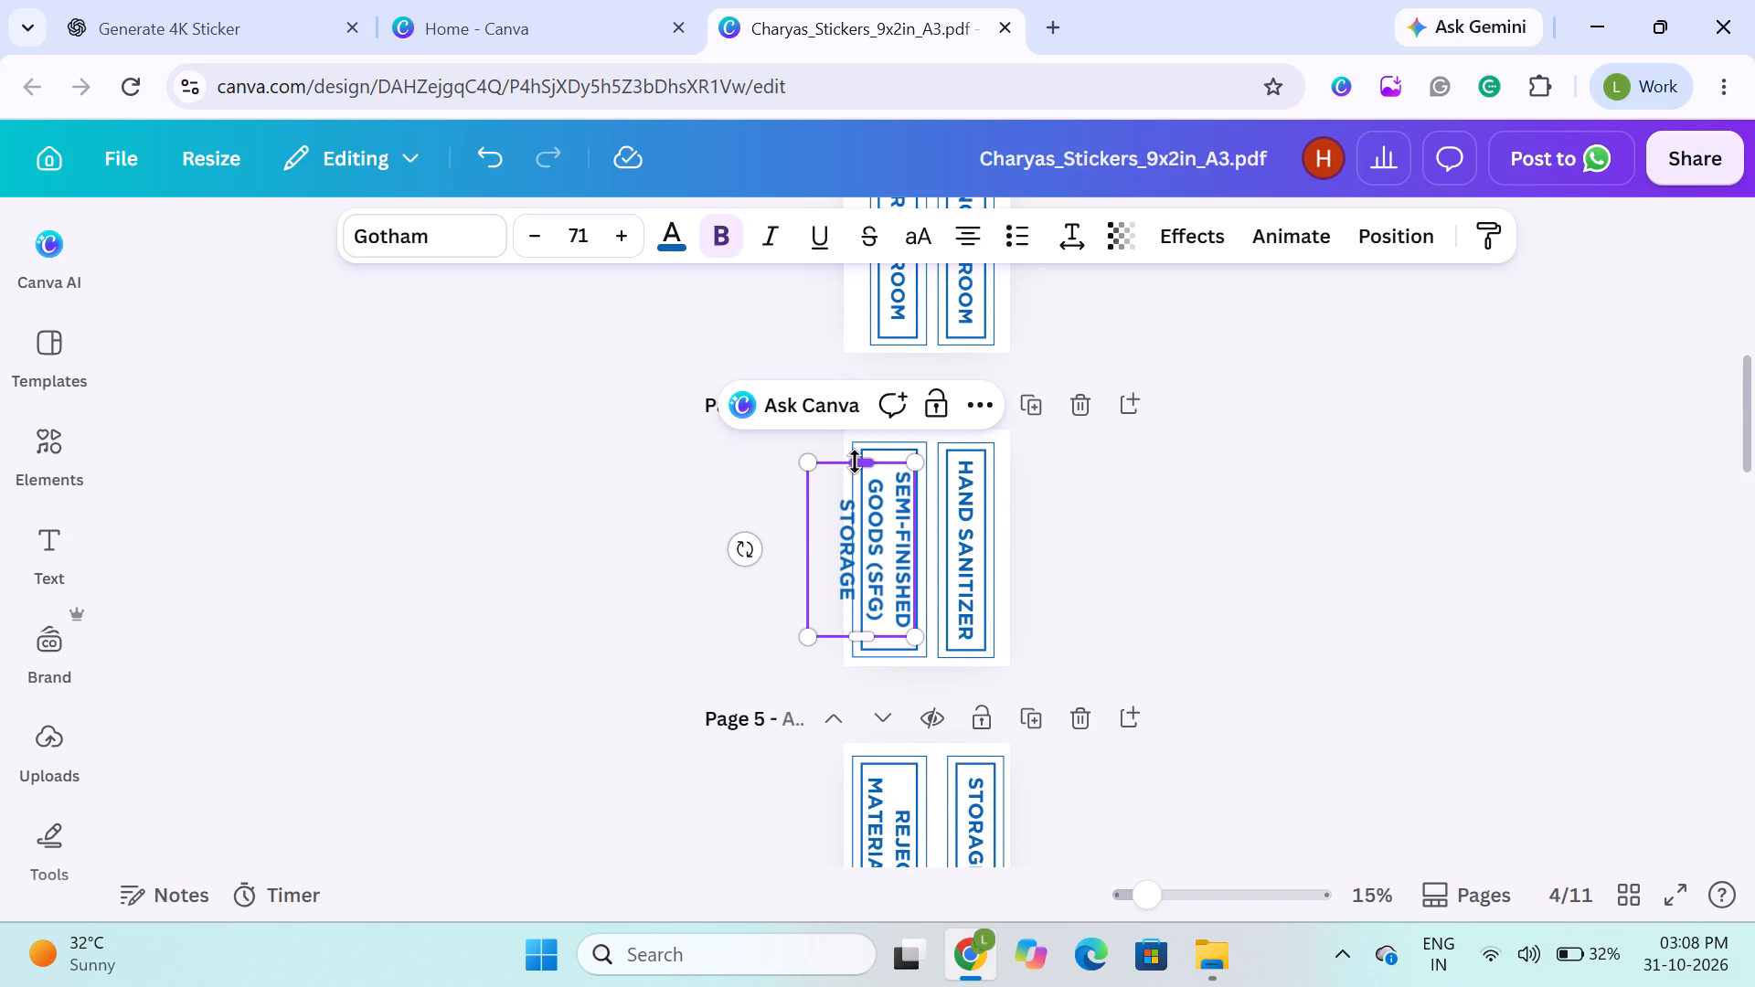
pyautogui.moveTo(856, 467); pyautogui.dragTo(861, 422)
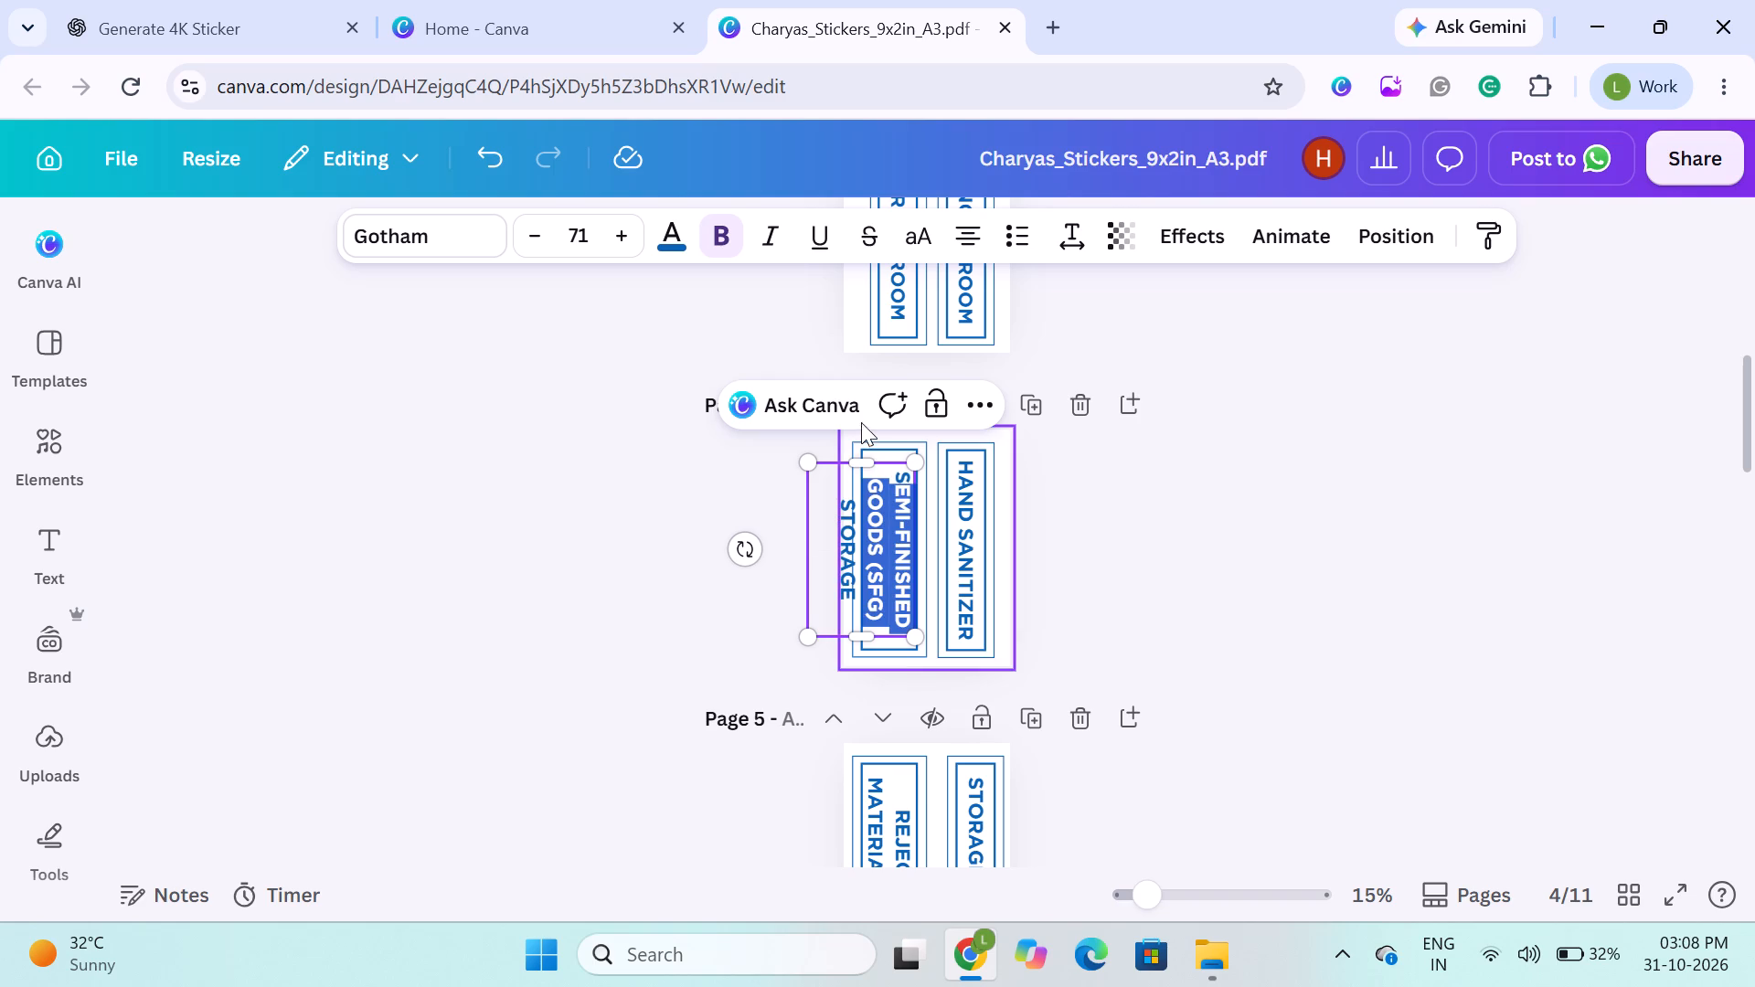
pyautogui.moveTo(861, 422); pyautogui.dragTo(859, 420)
pyautogui.click(587, 494)
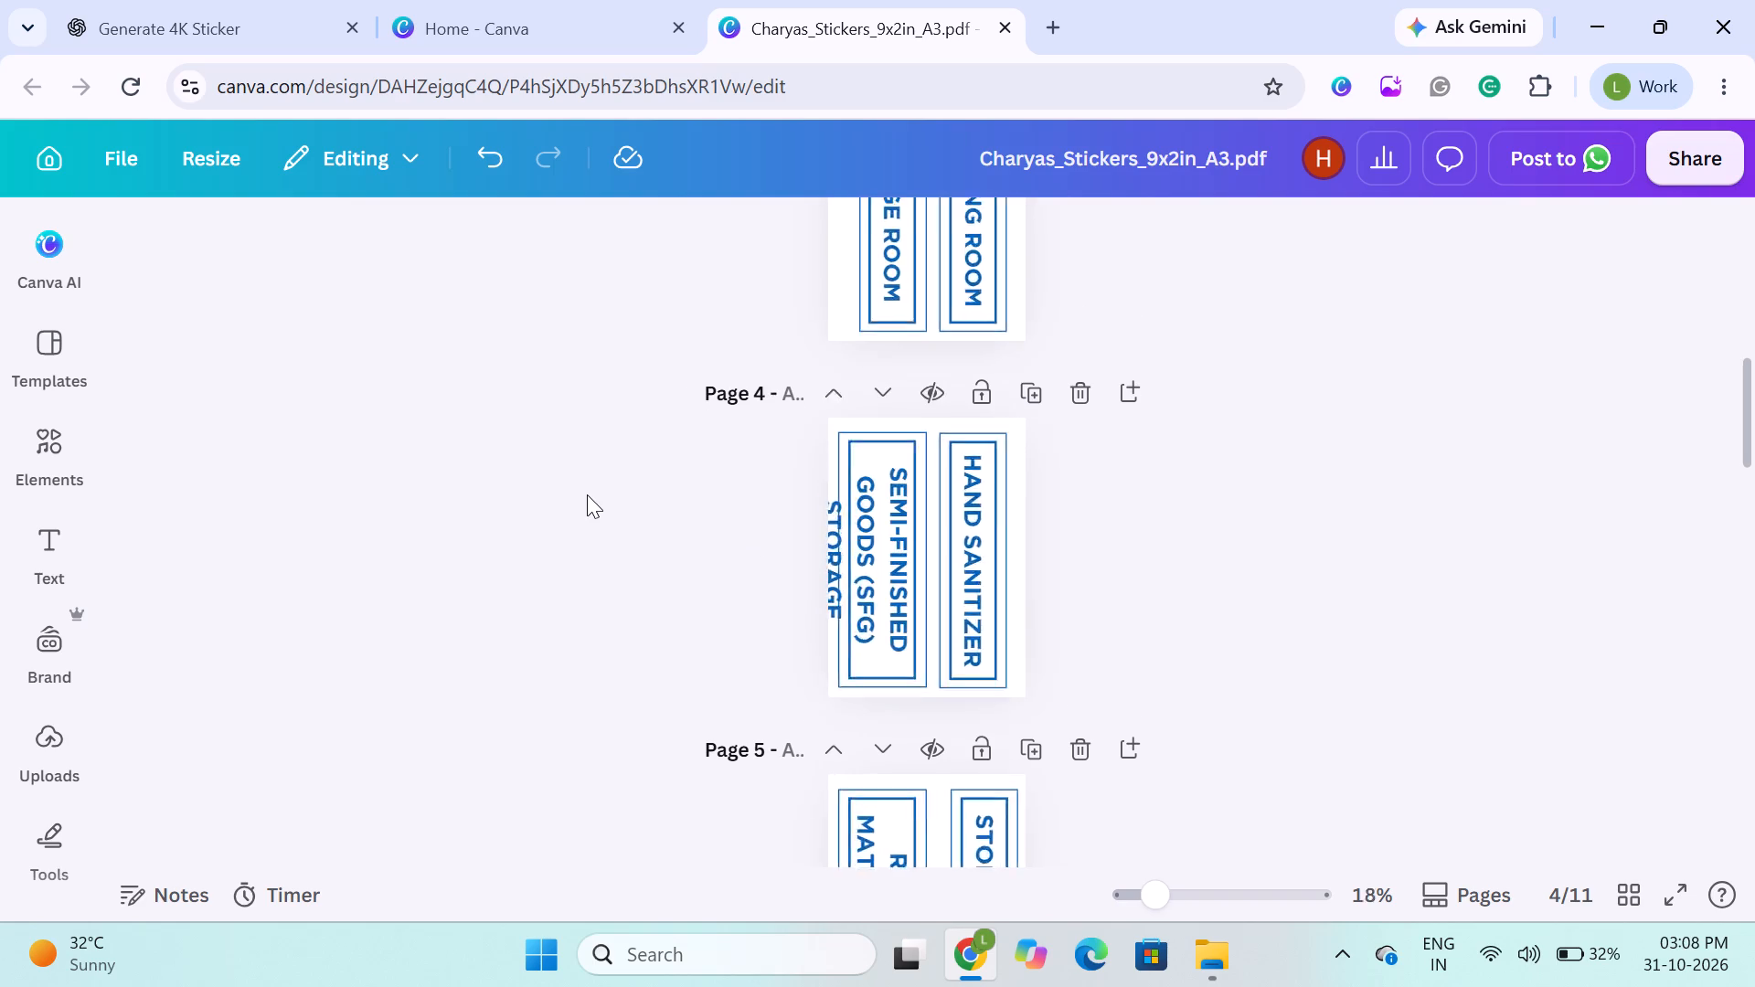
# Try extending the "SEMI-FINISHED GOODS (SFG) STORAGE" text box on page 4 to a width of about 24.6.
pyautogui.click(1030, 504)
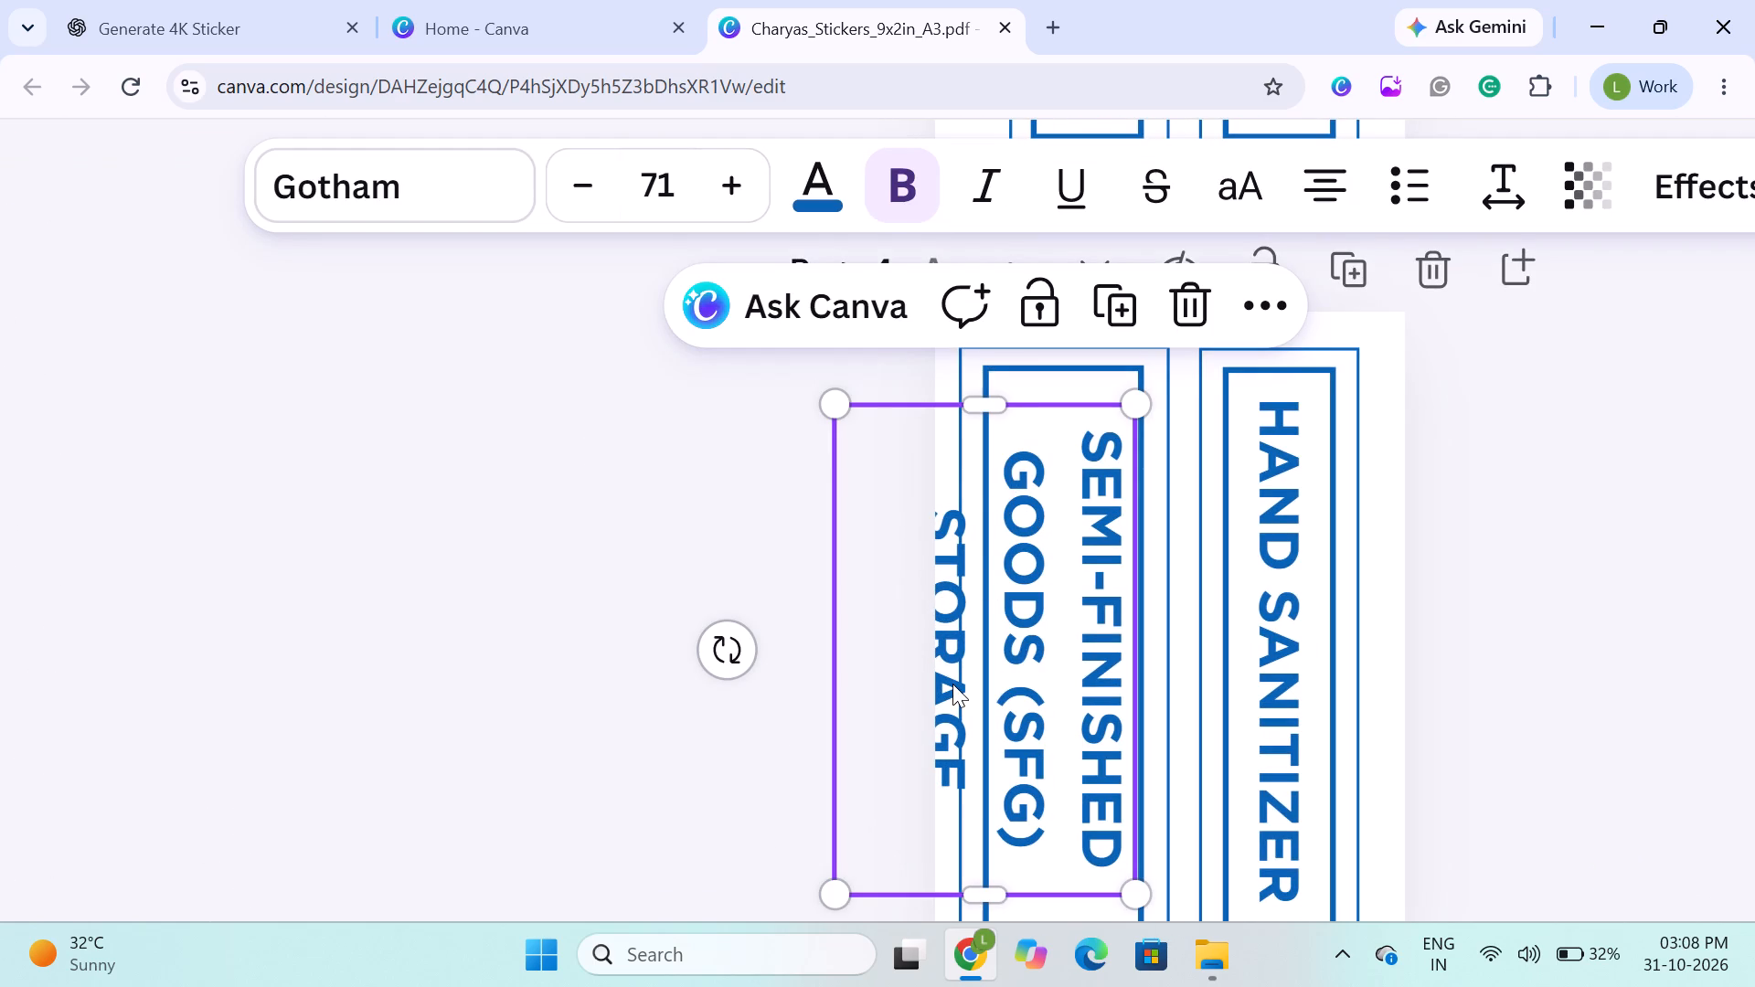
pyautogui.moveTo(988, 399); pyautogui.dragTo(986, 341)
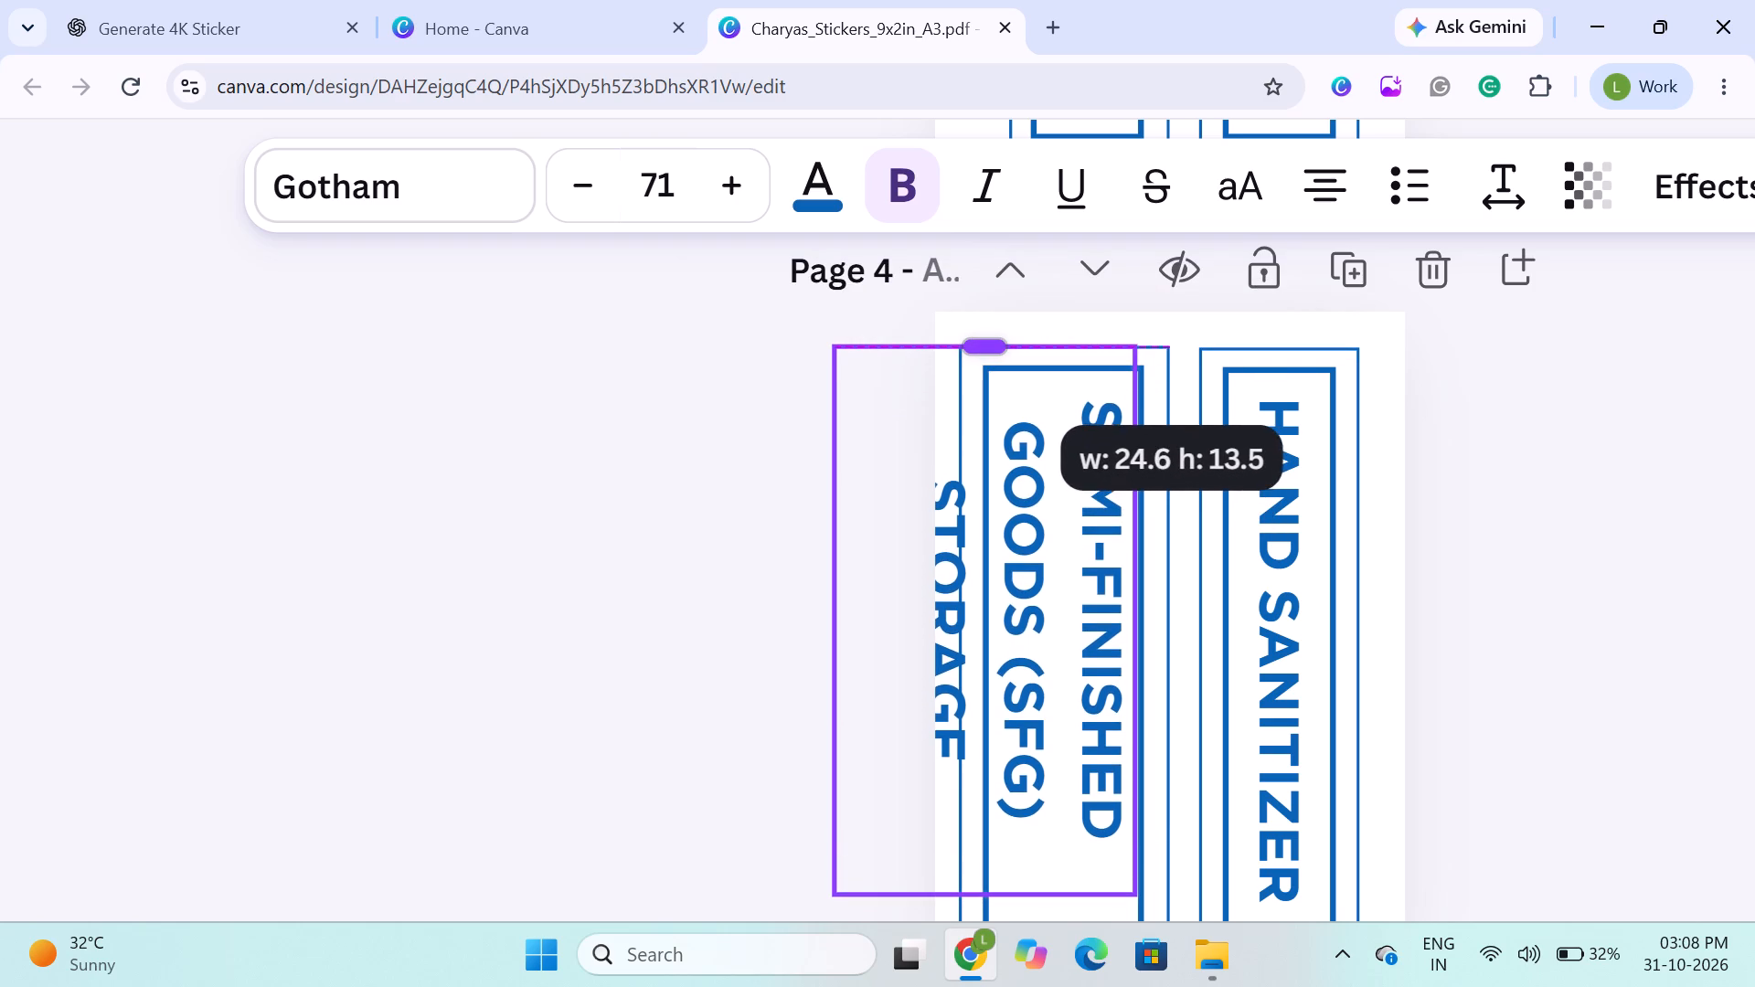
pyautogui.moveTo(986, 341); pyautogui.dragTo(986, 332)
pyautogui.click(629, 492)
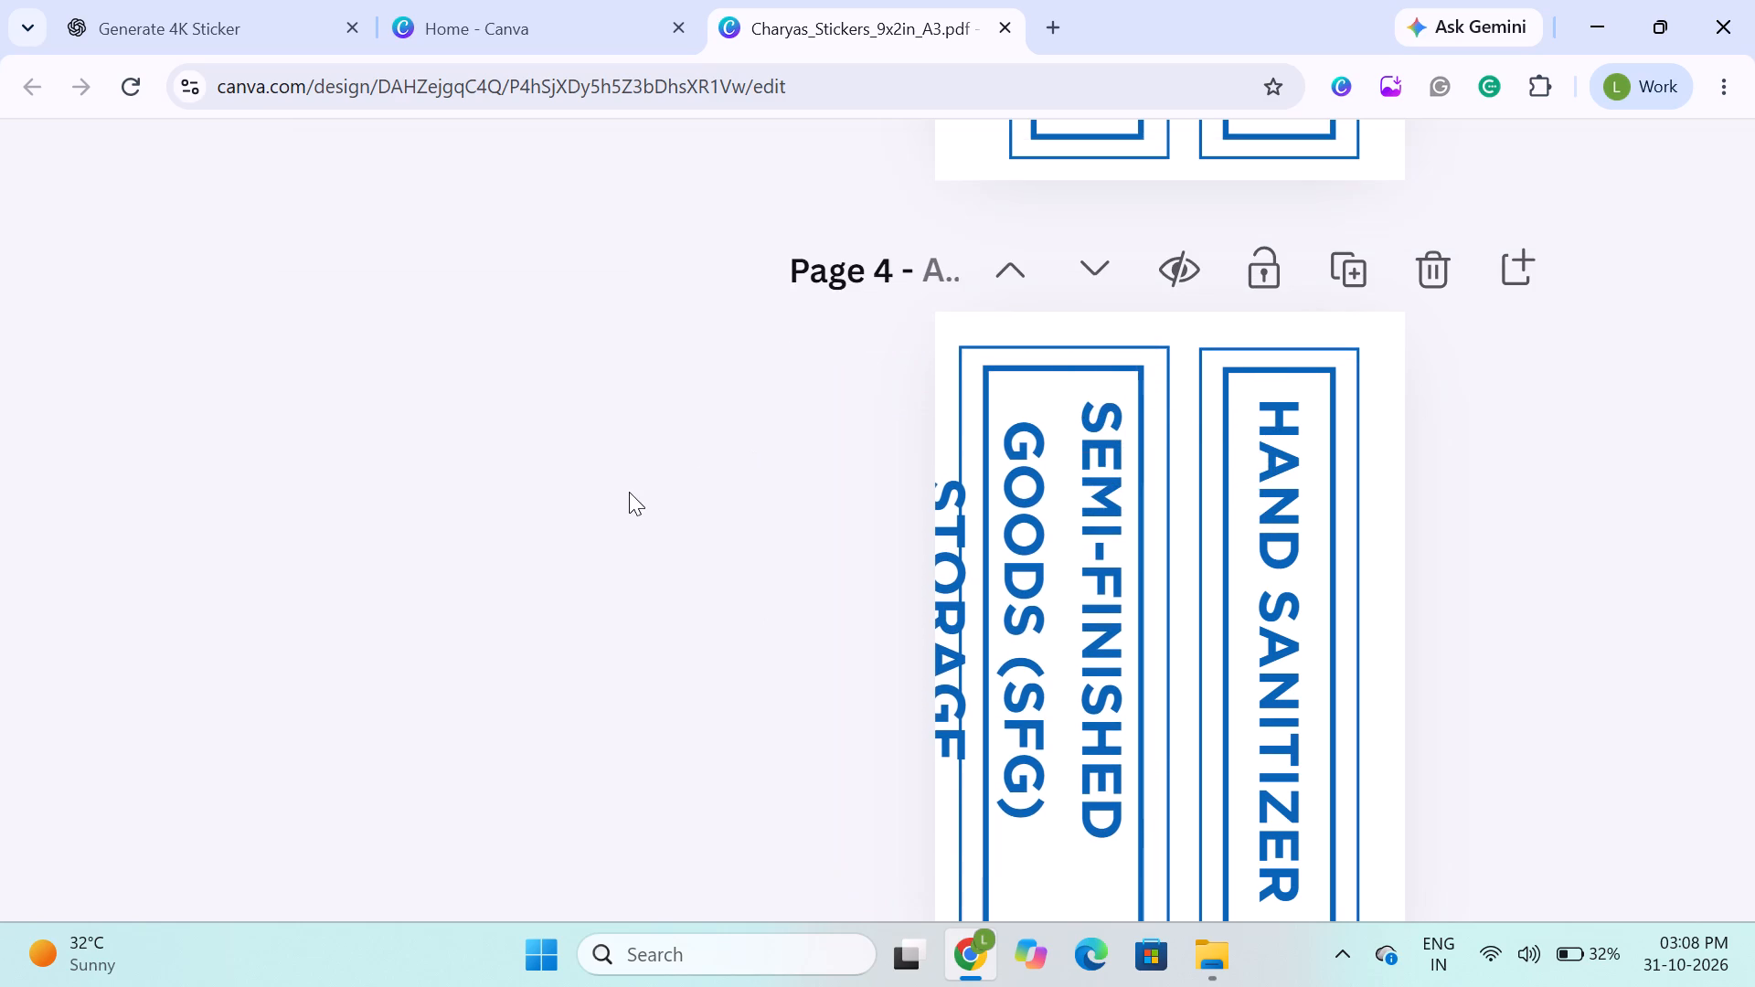
# Shorten the "SEMI-FINISHED GOODS (SFG) STORAGE" text box on page 4 to a width of about 20.1.
pyautogui.click(1067, 483)
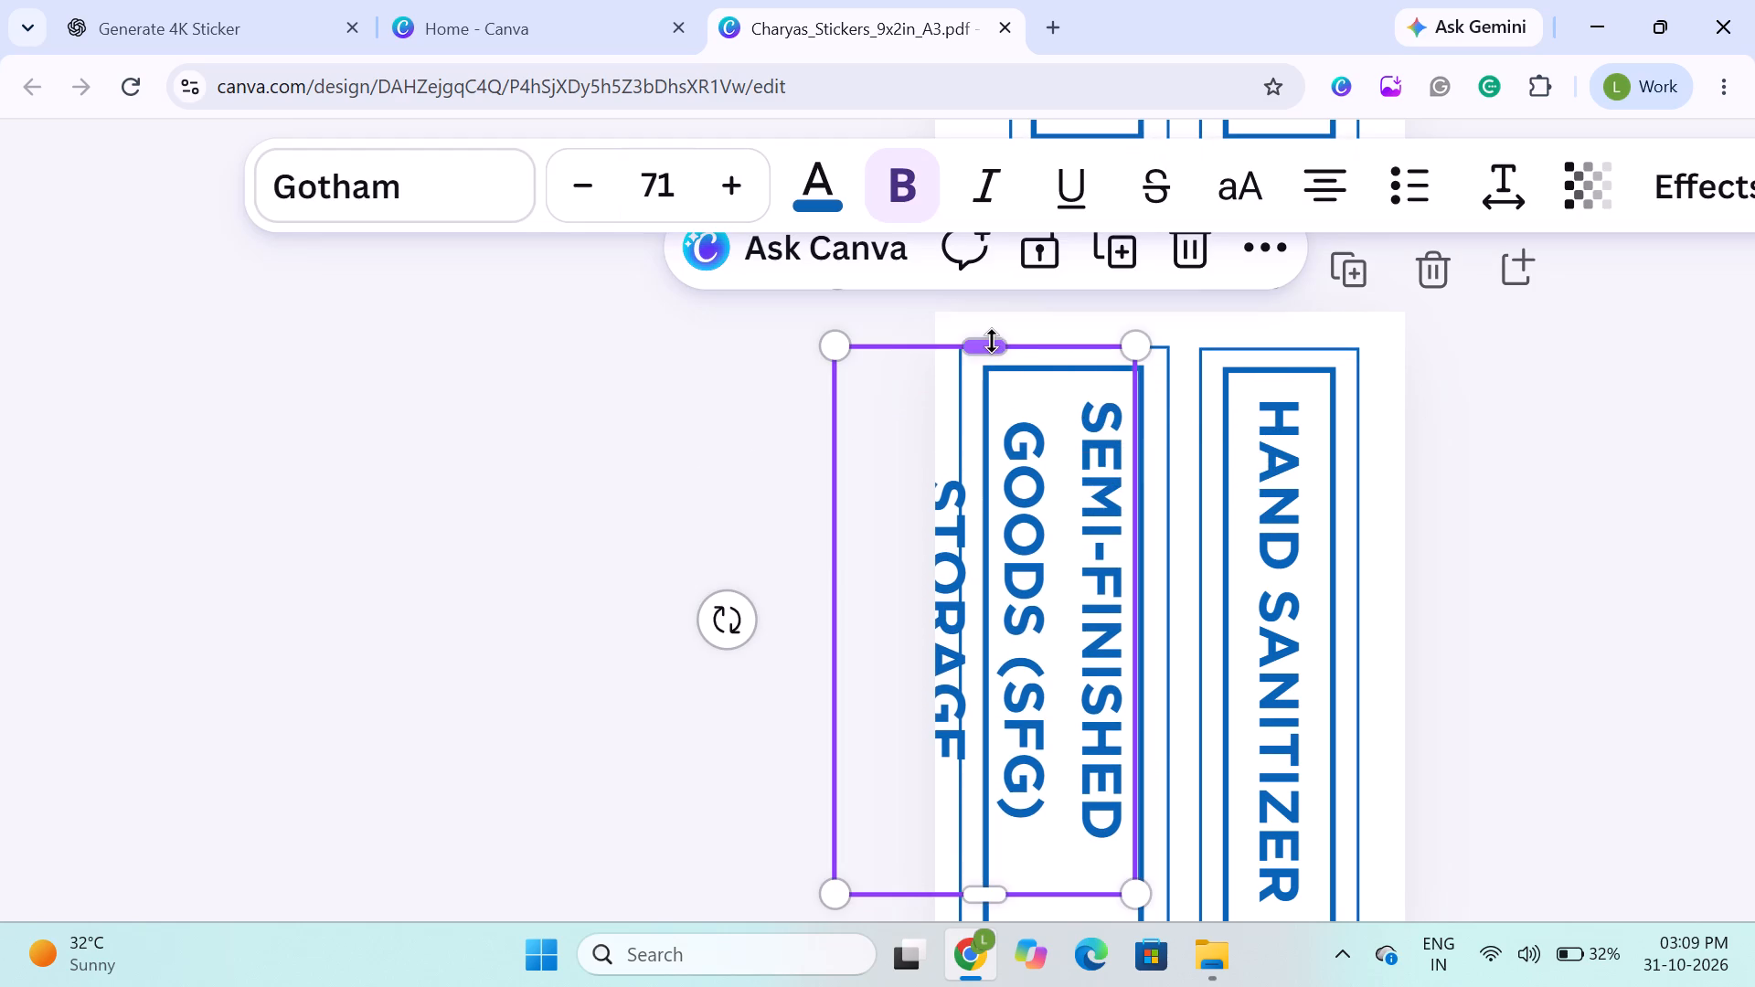
pyautogui.moveTo(990, 341); pyautogui.dragTo(993, 444)
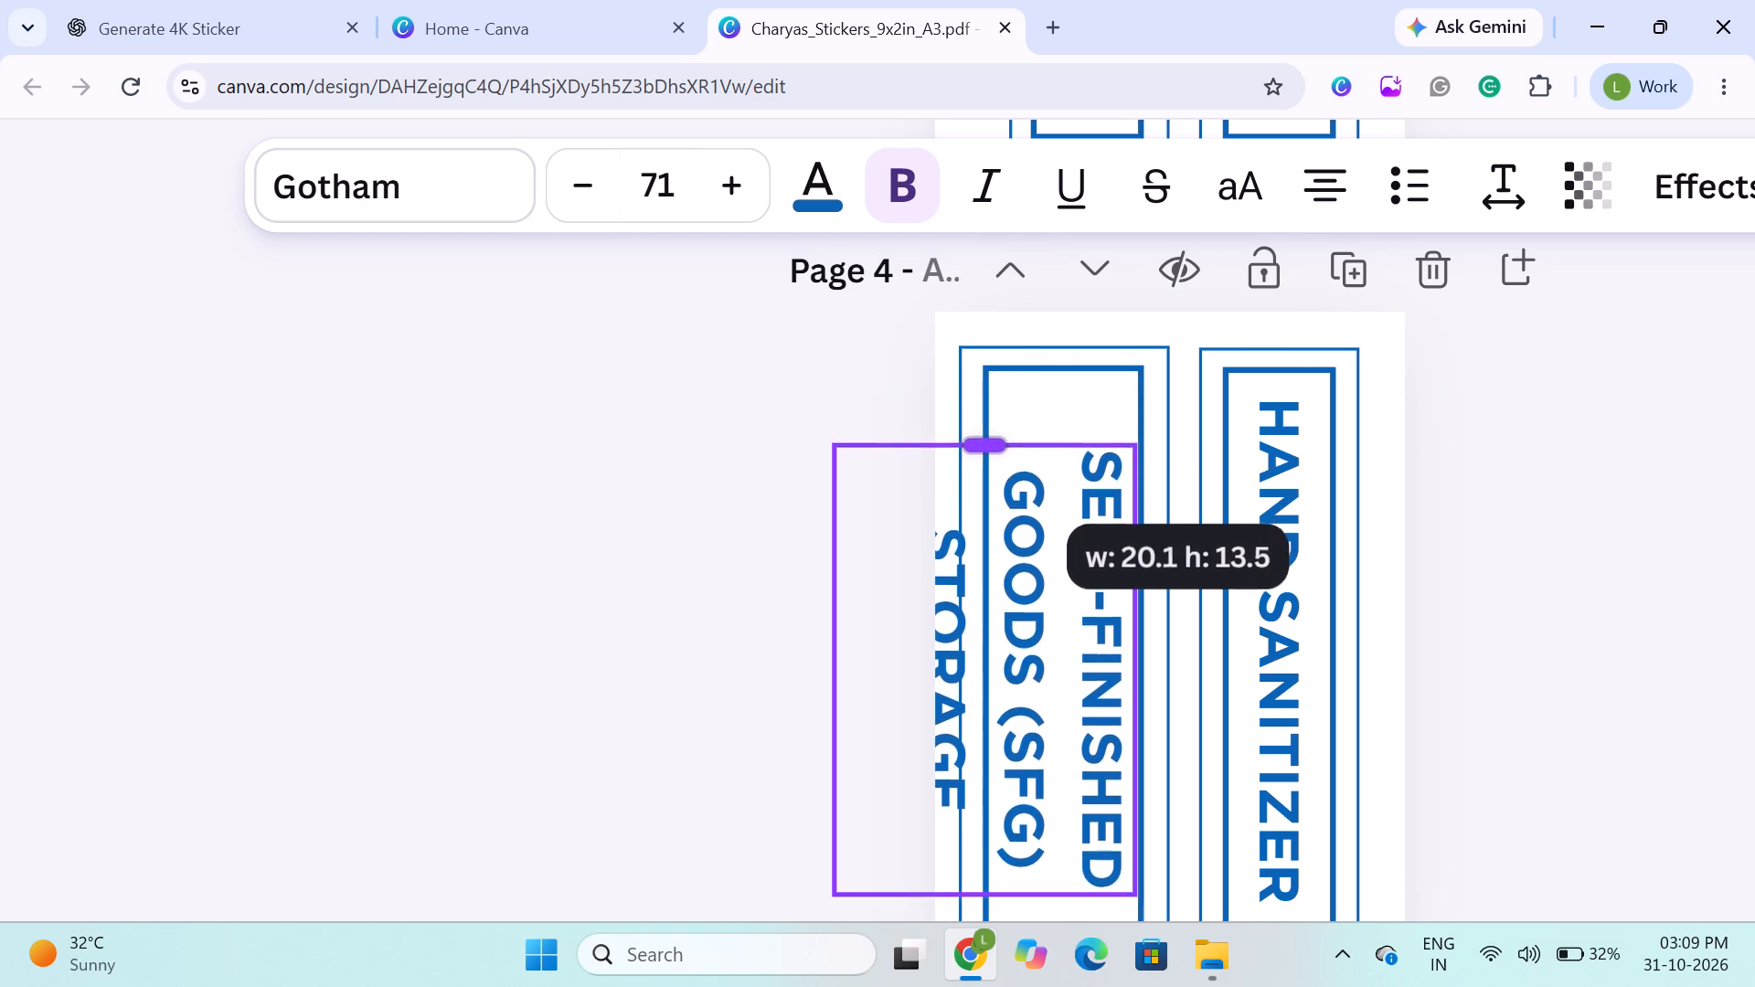
pyautogui.moveTo(993, 444); pyautogui.dragTo(993, 446)
pyautogui.scroll(-3, 1019, 572)
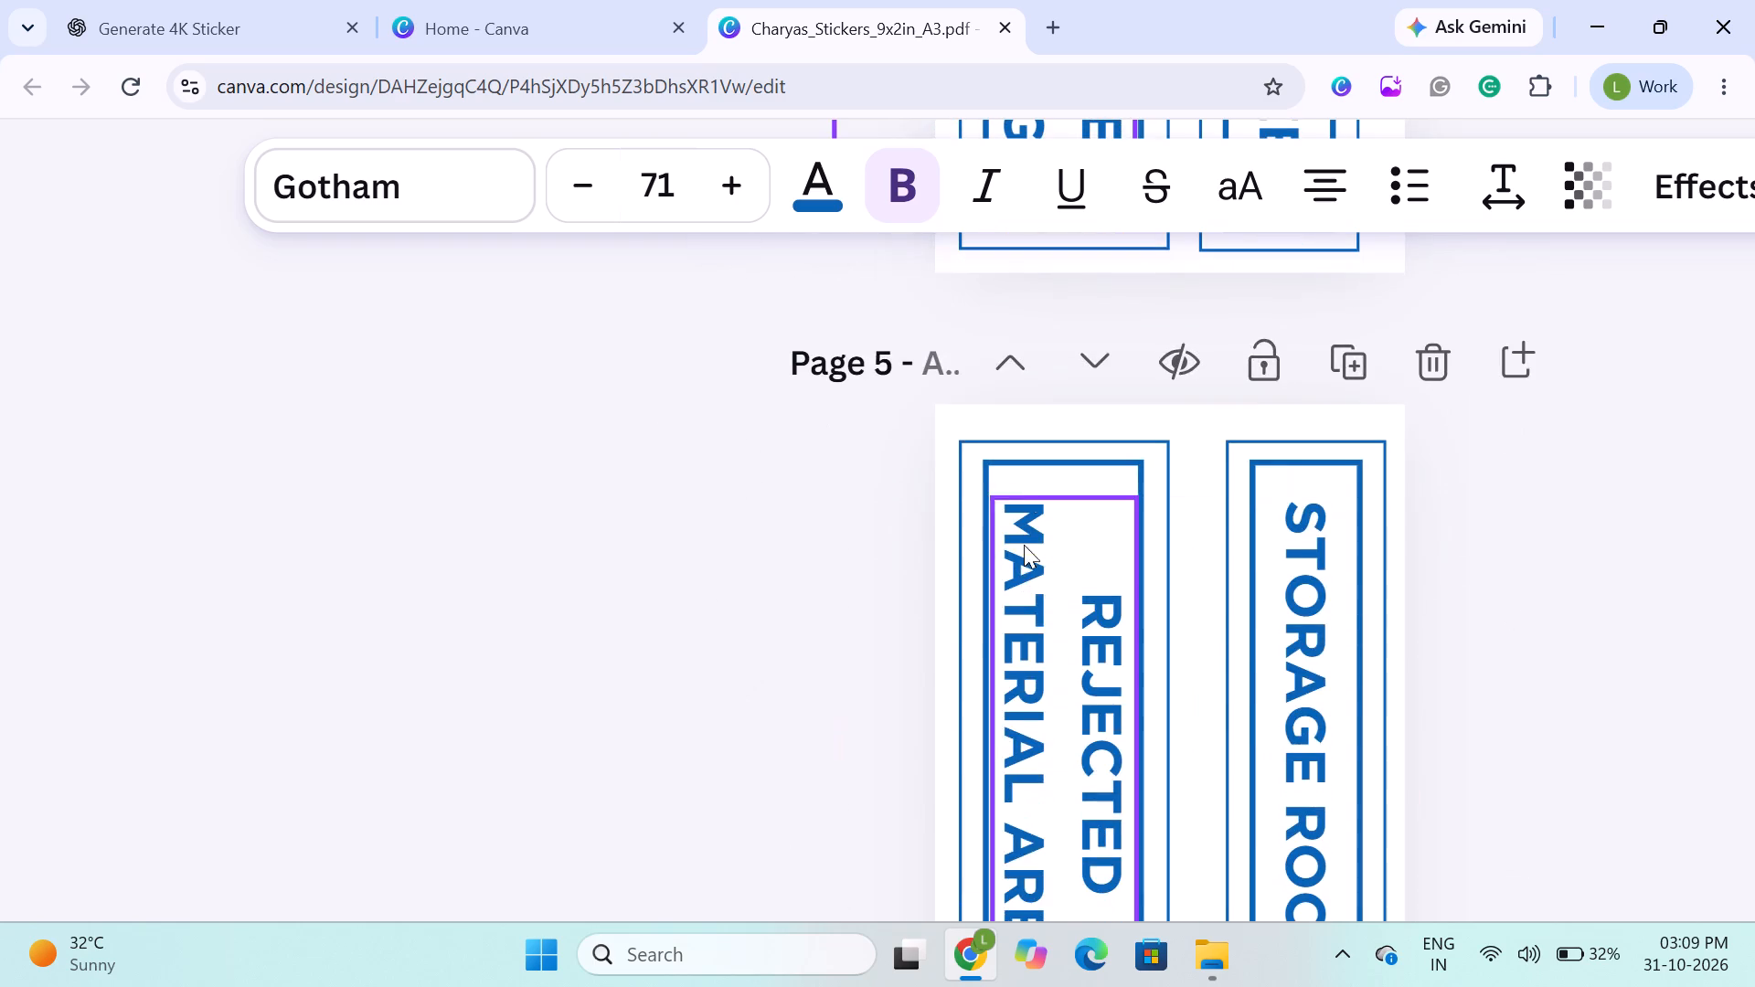
pyautogui.scroll(2, 1013, 448)
pyautogui.click(988, 395)
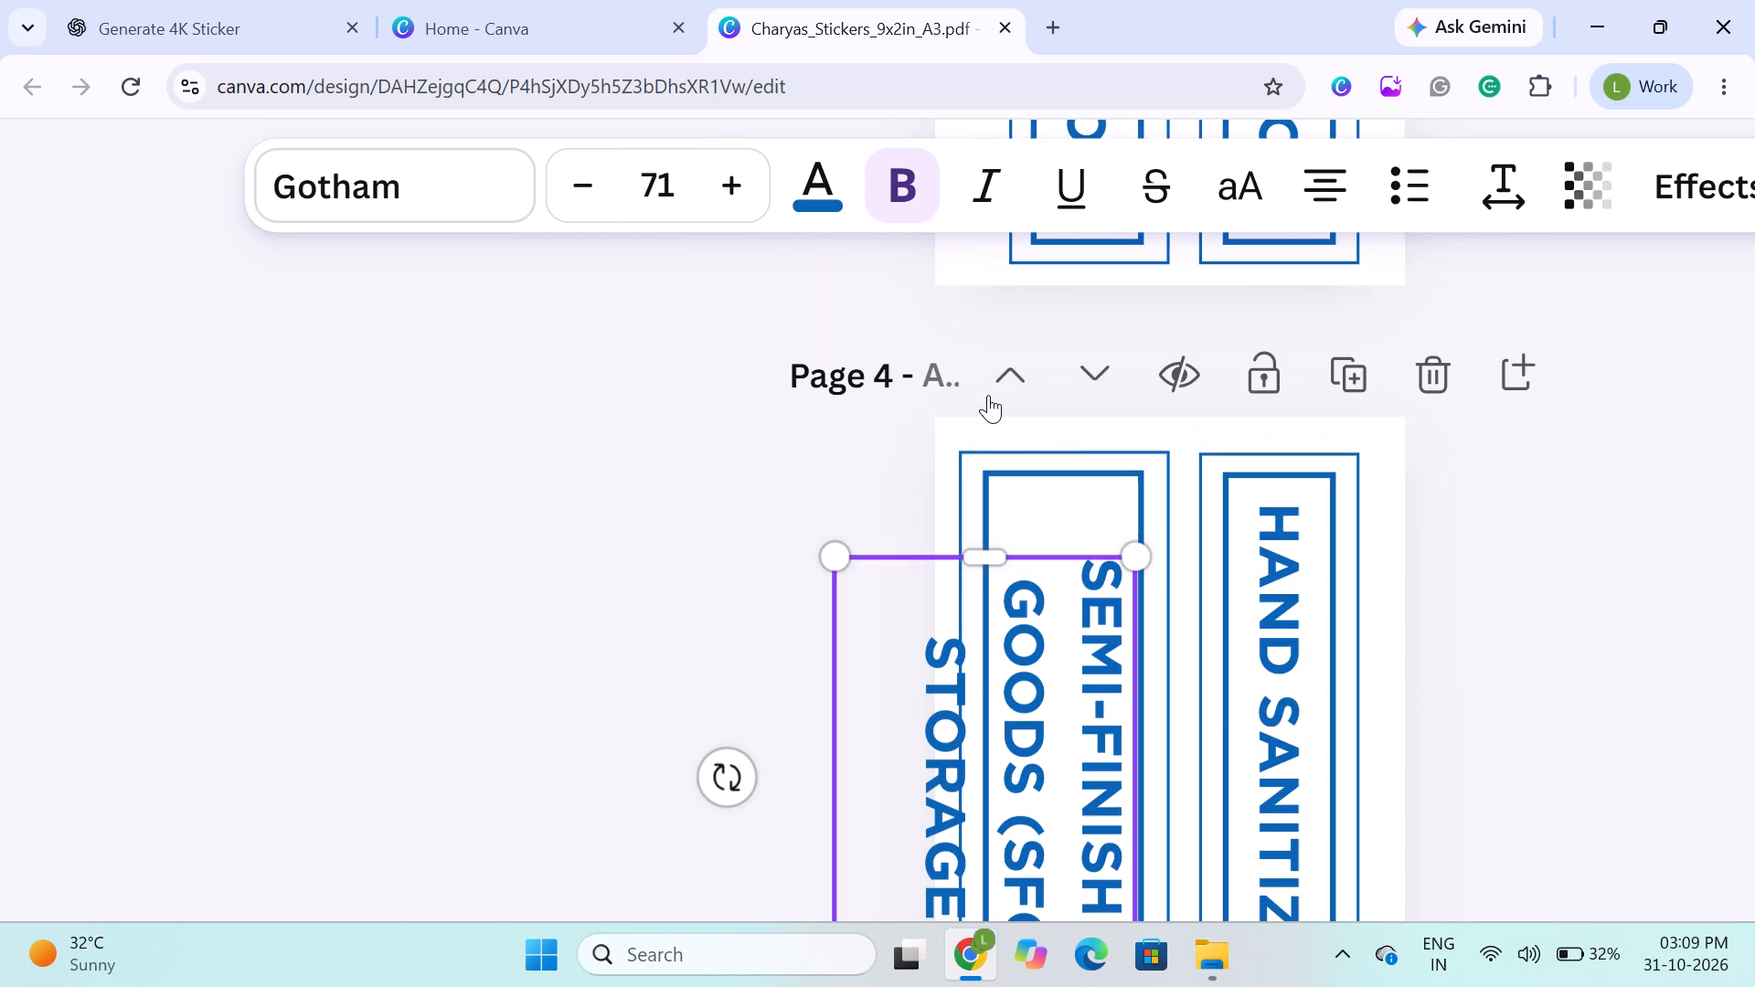
pyautogui.click(546, 520)
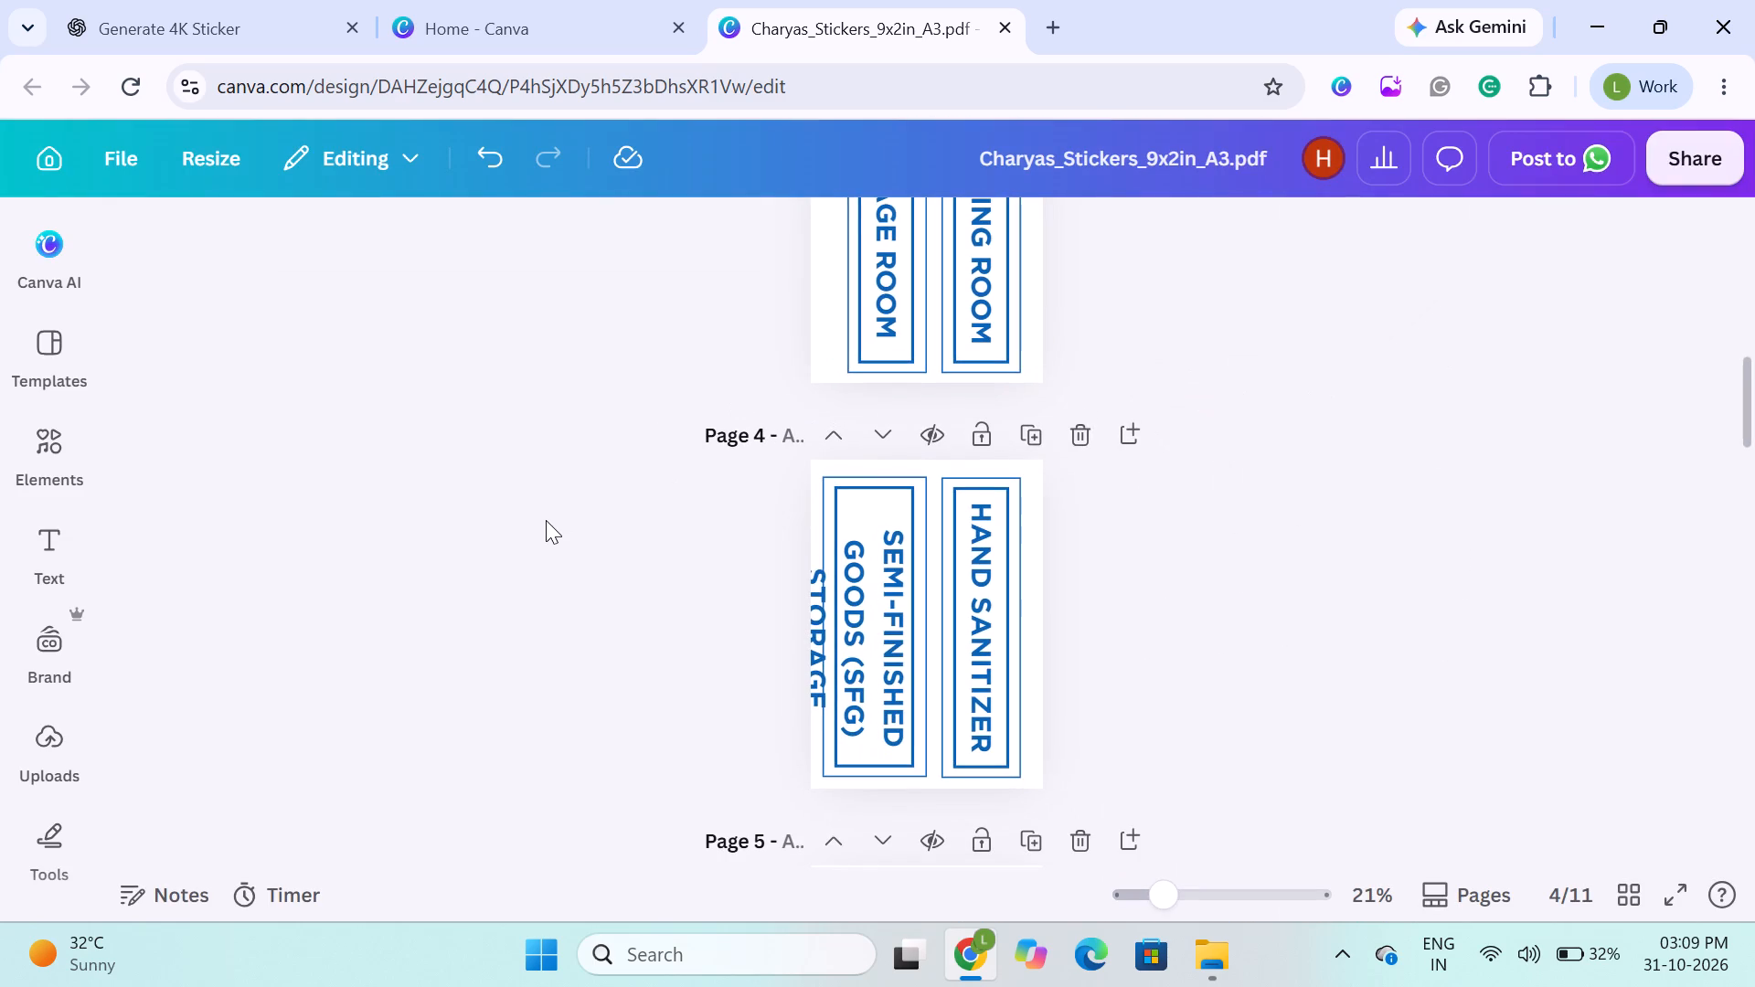
# Lengthen the "SEMI-FINISHED GOODS (SFG) STORAGE" text box on page 4 beyond its frame and shift it up over the frame.
pyautogui.click(849, 600)
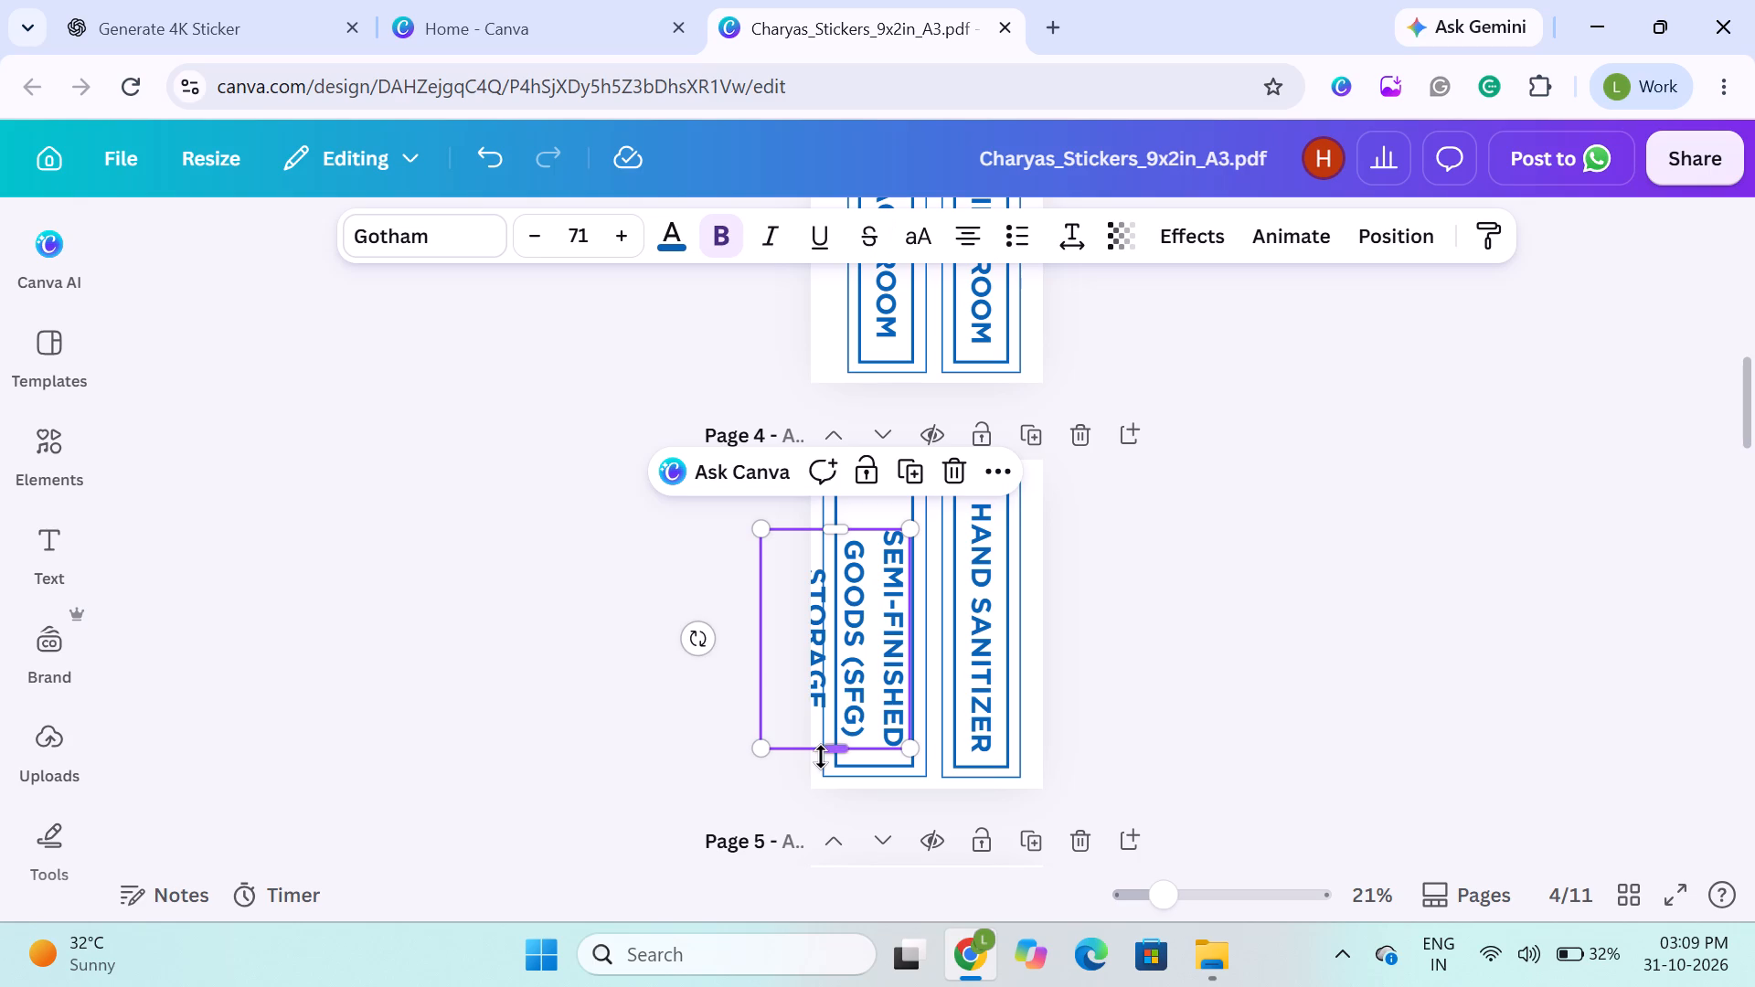
pyautogui.moveTo(830, 751); pyautogui.dragTo(831, 751)
pyautogui.moveTo(831, 751); pyautogui.dragTo(842, 886)
pyautogui.moveTo(877, 697); pyautogui.dragTo(674, 560)
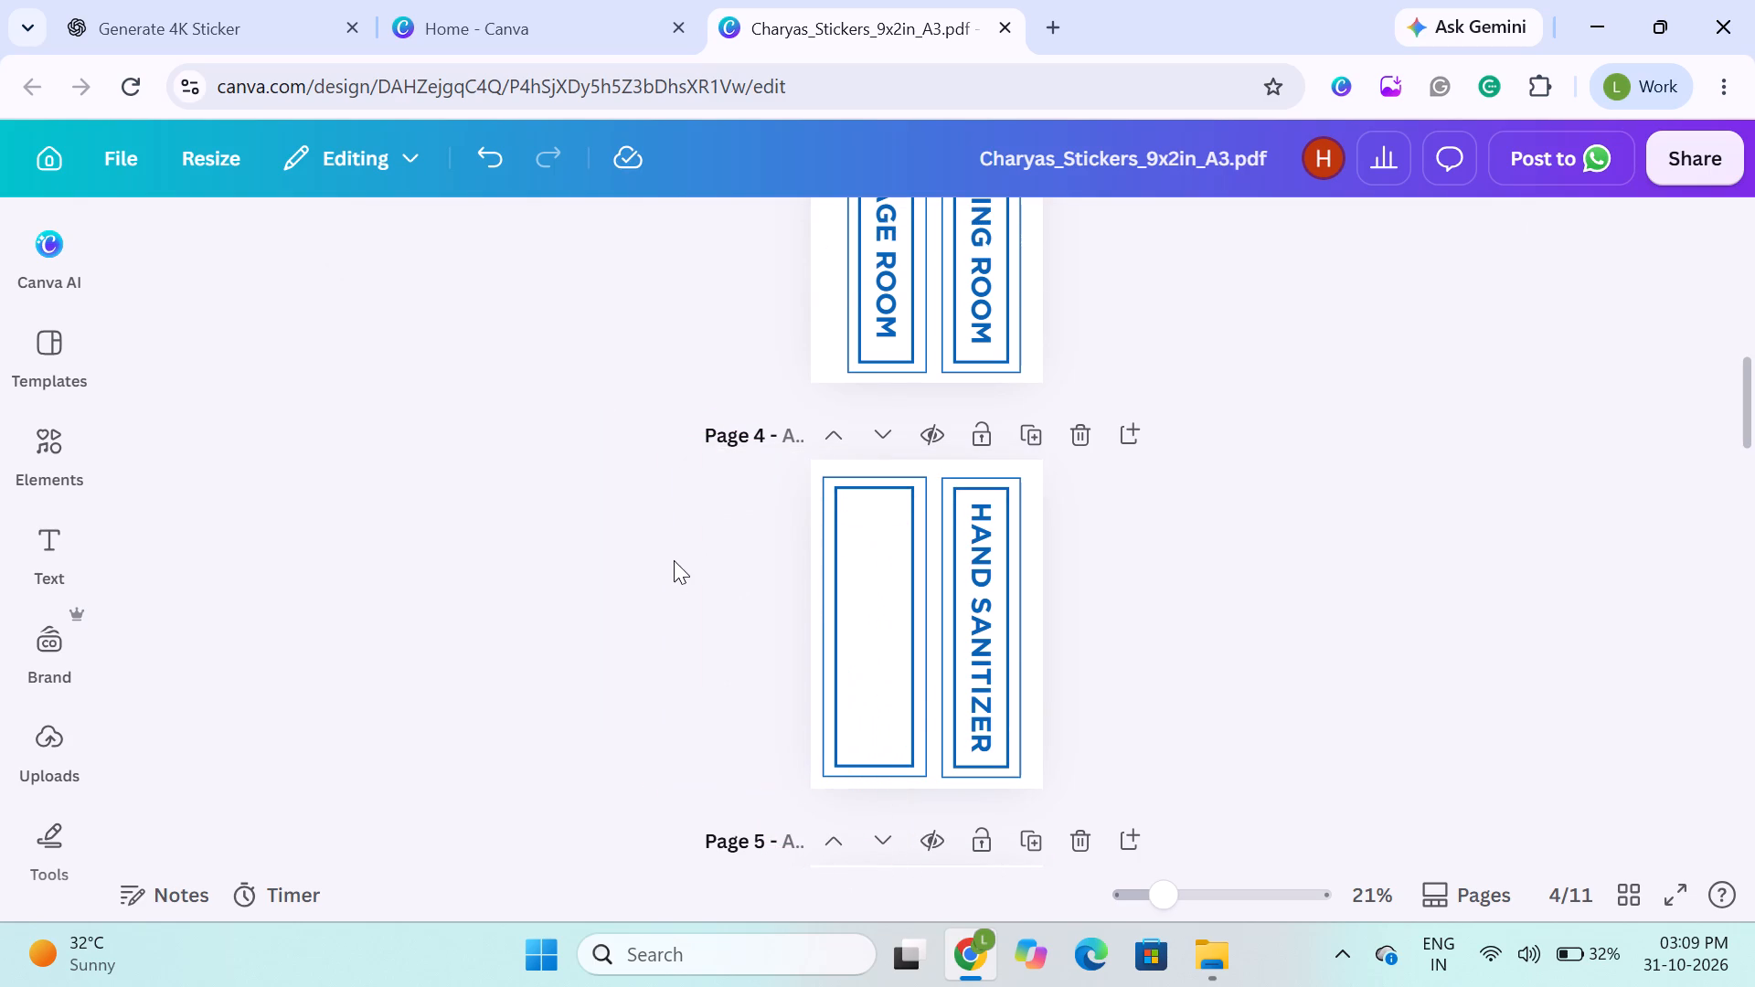
pyautogui.hotkey('ctrl', 'z')
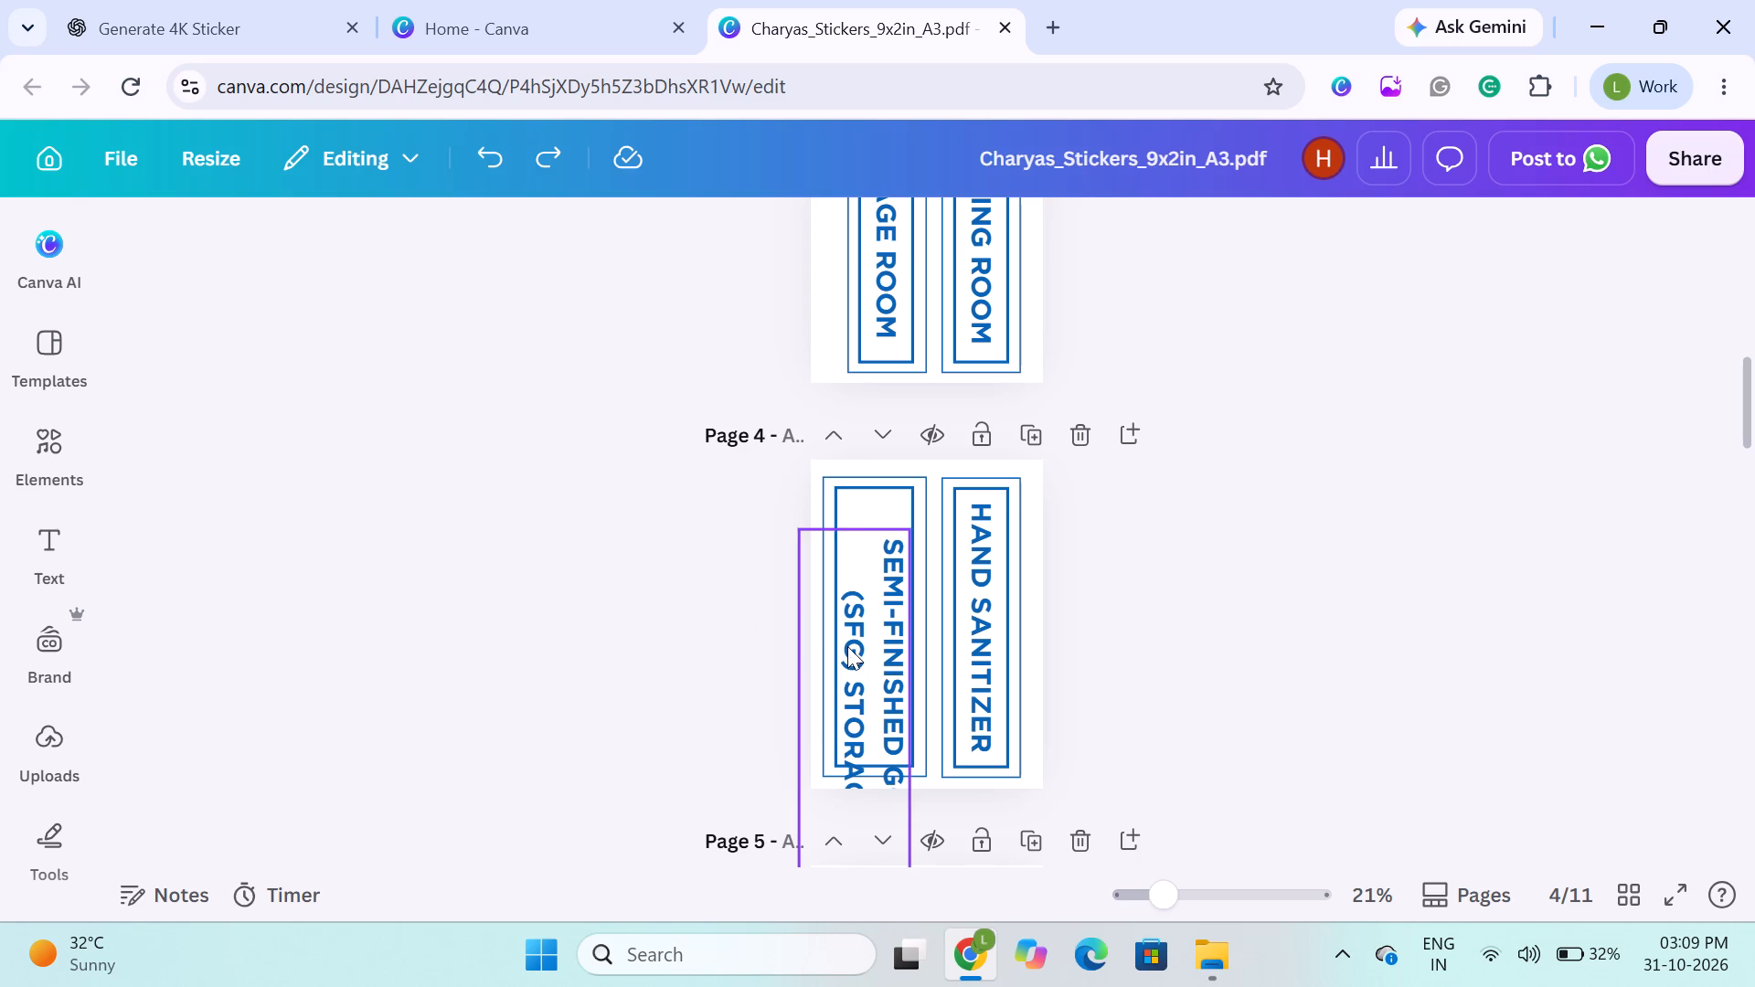
pyautogui.moveTo(886, 663); pyautogui.dragTo(888, 596)
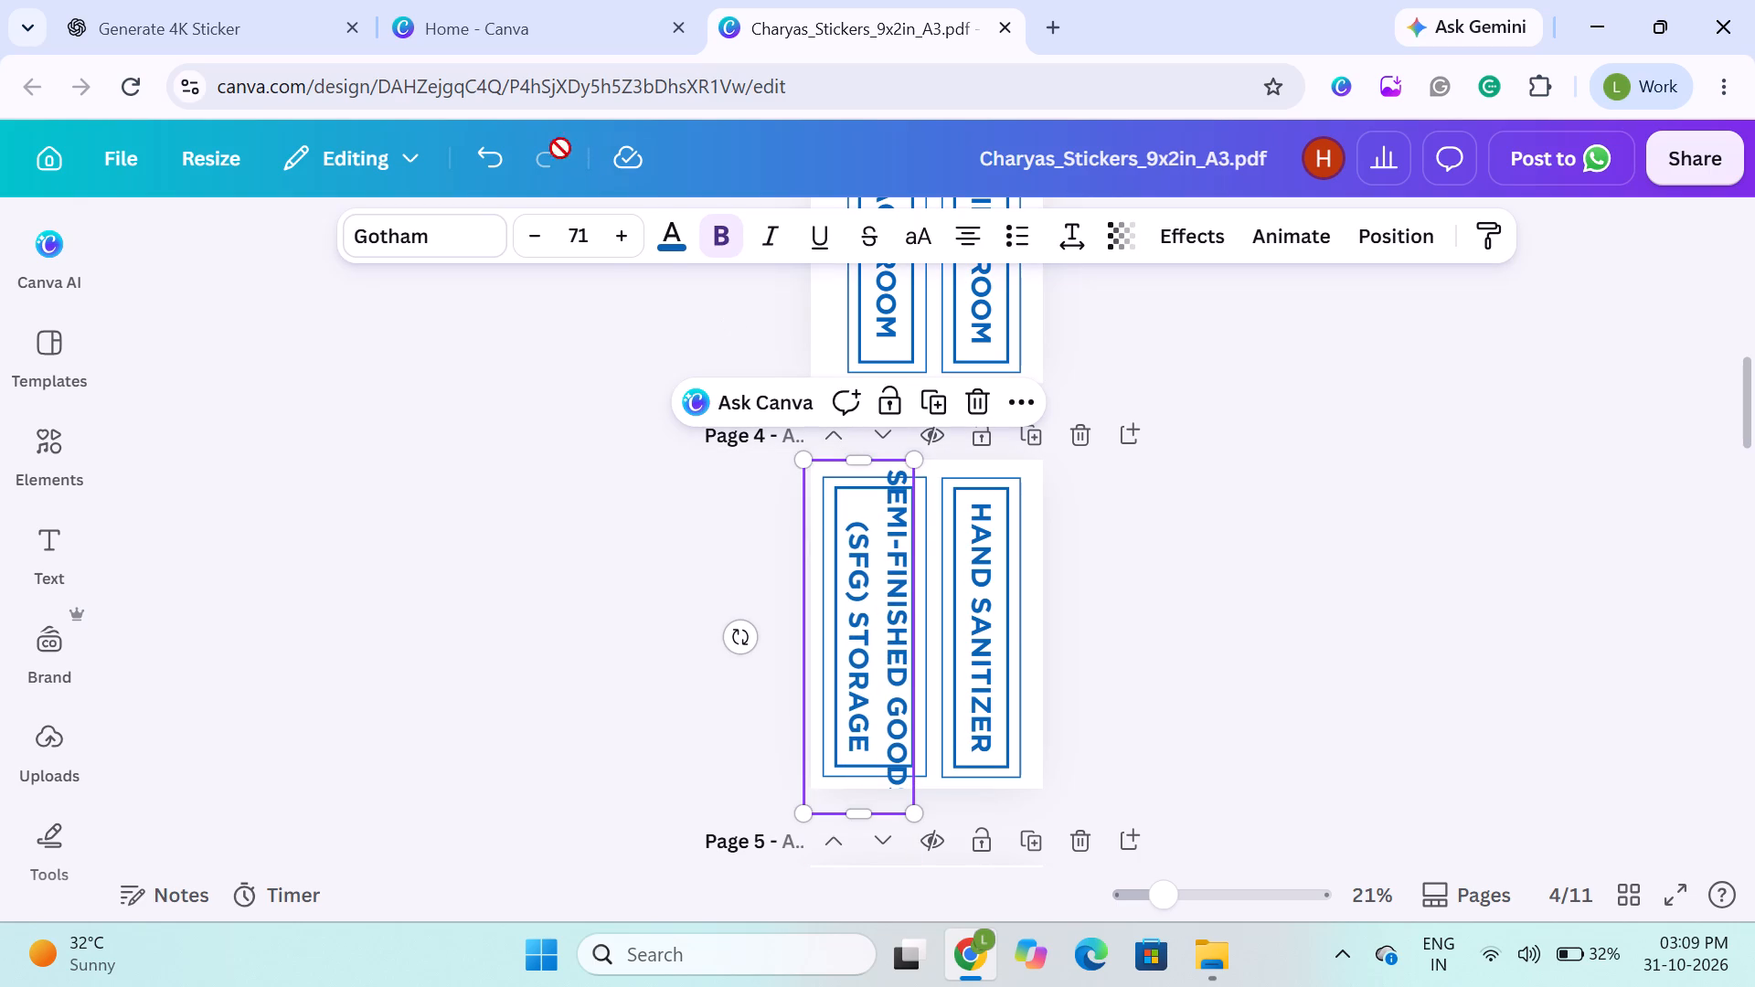
# Reduce the font size of the "SEMI-FINISHED GOODS (SFG) STORAGE" text on page 4 to 60.
pyautogui.click(533, 221)
pyautogui.tripleClick(533, 221)
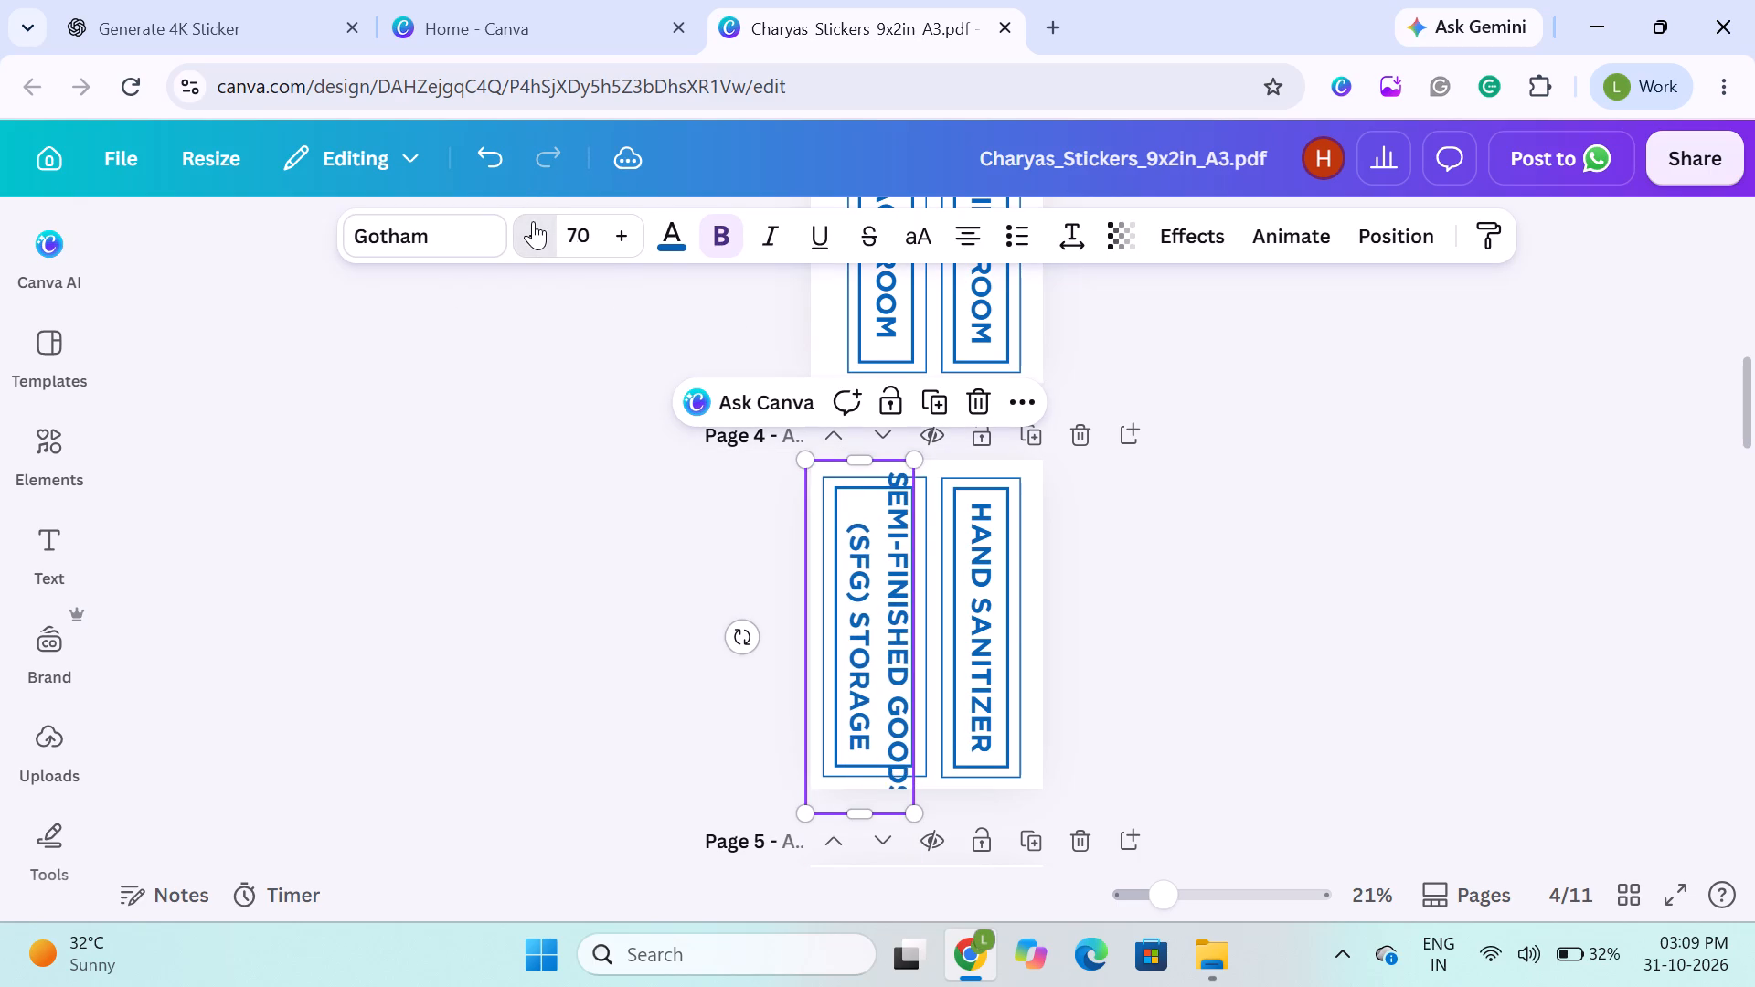
pyautogui.tripleClick(533, 221)
pyautogui.tripleClick(533, 221)
pyautogui.click(533, 221)
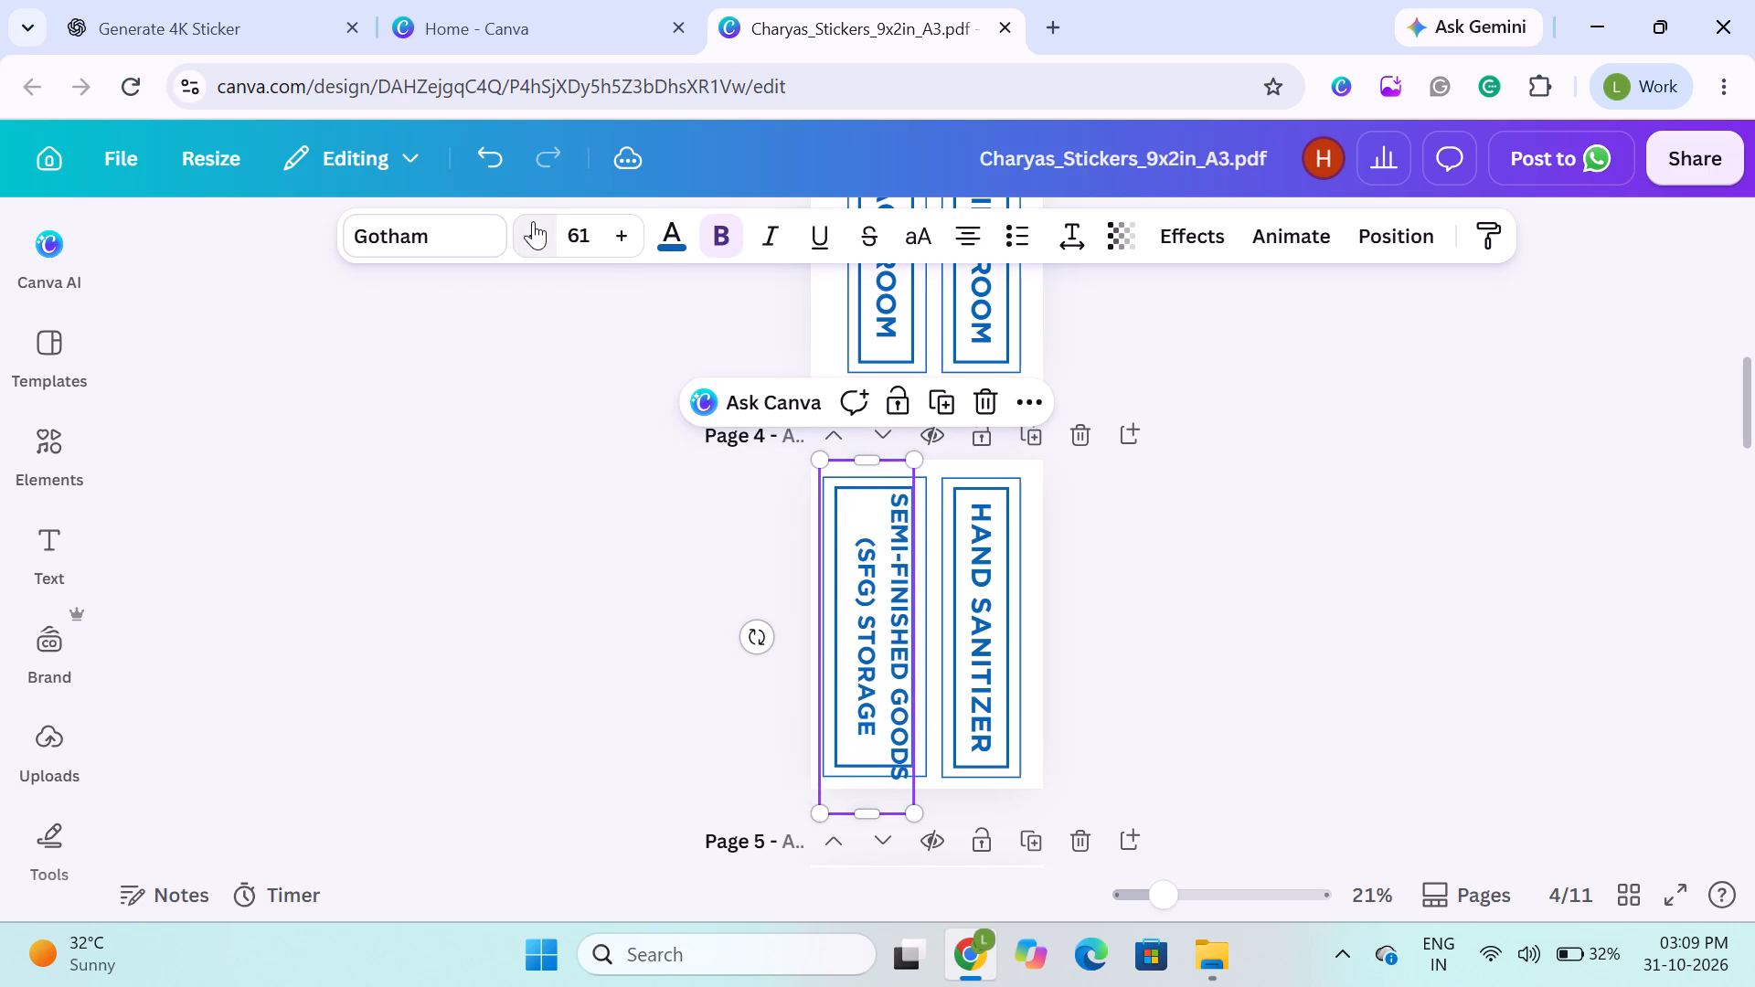
pyautogui.click(666, 661)
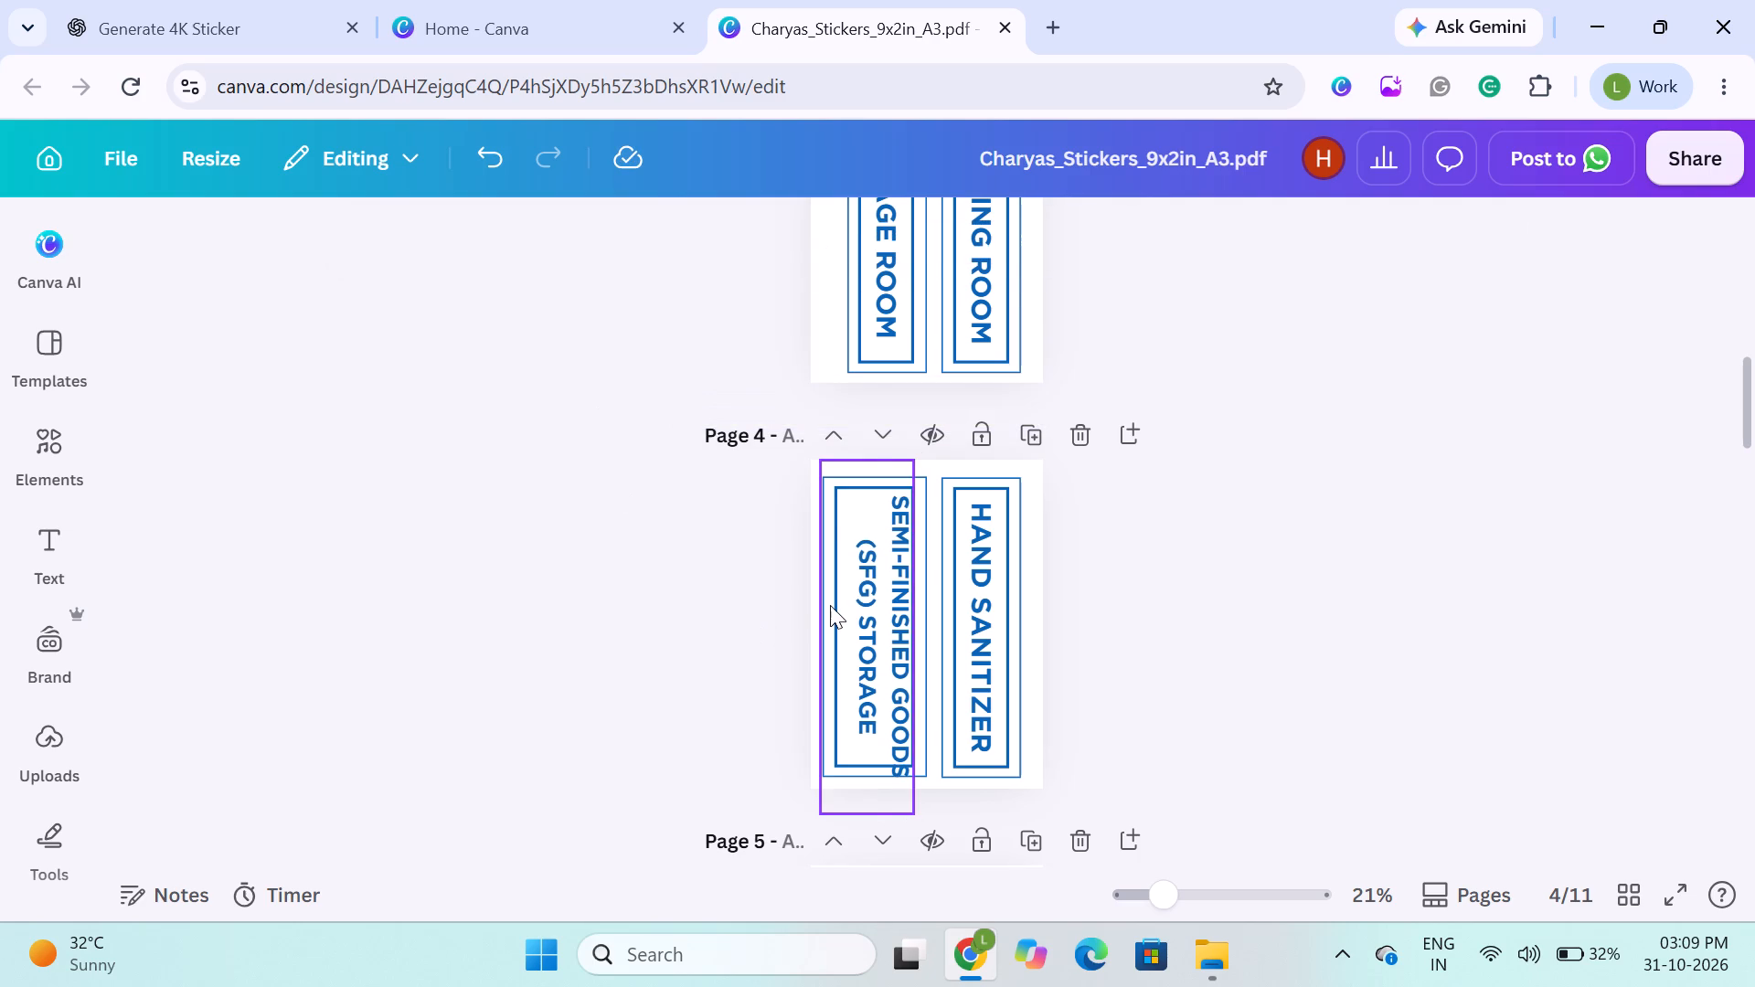
# Delete the empty trailing line inside the "SEMI-FINISHED GOODS (SFG) STORAGE" text box on page 4.
pyautogui.click(830, 605)
pyautogui.click(830, 608)
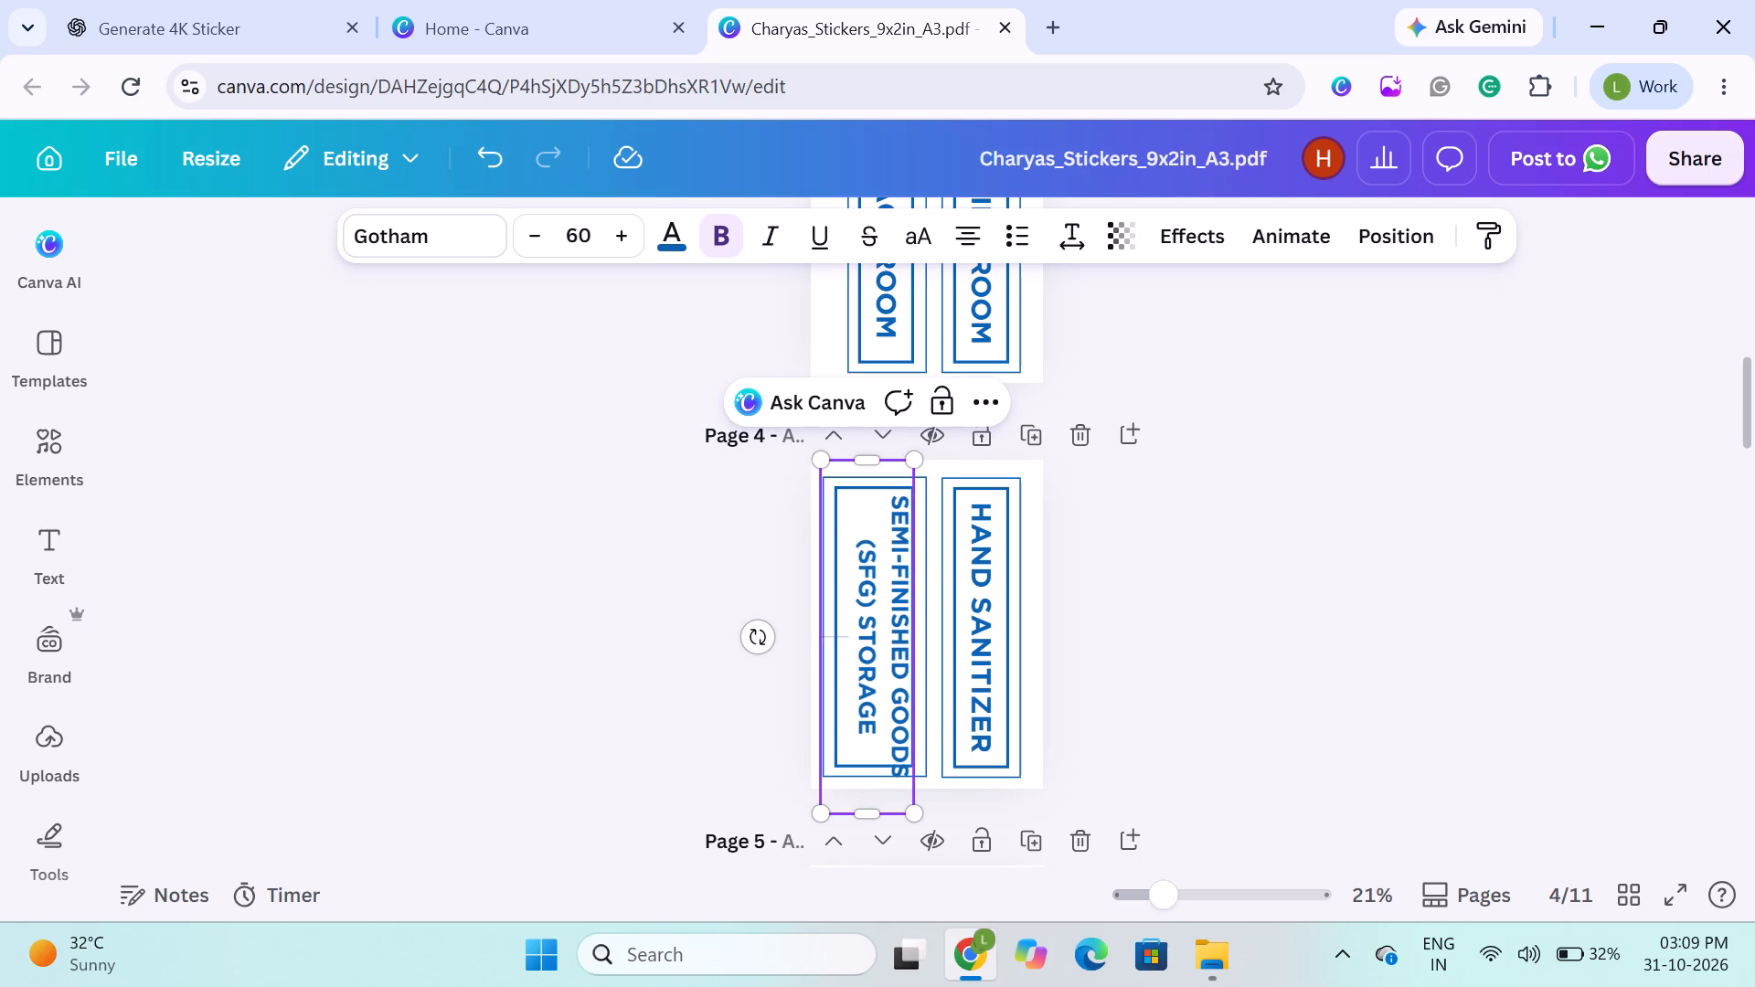
pyautogui.press('BackSpace')
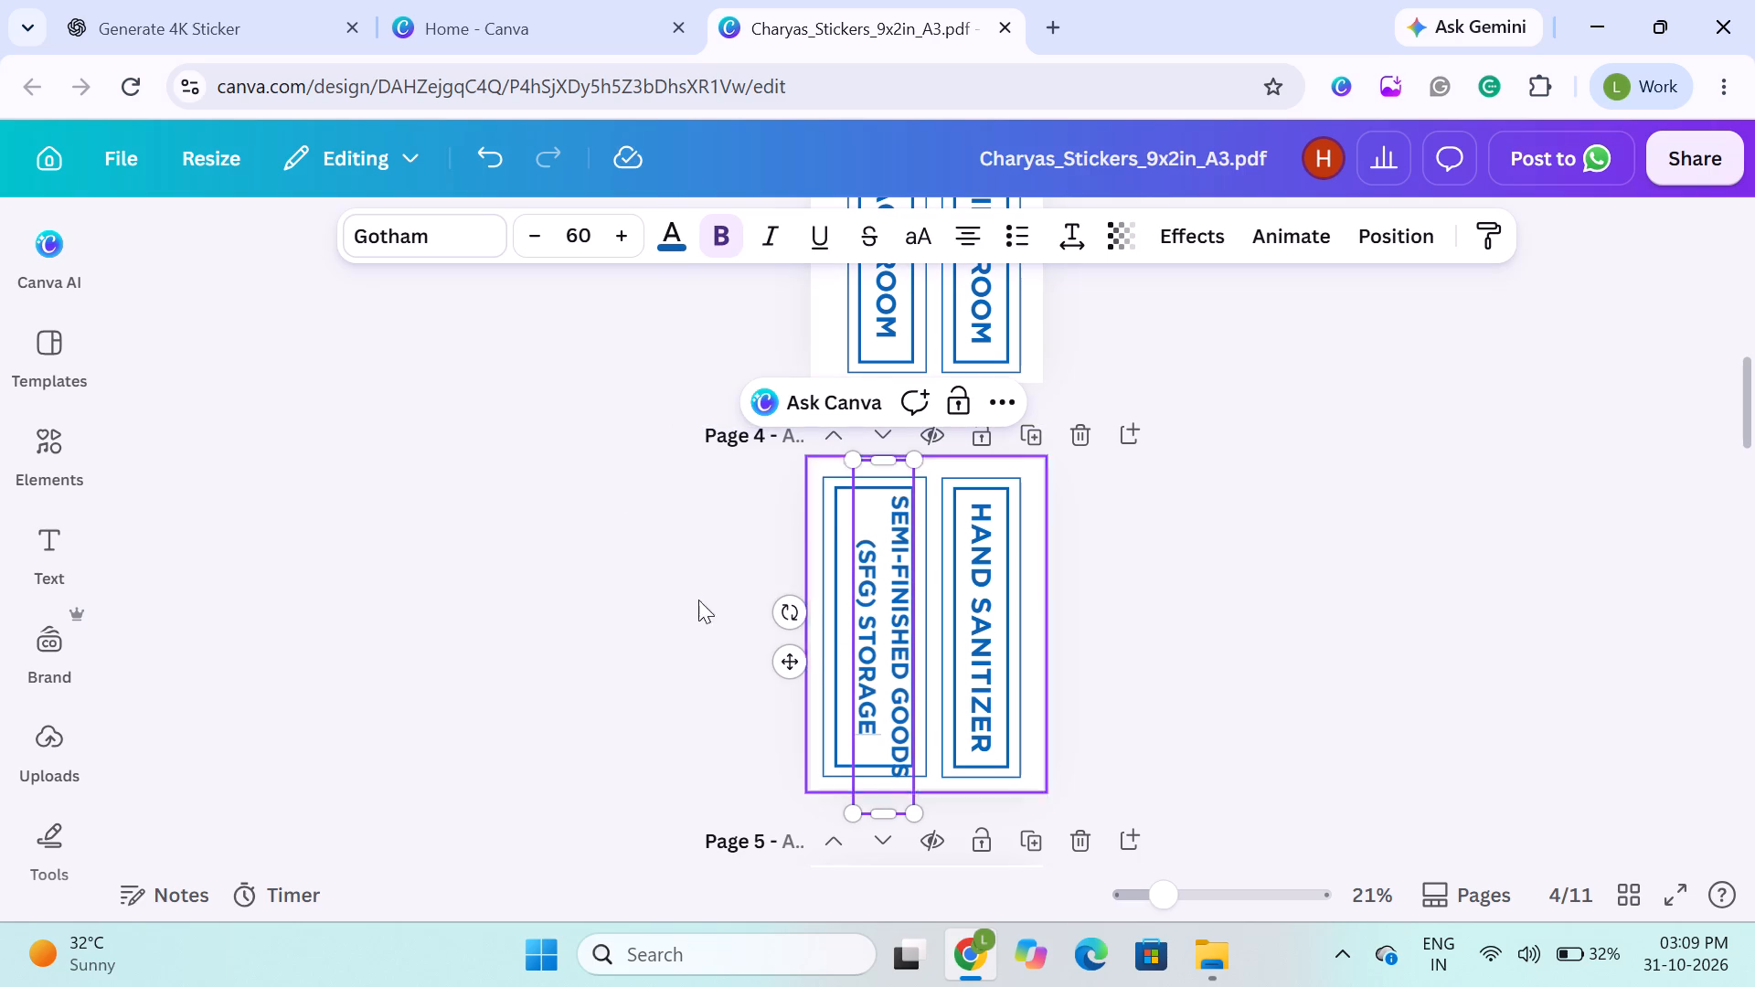
pyautogui.click(655, 617)
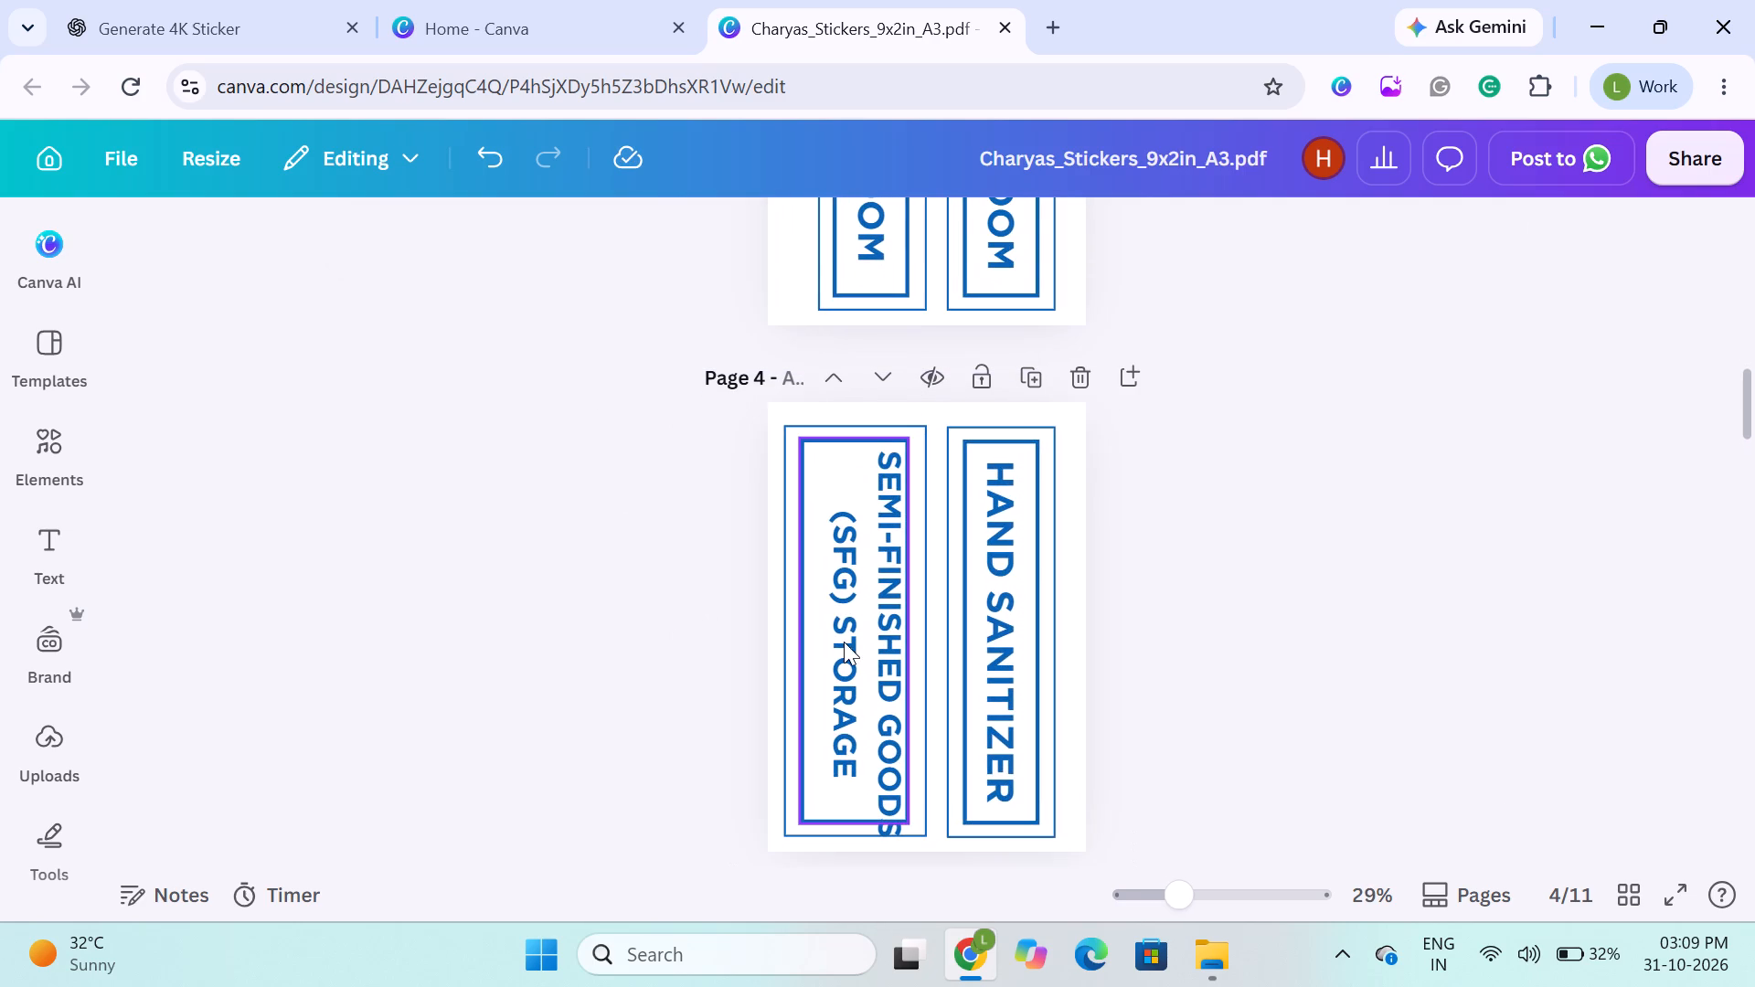
# Center the two-line "SEMI-FINISHED GOODS (SFG) STORAGE" text between the long sides of its frame.
pyautogui.moveTo(858, 616); pyautogui.dragTo(846, 611)
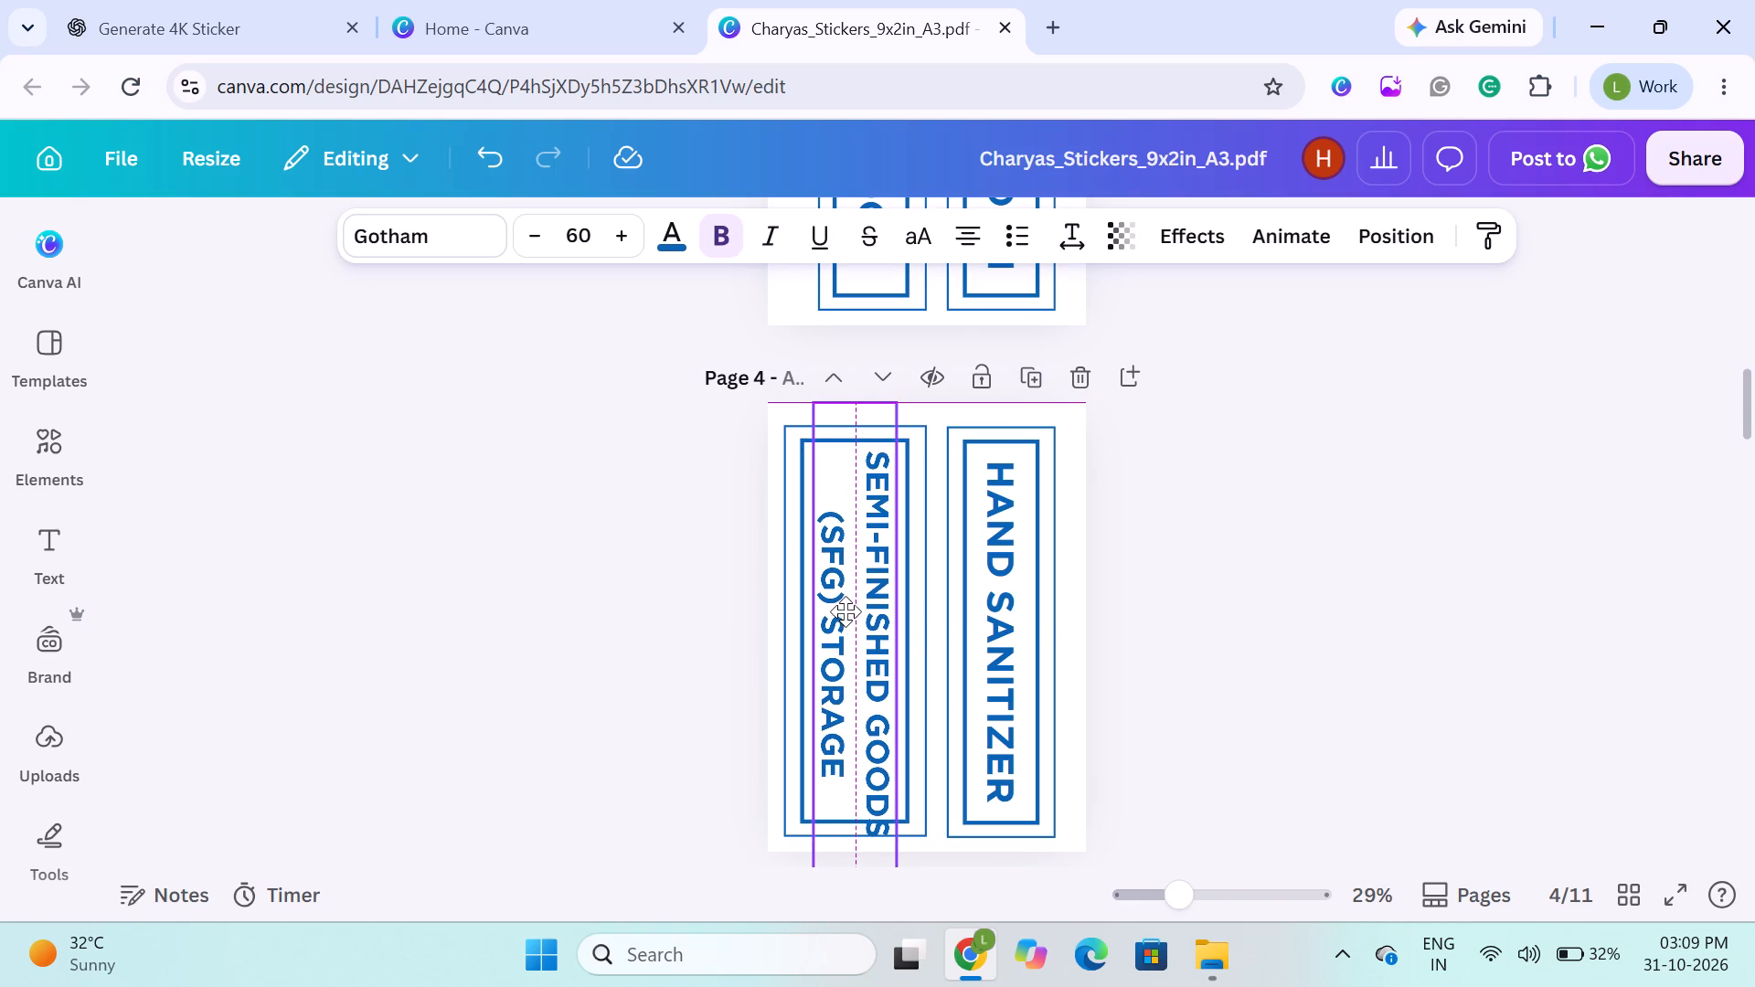
pyautogui.moveTo(846, 611); pyautogui.dragTo(846, 610)
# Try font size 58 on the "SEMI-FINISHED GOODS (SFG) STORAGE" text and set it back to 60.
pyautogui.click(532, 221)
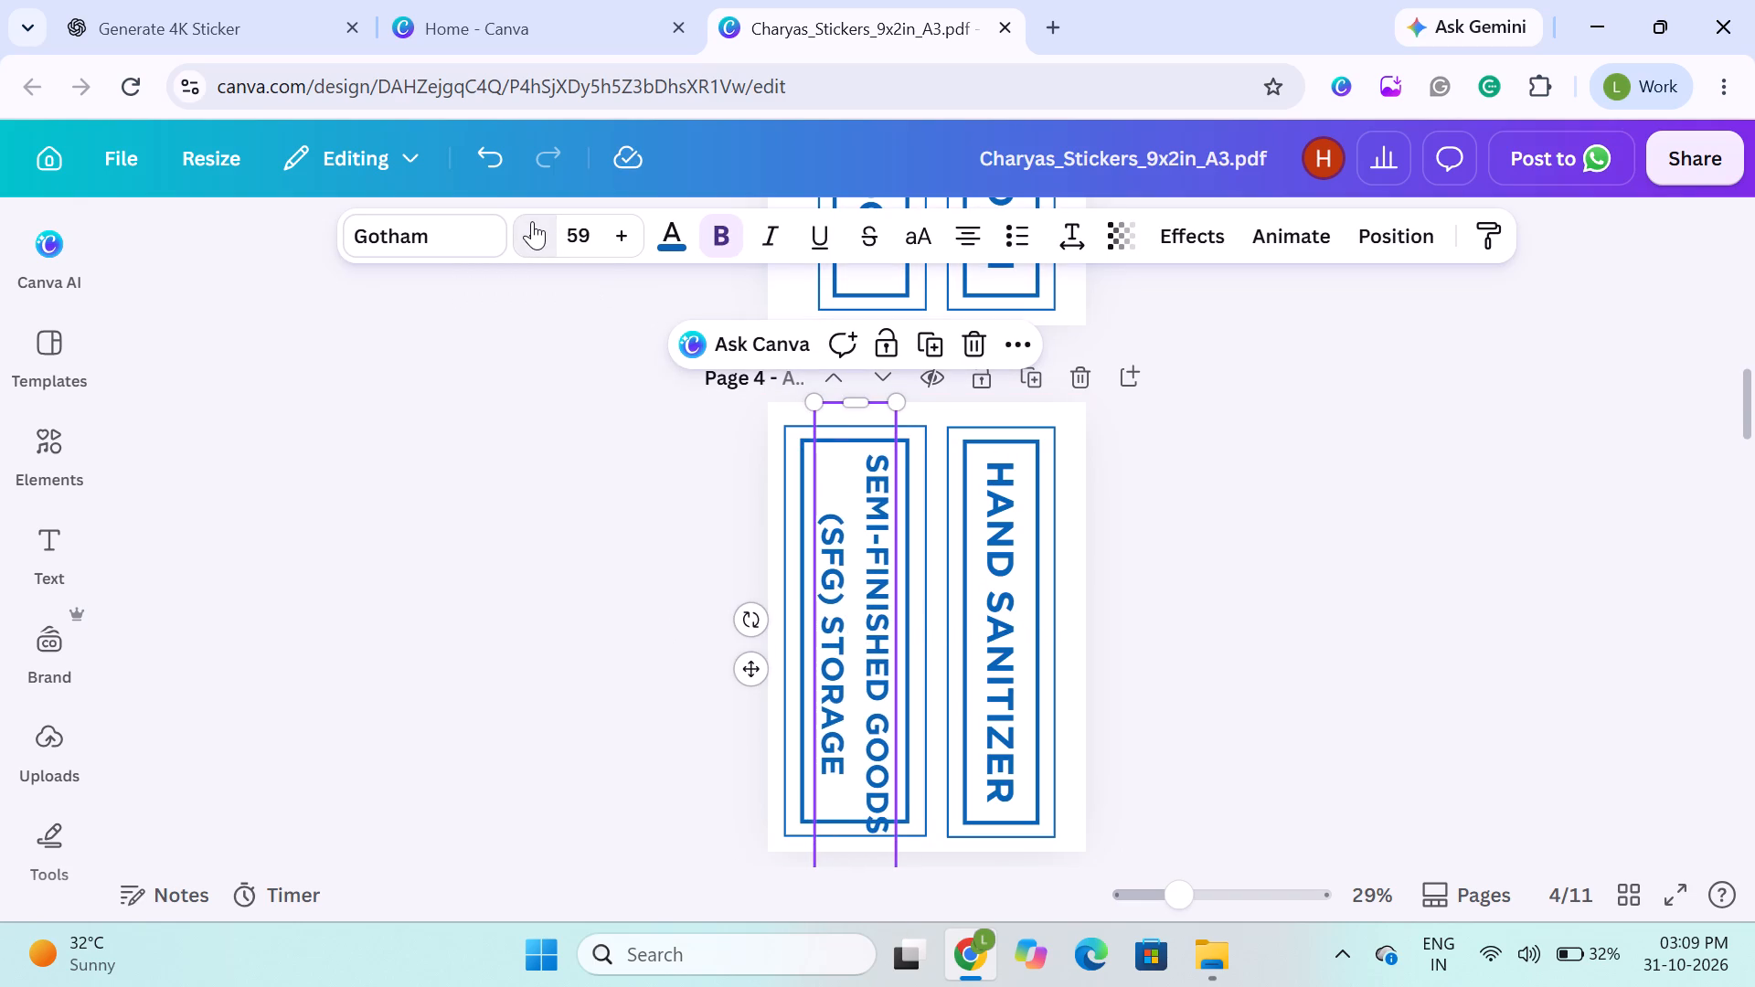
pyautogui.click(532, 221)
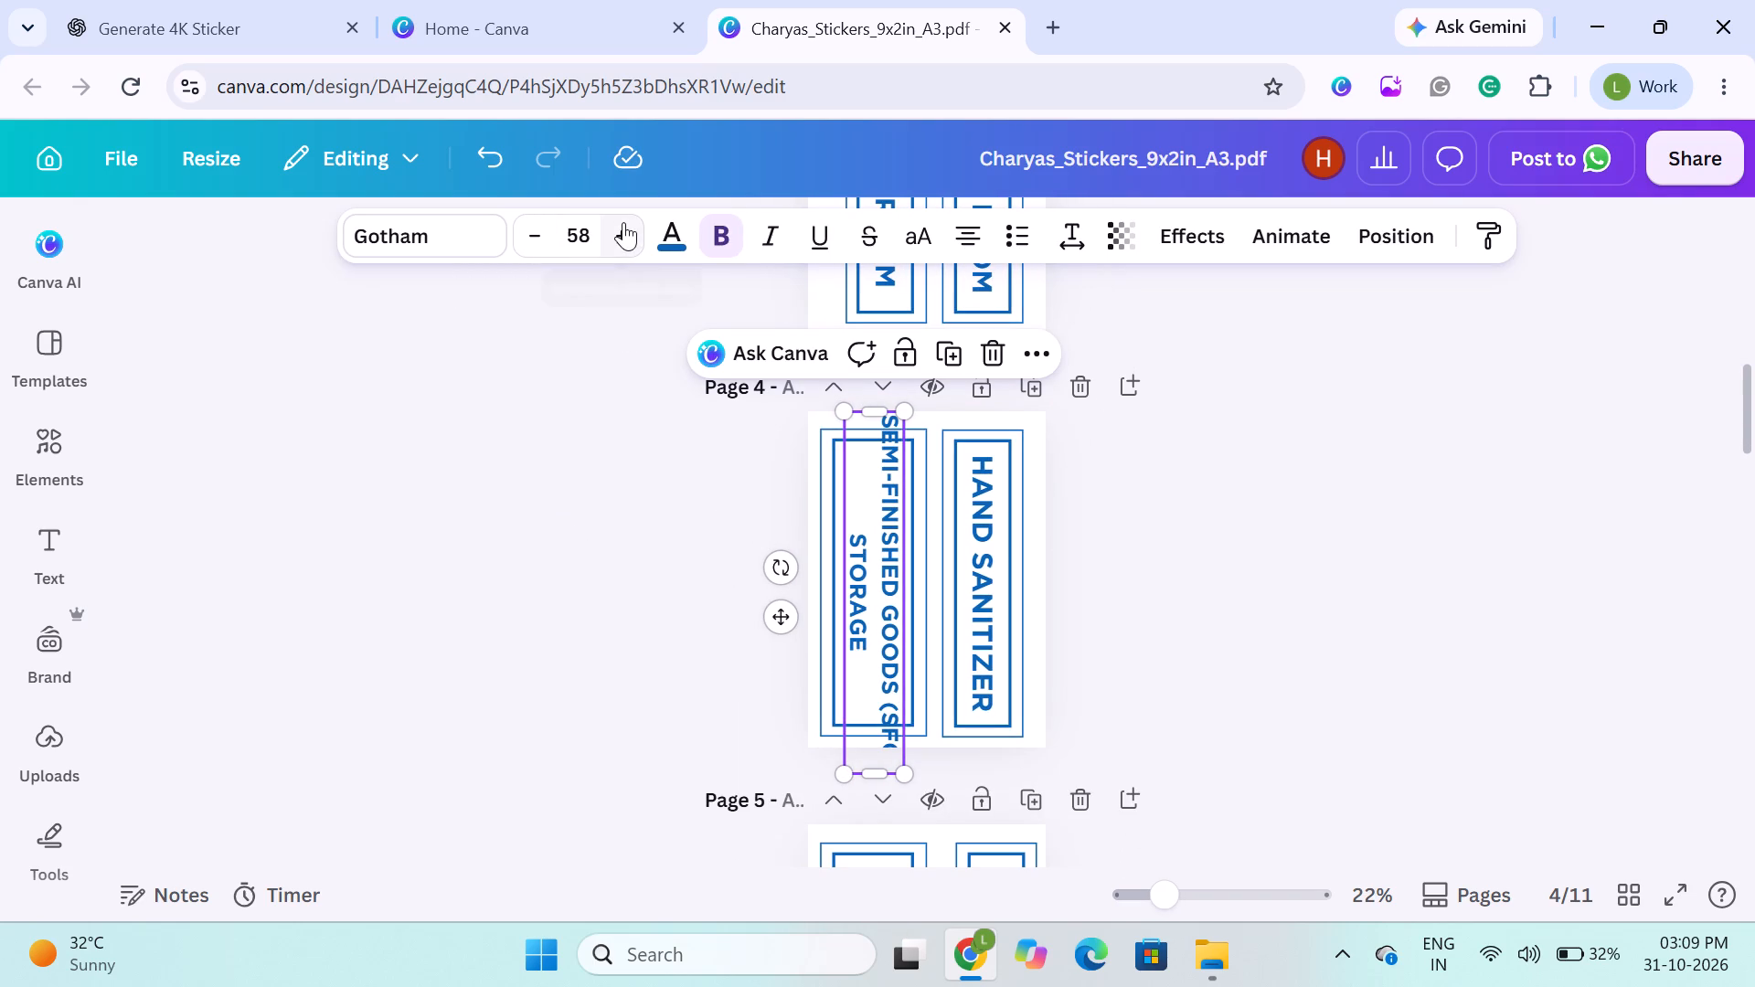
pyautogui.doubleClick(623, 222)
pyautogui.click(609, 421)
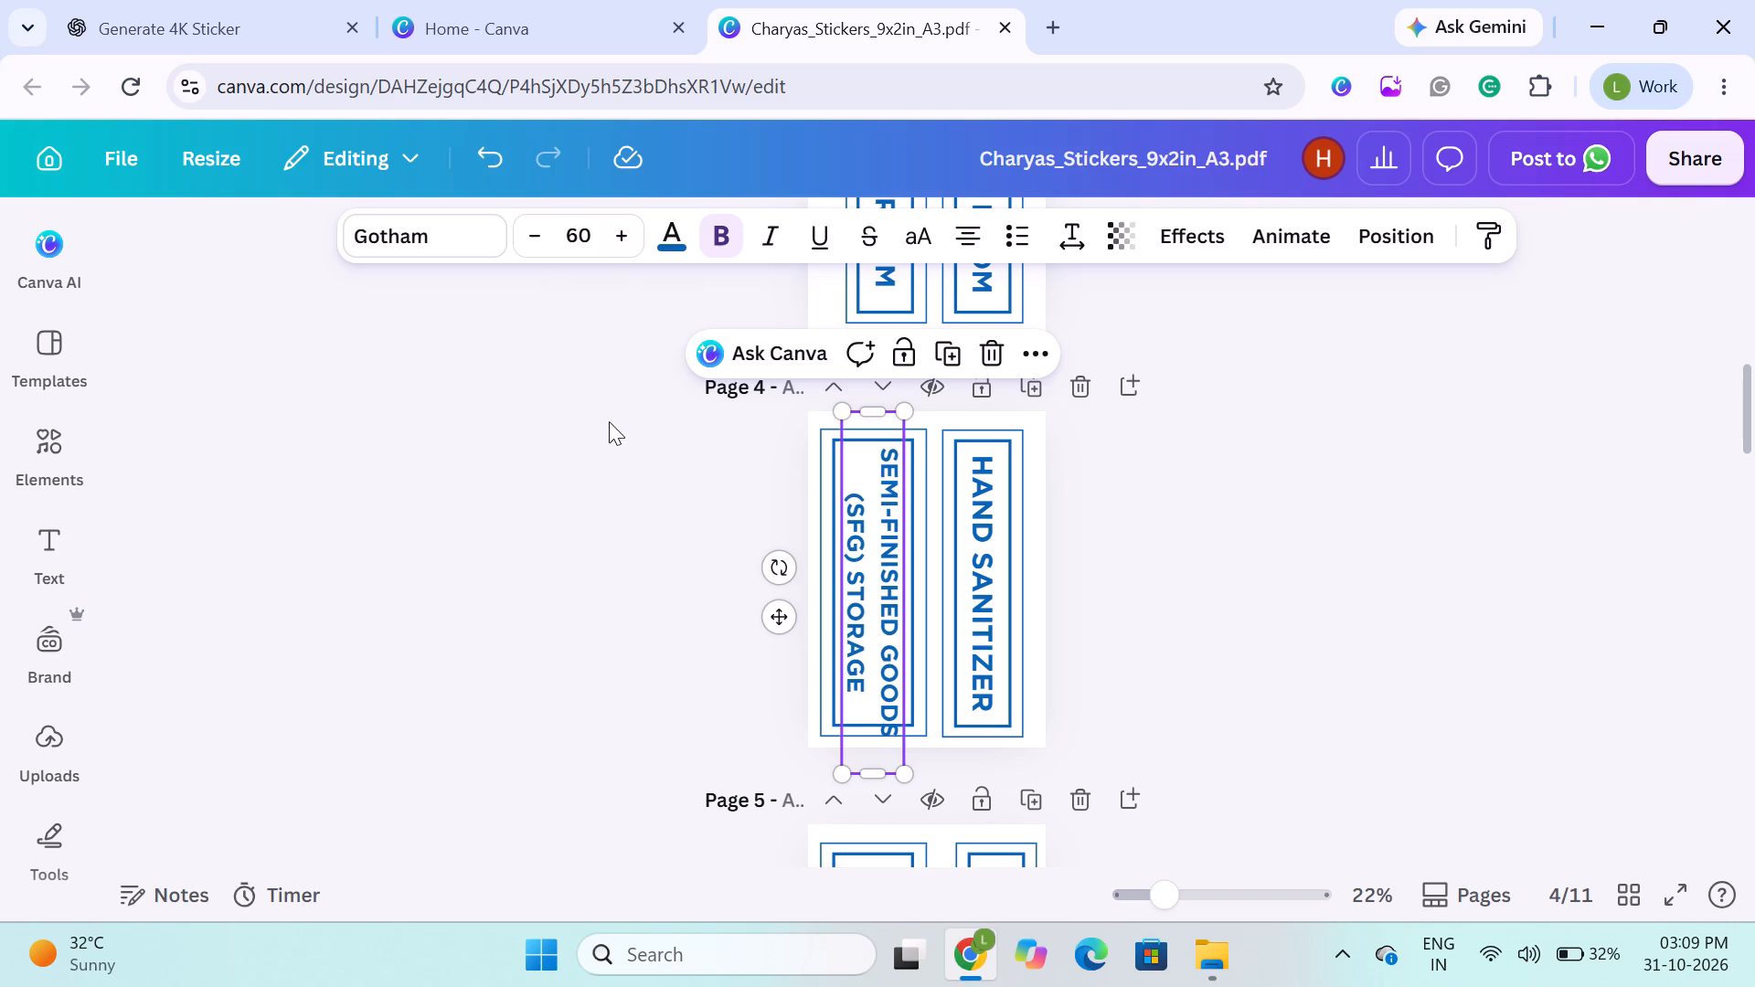
# Shorten the "SEMI-FINISHED GOODS (SFG) STORAGE" text box from both ends to the inner frame, at a width of about 25.4.
pyautogui.click(844, 571)
pyautogui.moveTo(877, 776); pyautogui.dragTo(866, 733)
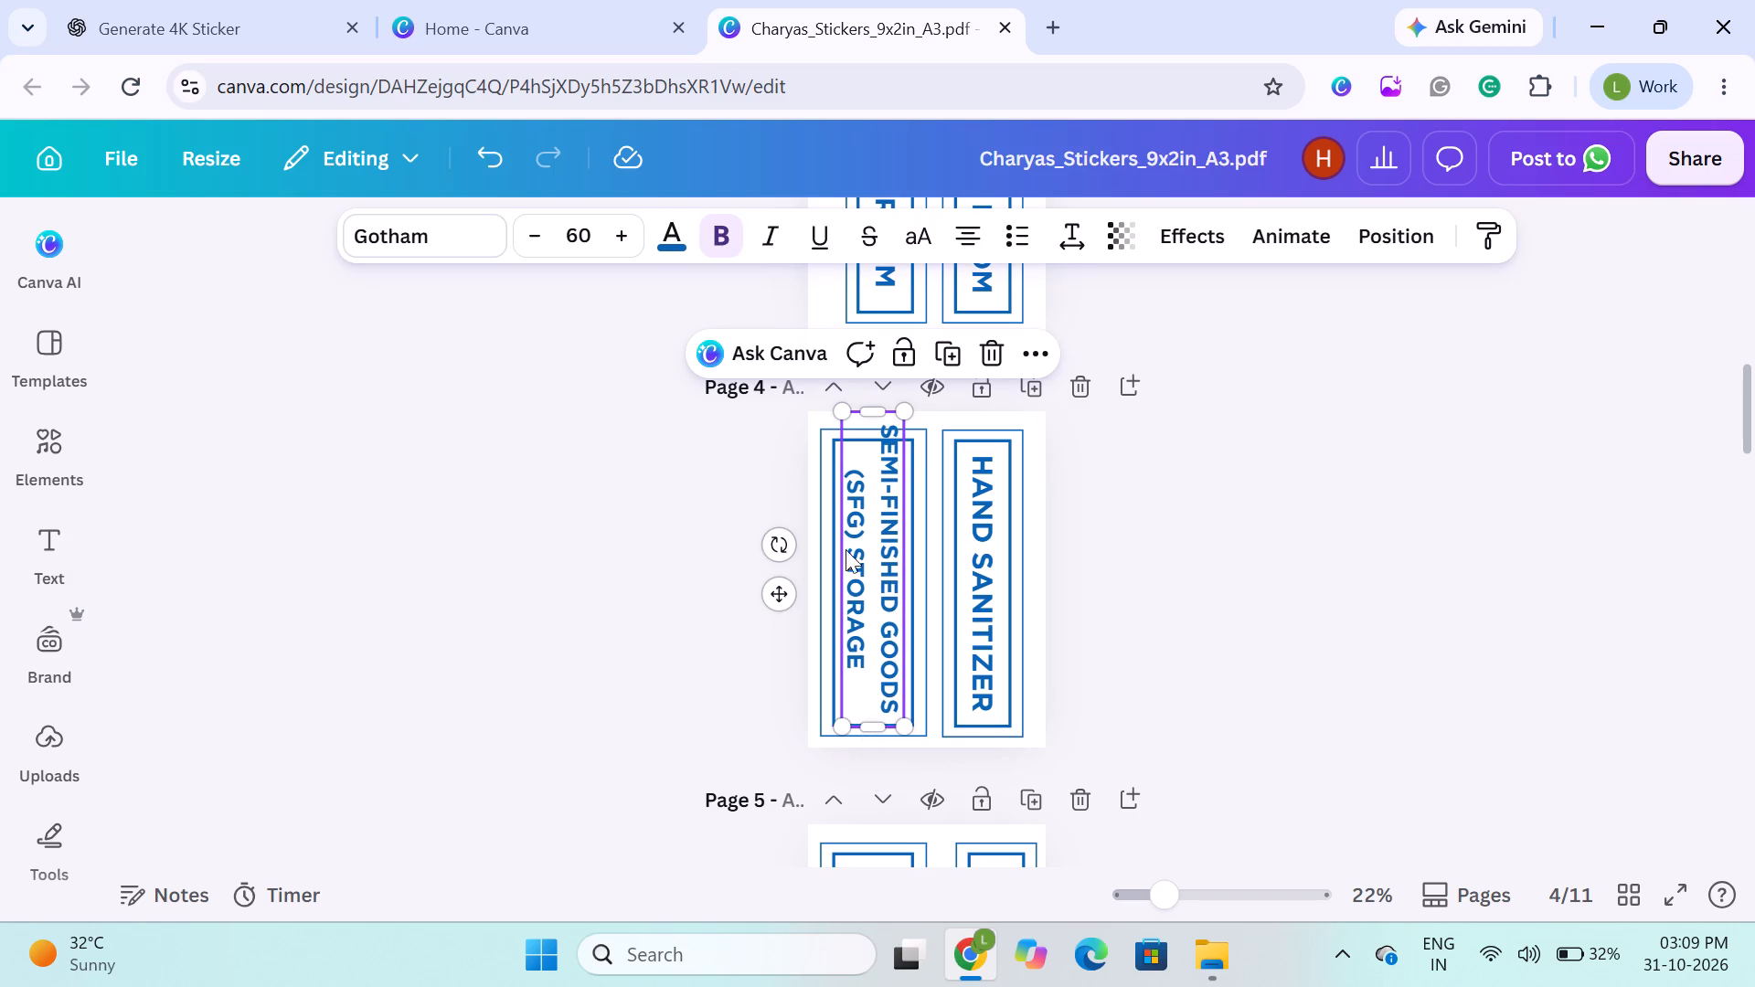
pyautogui.moveTo(873, 408); pyautogui.dragTo(872, 426)
pyautogui.moveTo(872, 426); pyautogui.dragTo(873, 435)
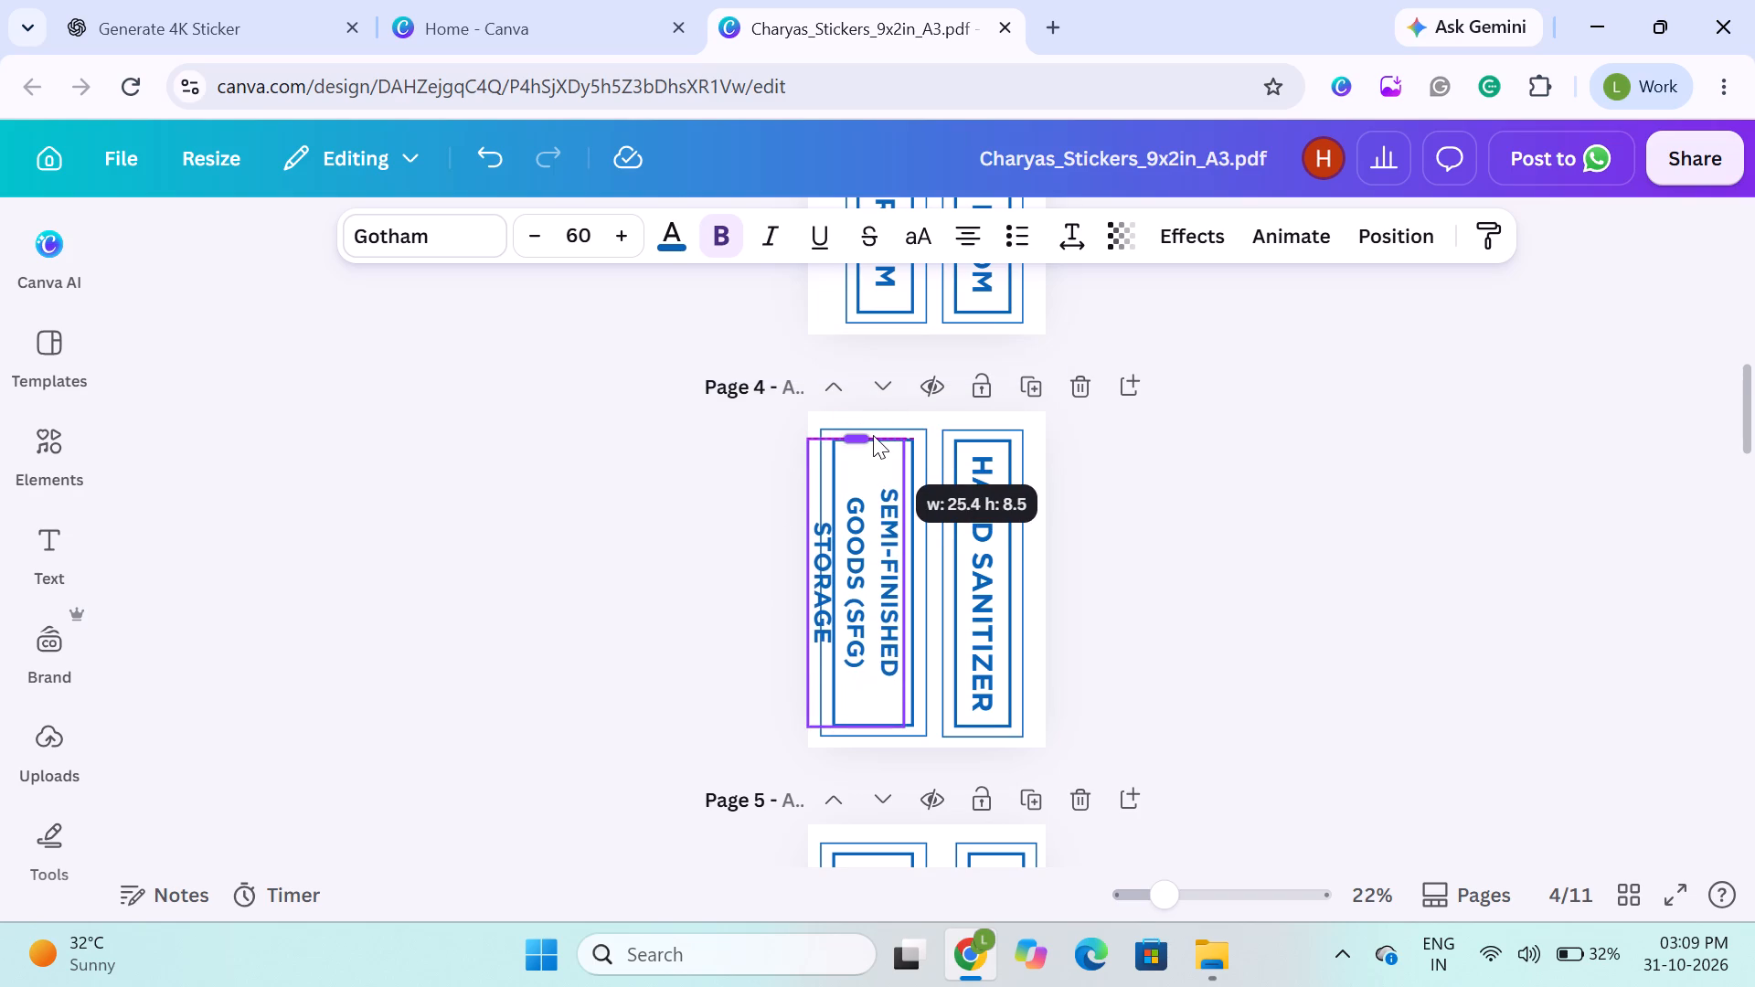
pyautogui.moveTo(873, 435); pyautogui.dragTo(873, 438)
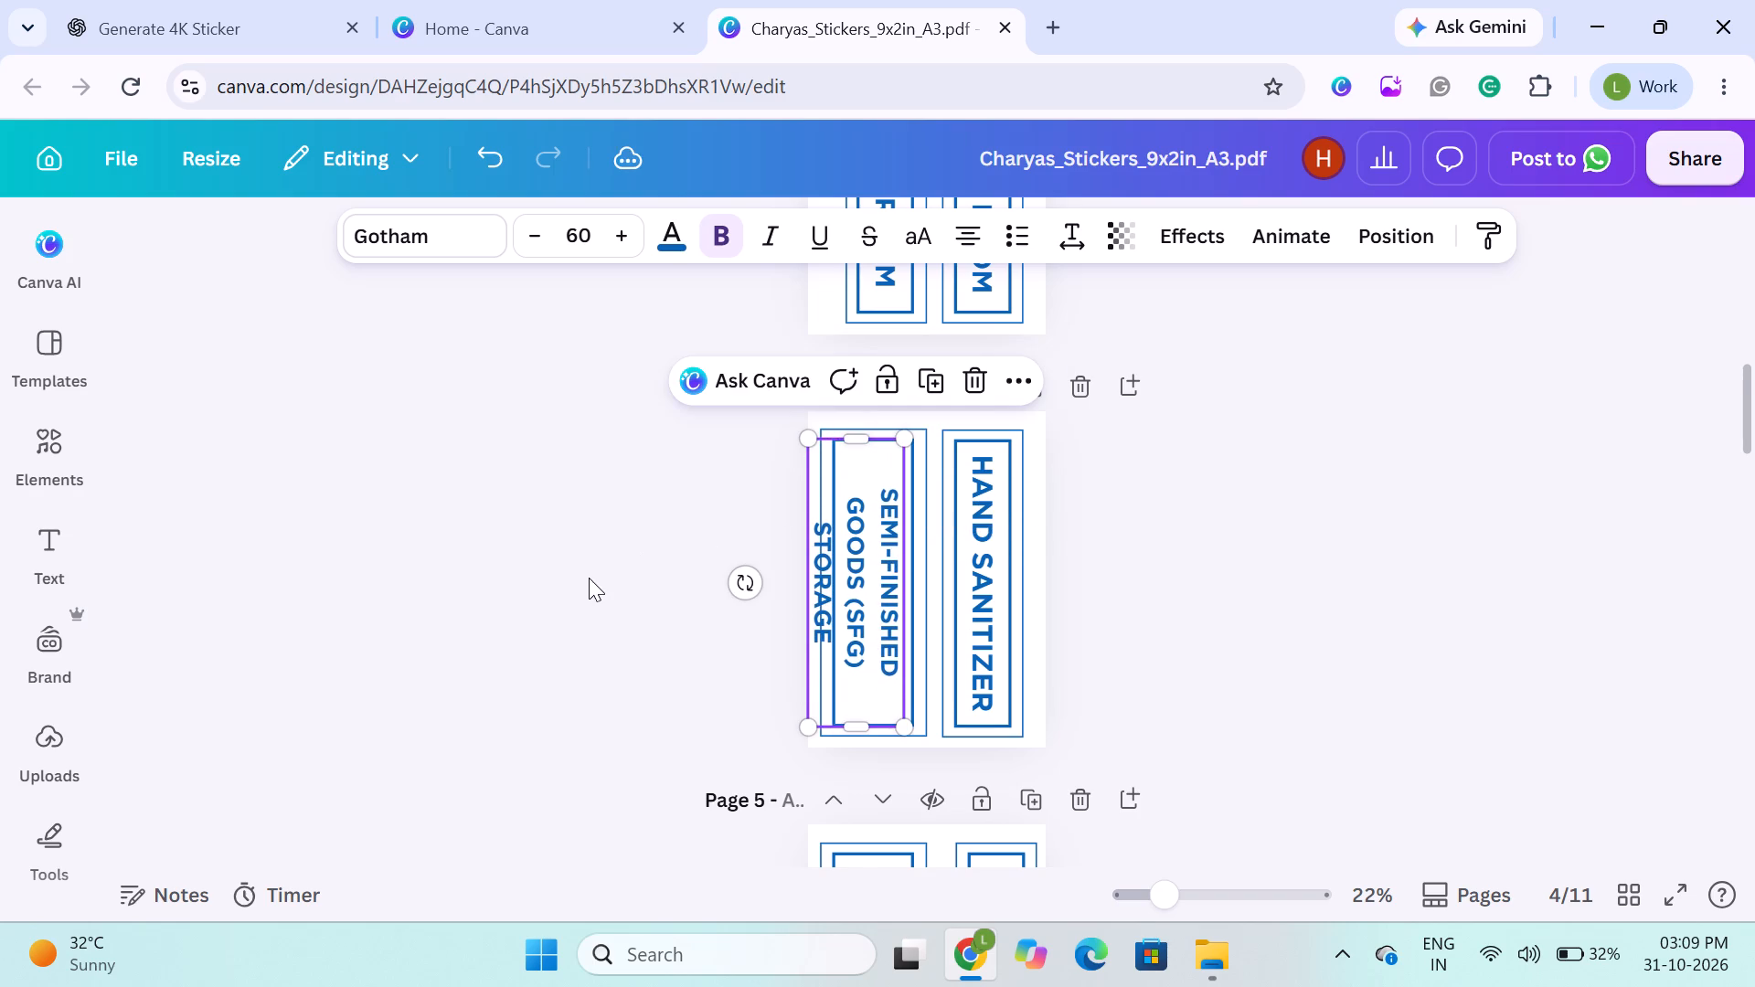
pyautogui.click(589, 578)
pyautogui.scroll(-1, 589, 578)
pyautogui.scroll(1, 589, 578)
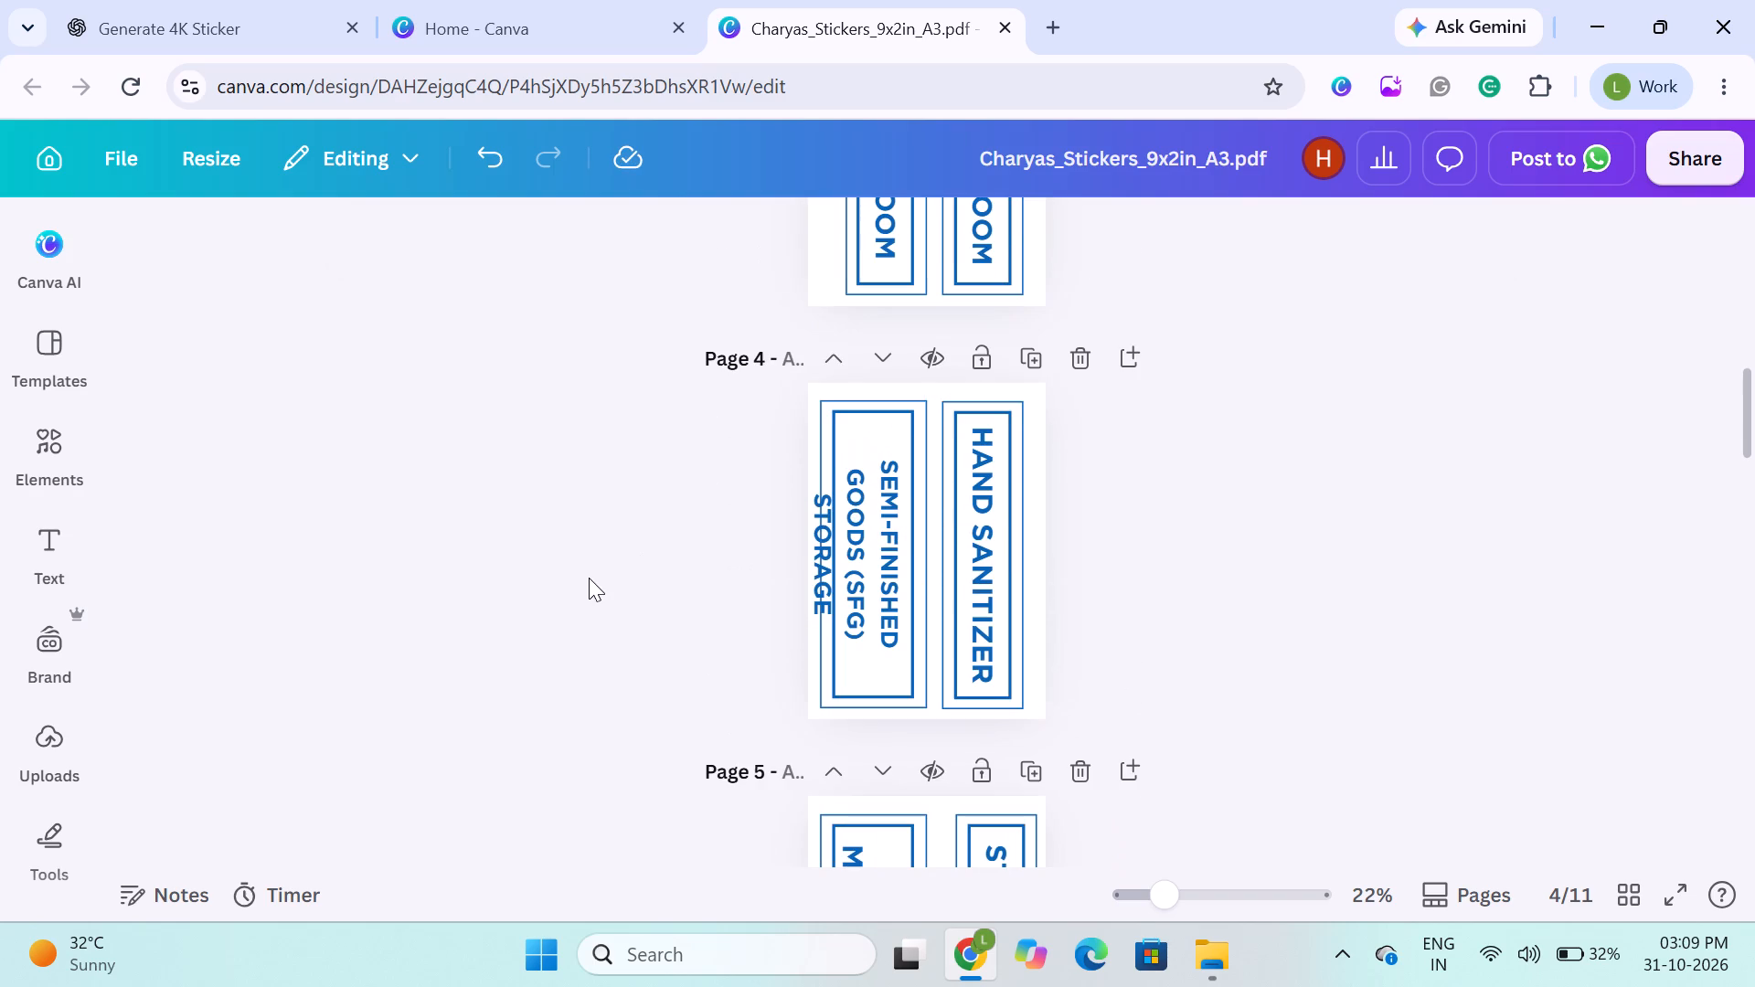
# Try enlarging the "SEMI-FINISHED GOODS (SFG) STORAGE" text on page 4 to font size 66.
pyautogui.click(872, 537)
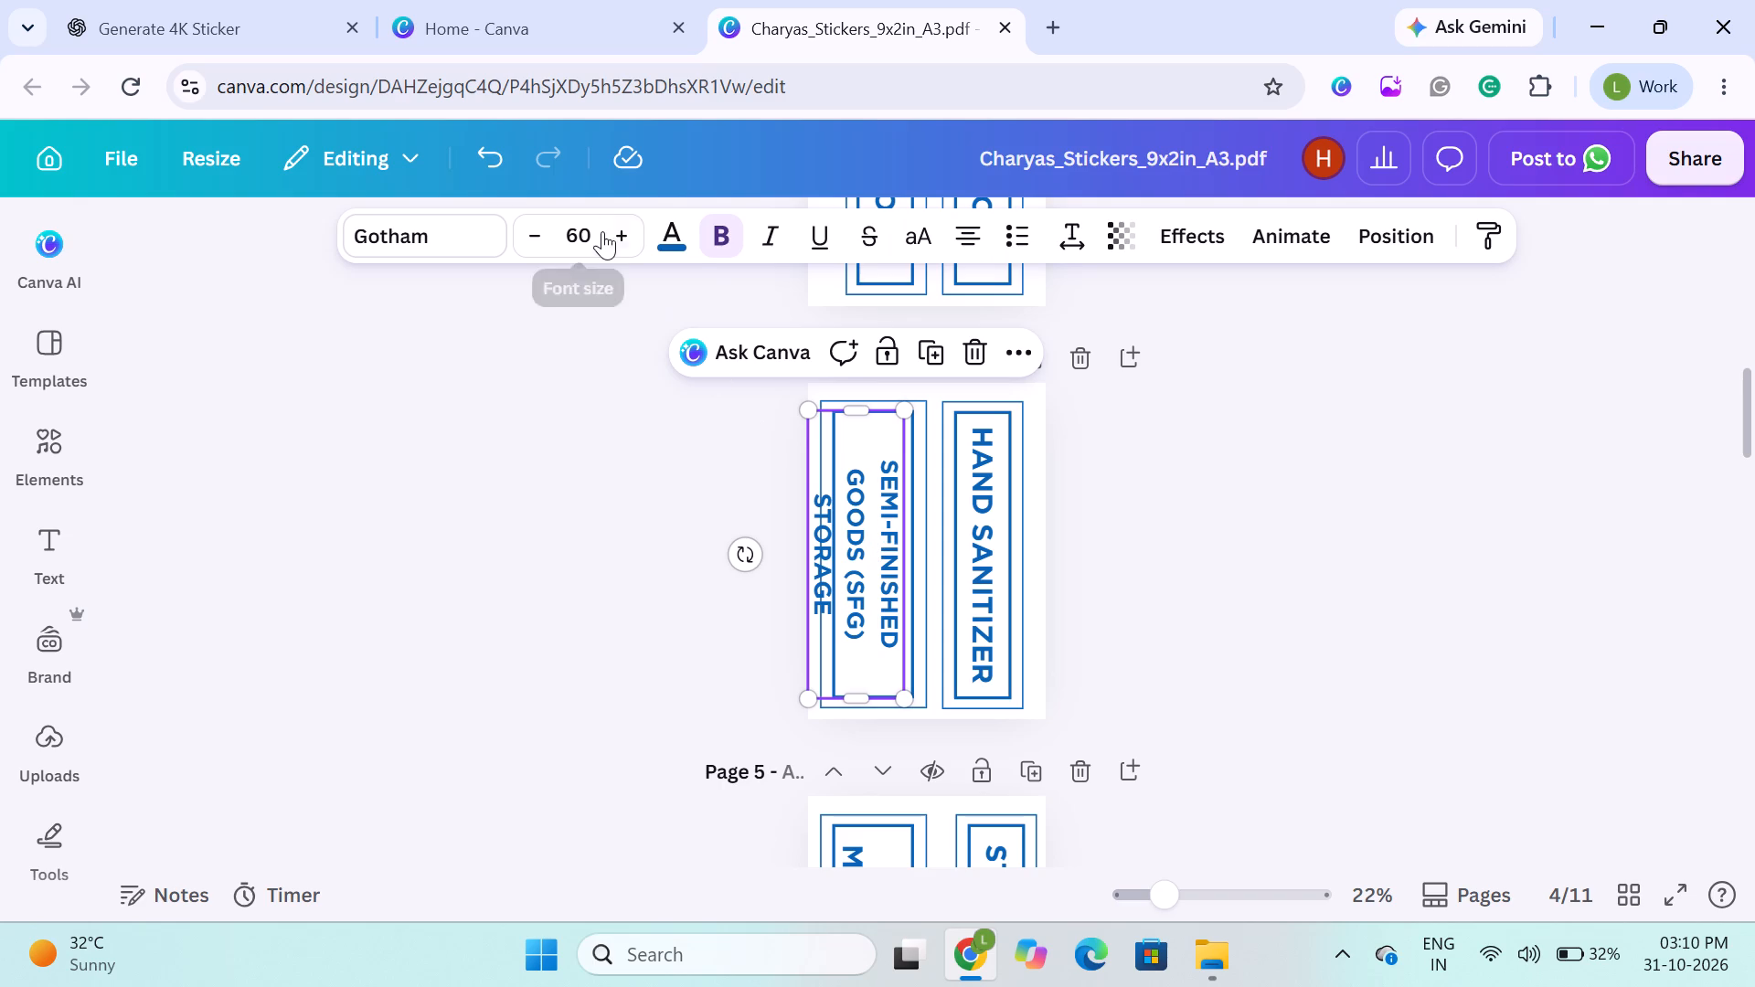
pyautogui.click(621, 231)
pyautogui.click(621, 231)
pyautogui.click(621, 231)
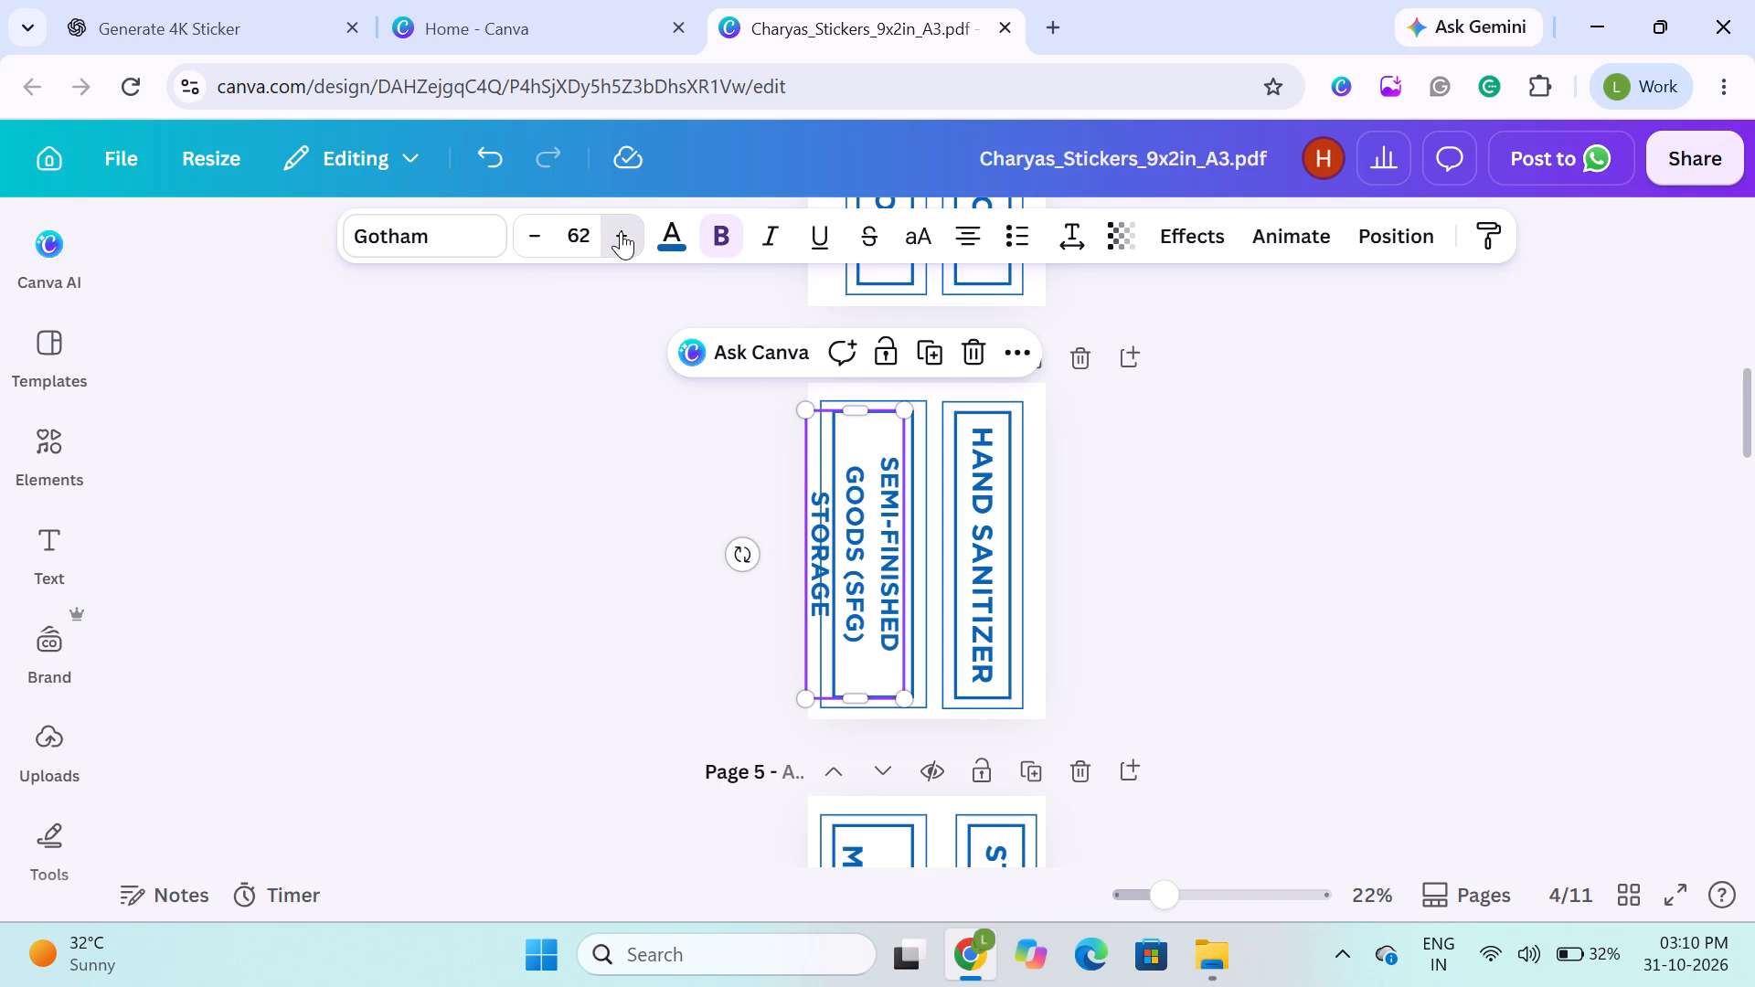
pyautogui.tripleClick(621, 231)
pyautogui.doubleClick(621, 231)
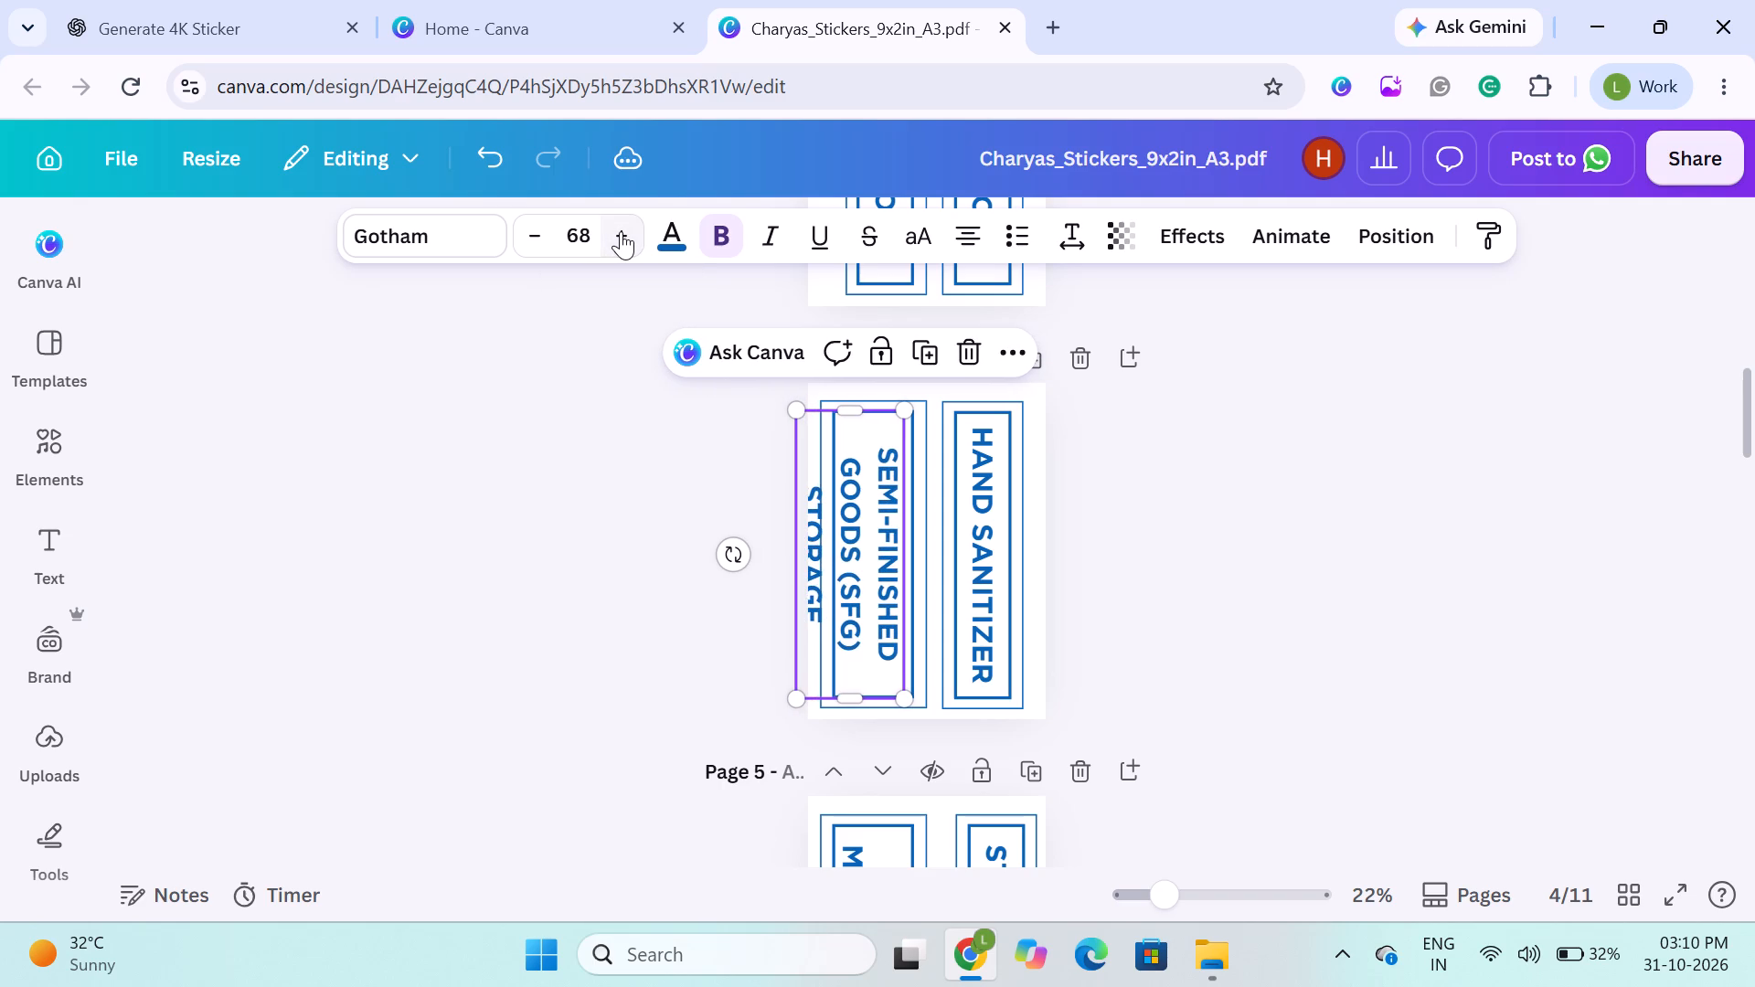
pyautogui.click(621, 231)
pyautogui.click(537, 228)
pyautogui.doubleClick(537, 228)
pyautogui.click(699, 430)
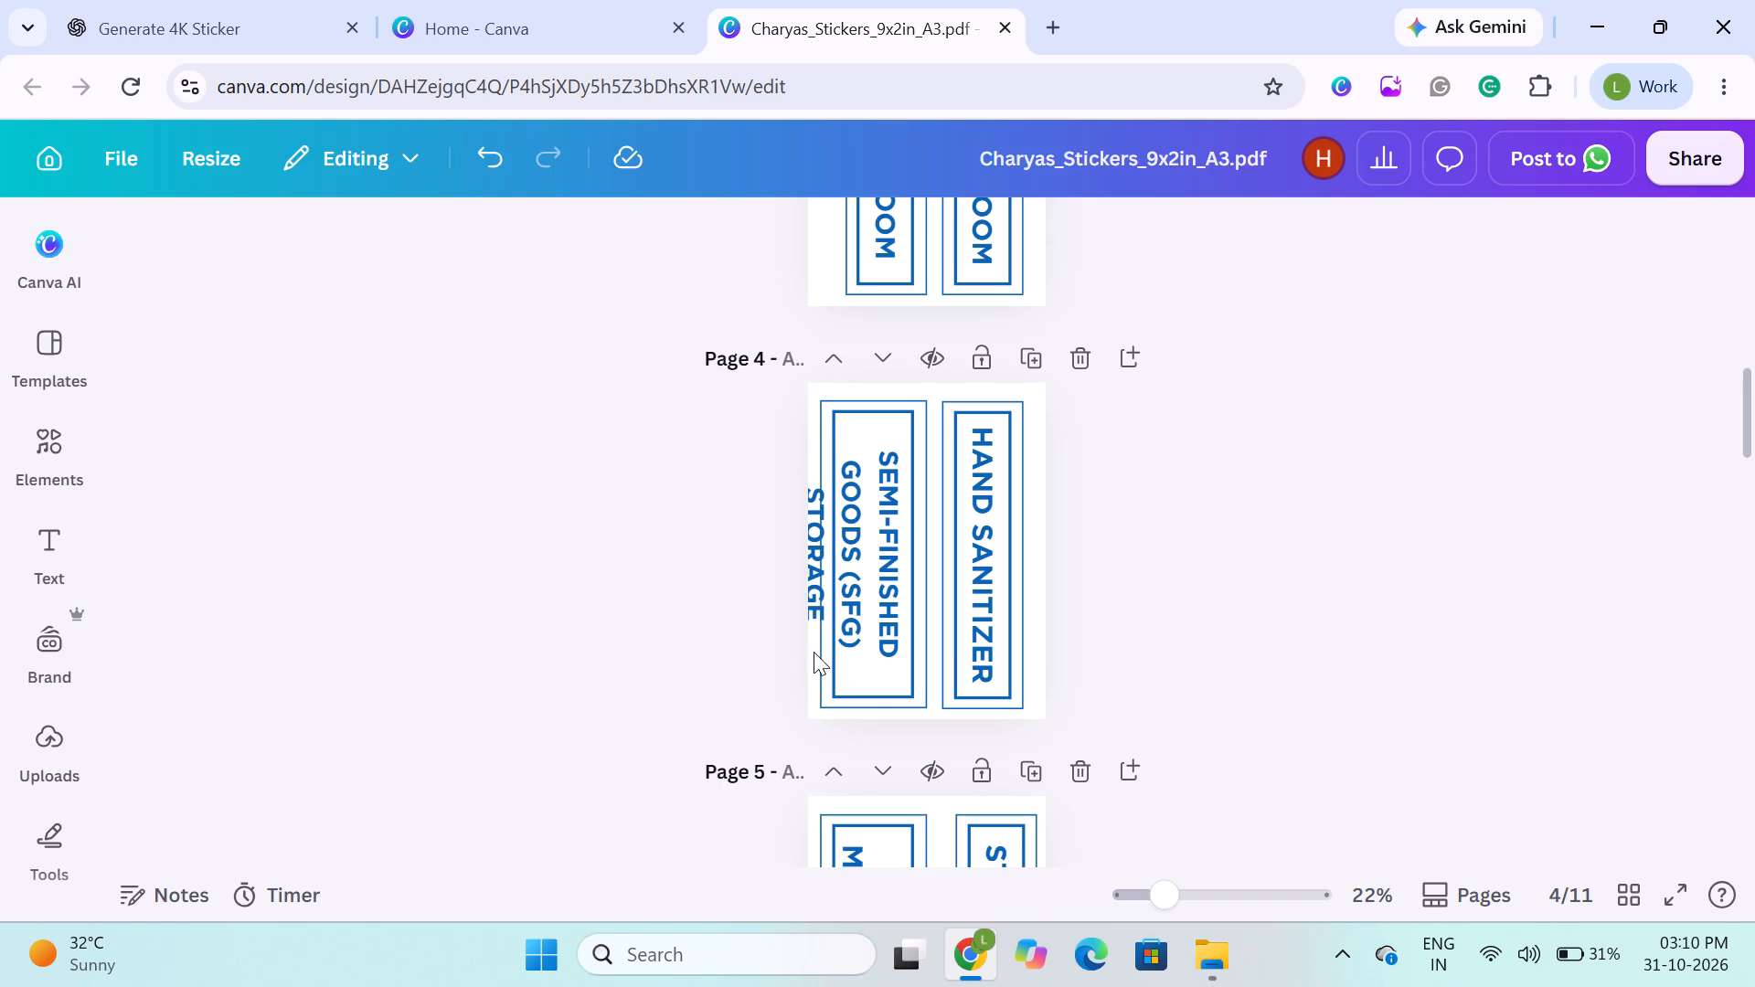
# Lengthen the "SEMI-FINISHED GOODS (SFG) STORAGE" text box past the lower end of its frame so the text wraps onto two lines.
pyautogui.click(868, 609)
pyautogui.moveTo(853, 698); pyautogui.dragTo(856, 739)
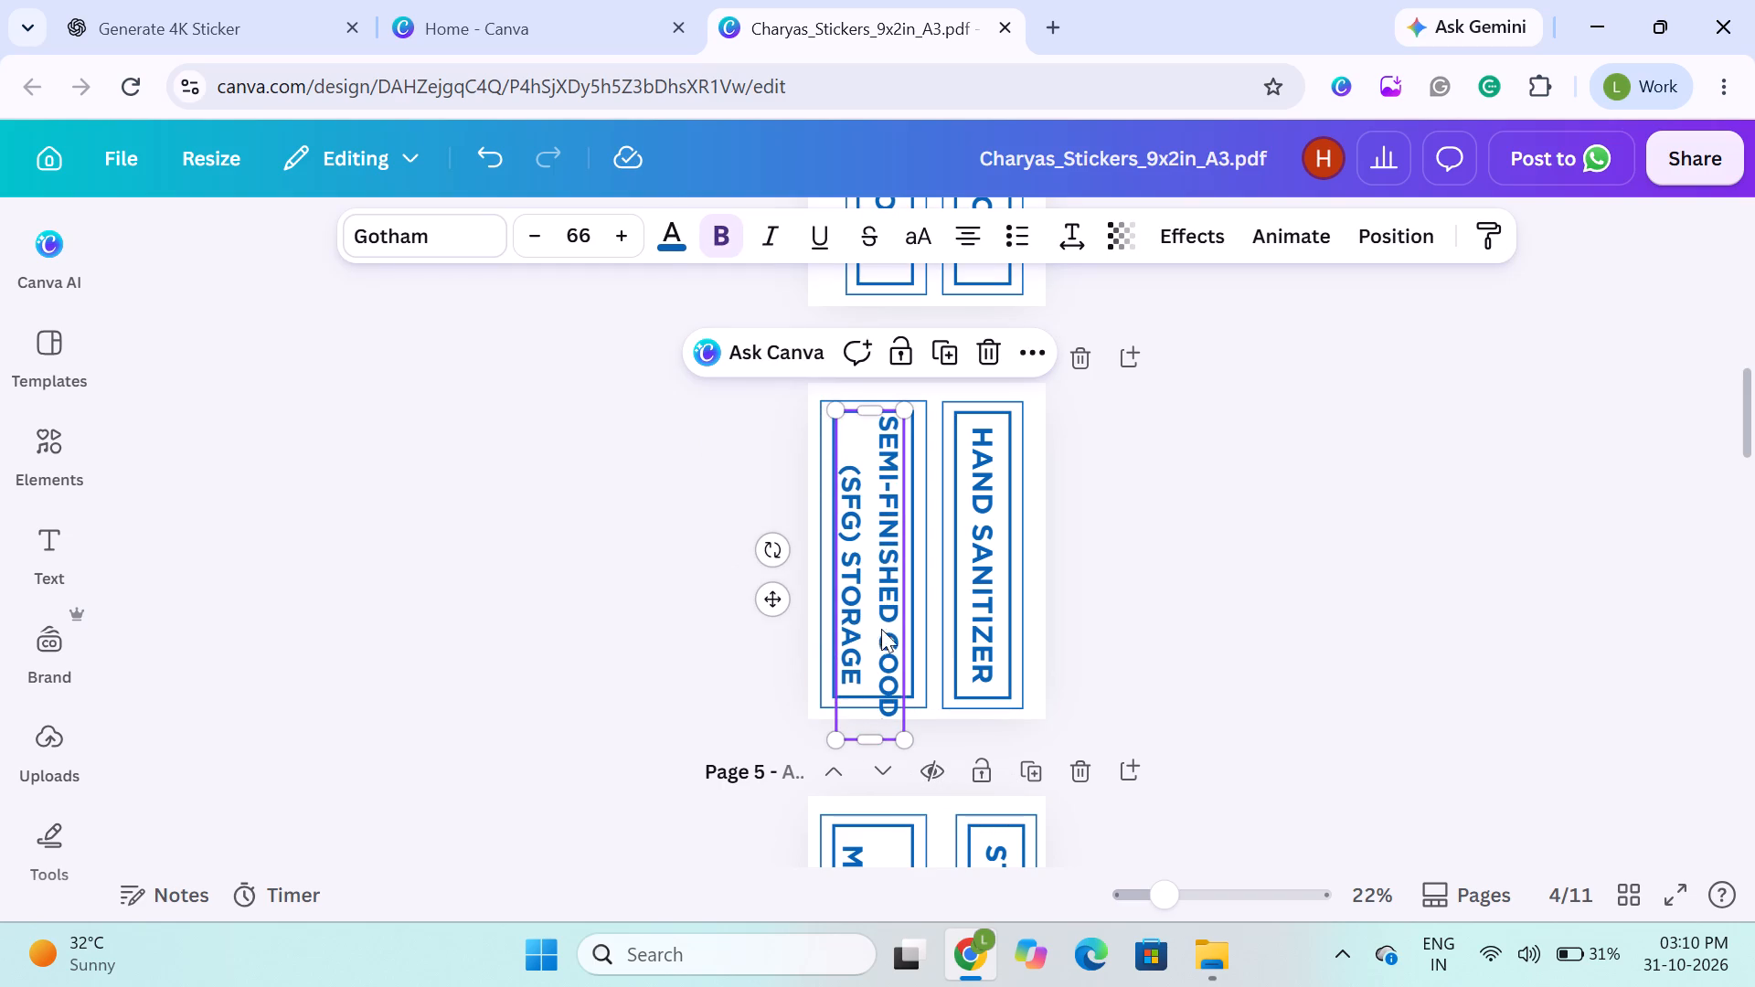
# Reduce the font size of the "SEMI-FINISHED GOODS (SFG) STORAGE" text on page 4 to 59.
pyautogui.doubleClick(524, 236)
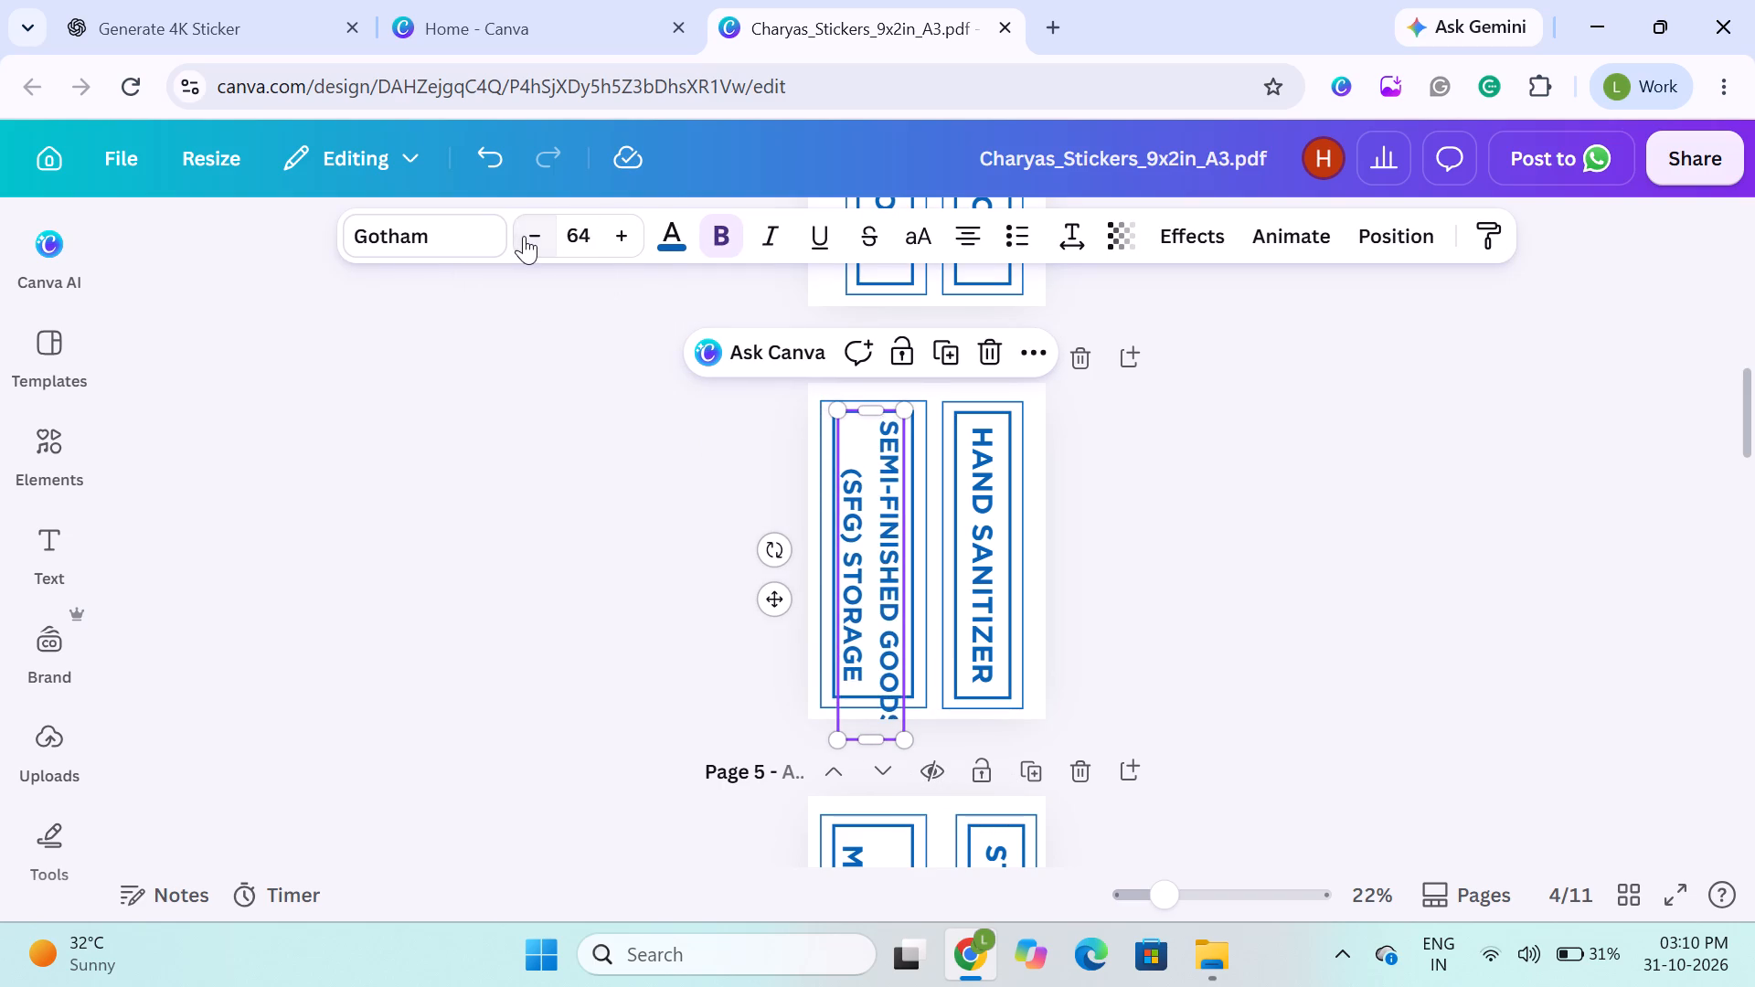
pyautogui.click(524, 236)
pyautogui.click(524, 236)
pyautogui.click(524, 236)
pyautogui.doubleClick(524, 236)
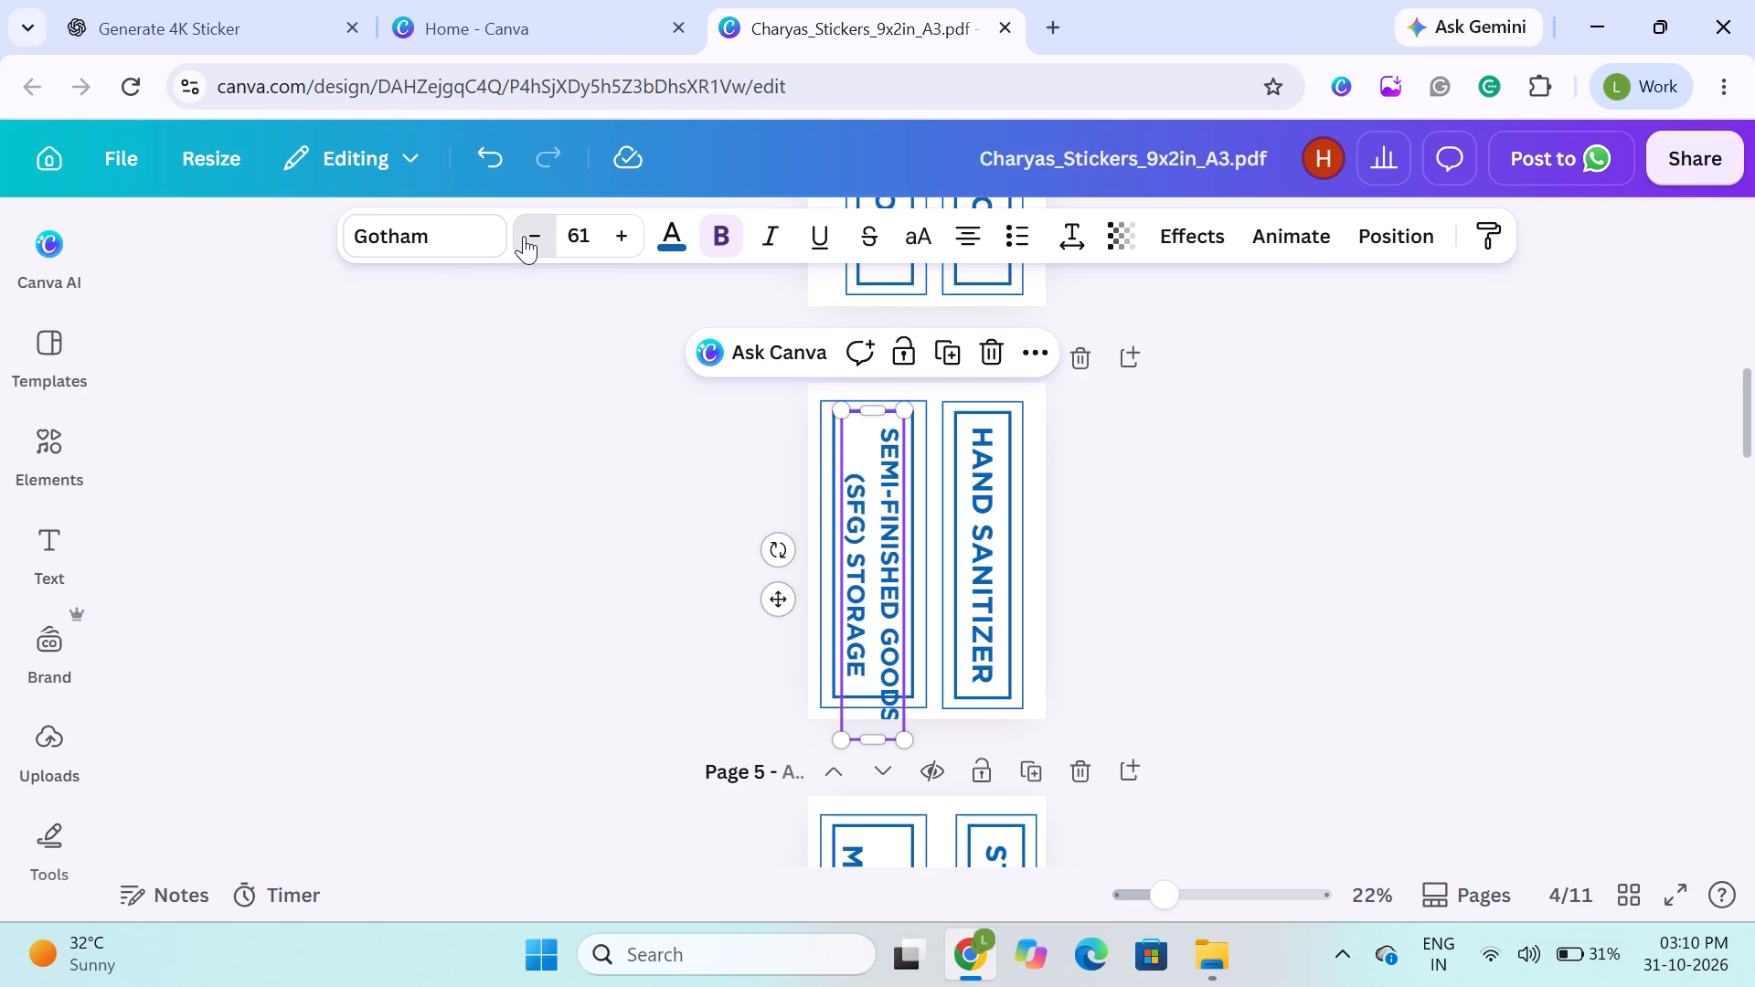
pyautogui.click(643, 537)
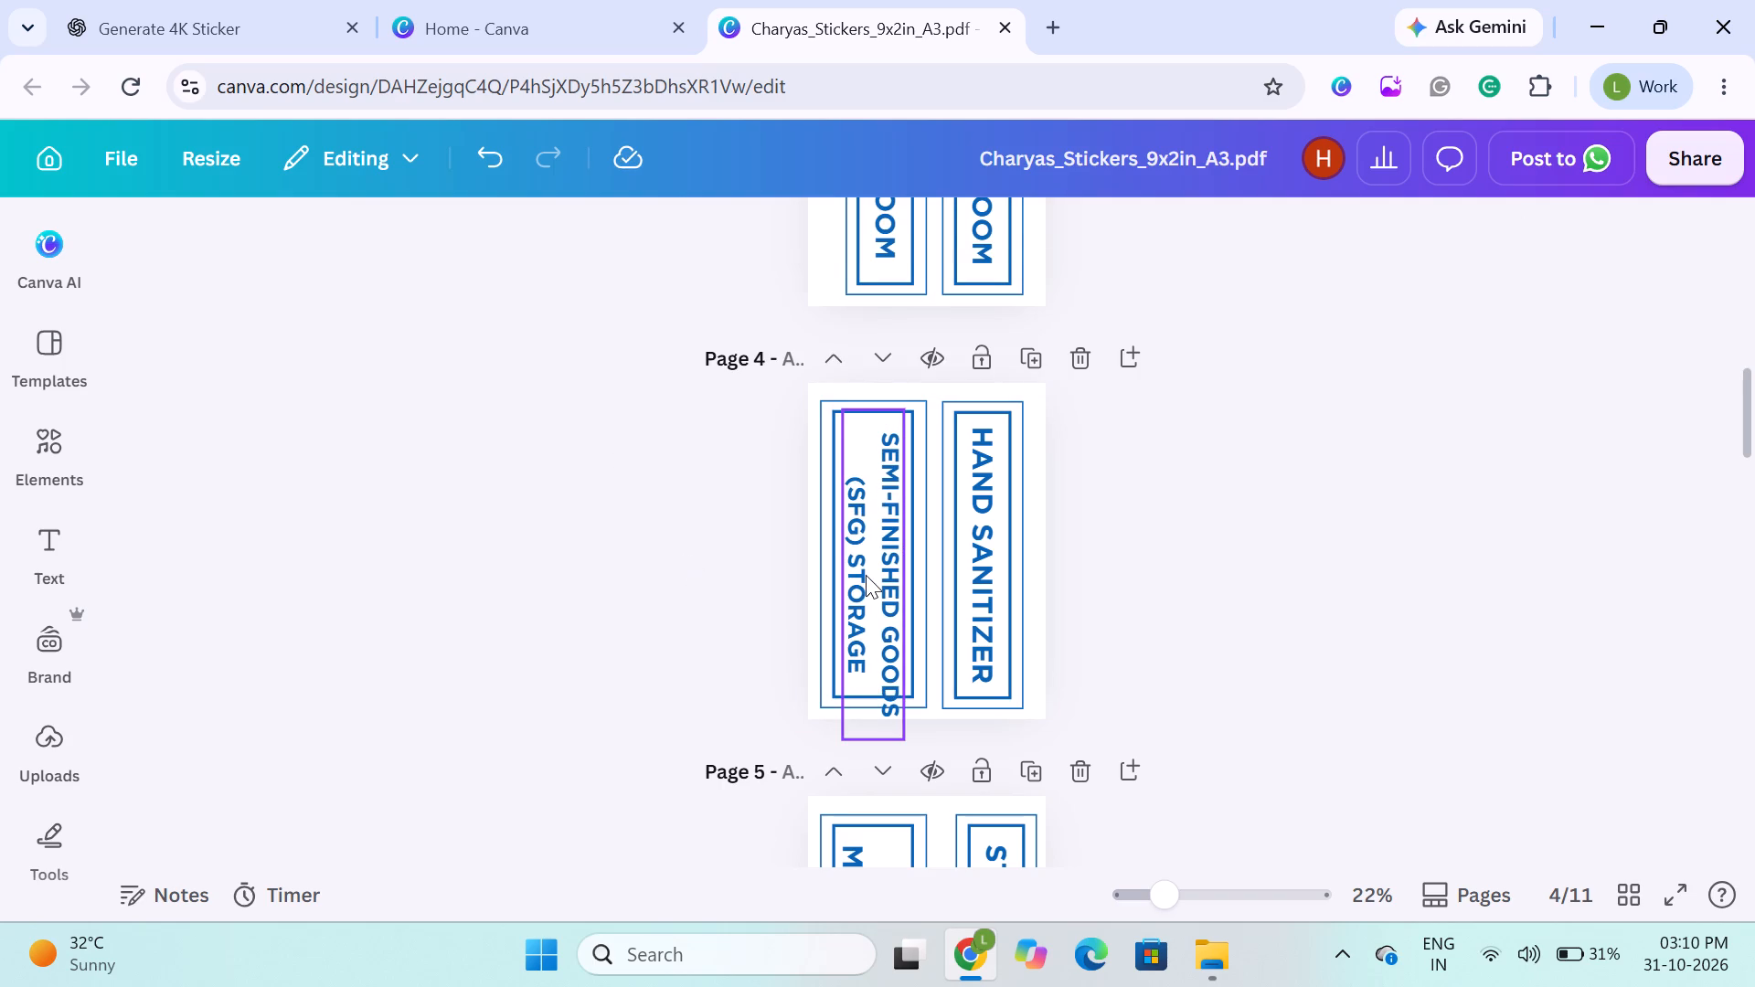
# Shift the "SEMI-FINISHED GOODS (SFG) STORAGE" text box slightly up and shorten its upper end to a width of about 26.
pyautogui.moveTo(866, 575); pyautogui.dragTo(867, 560)
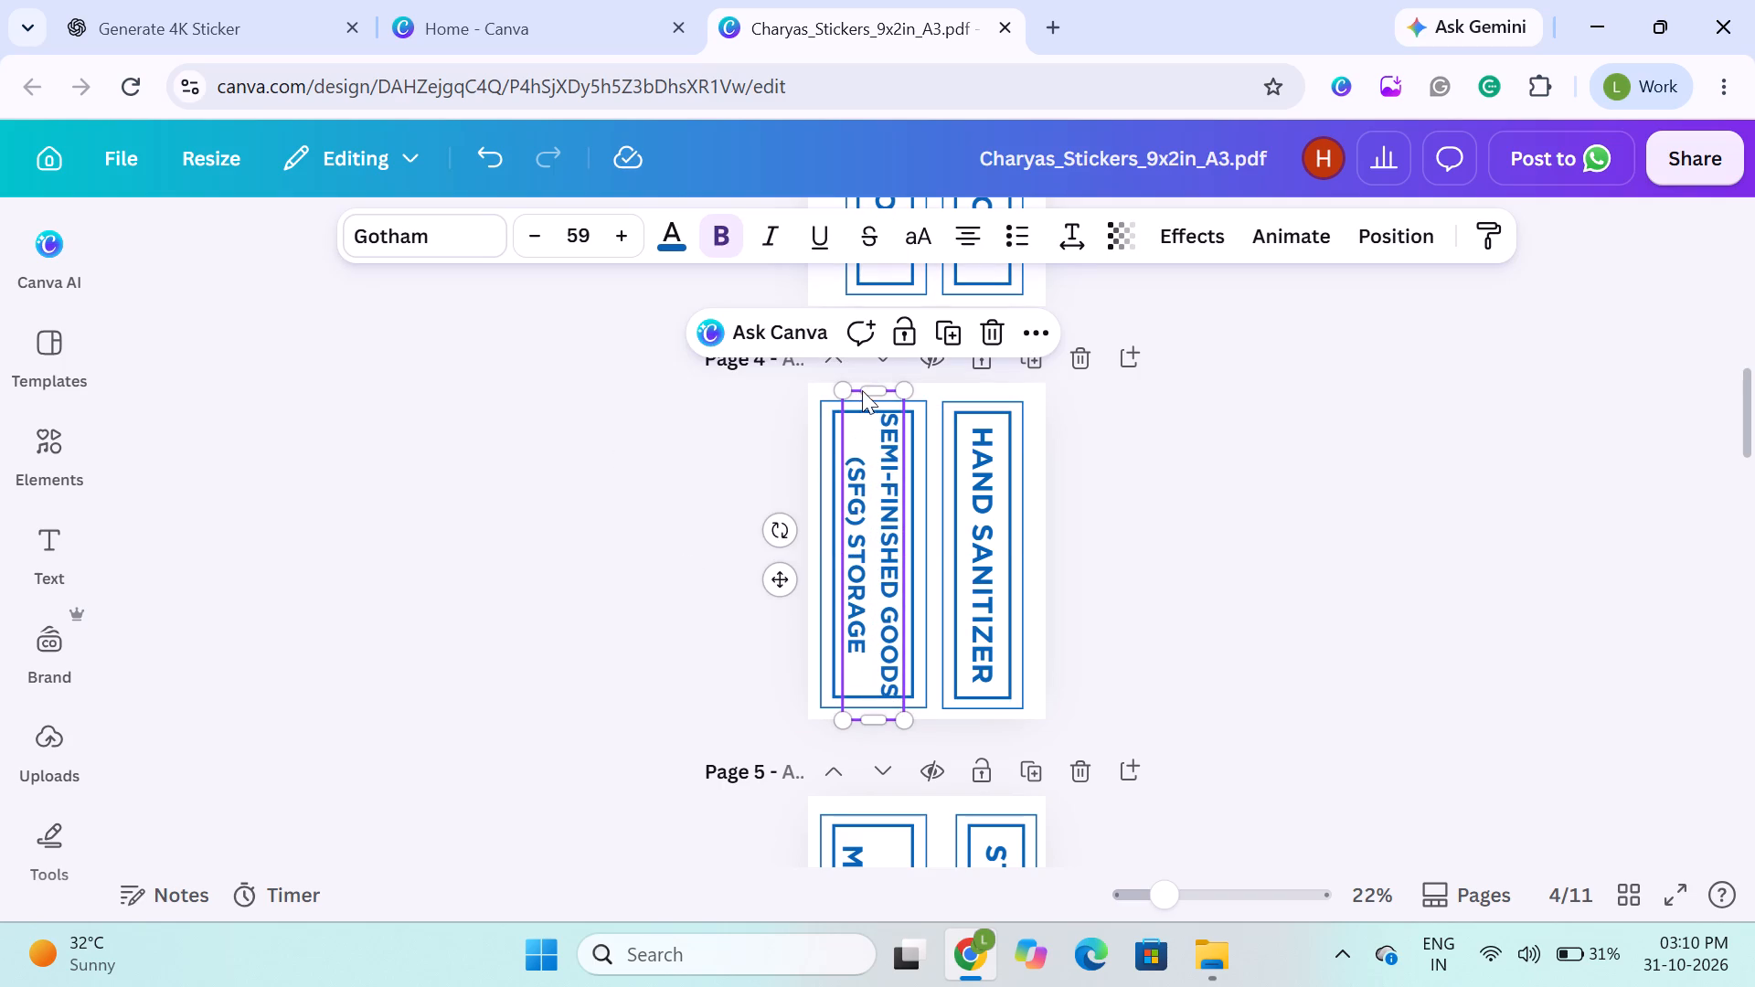
pyautogui.moveTo(875, 387); pyautogui.dragTo(873, 413)
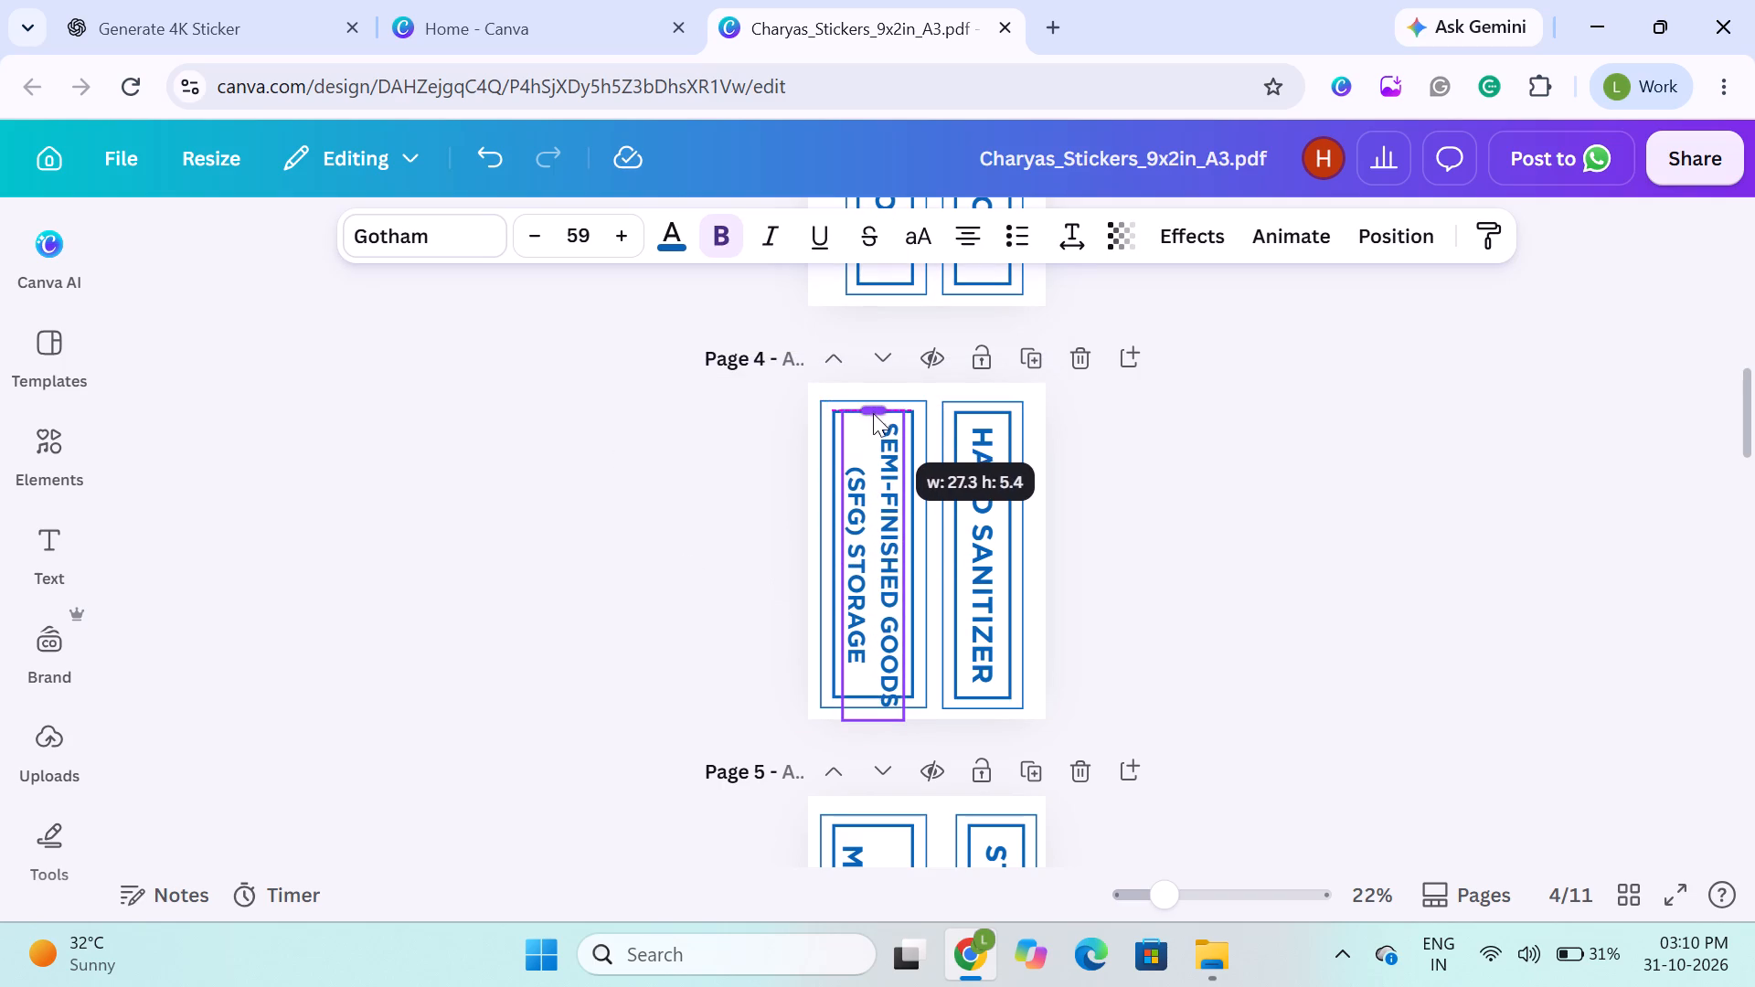
pyautogui.moveTo(873, 413); pyautogui.dragTo(871, 426)
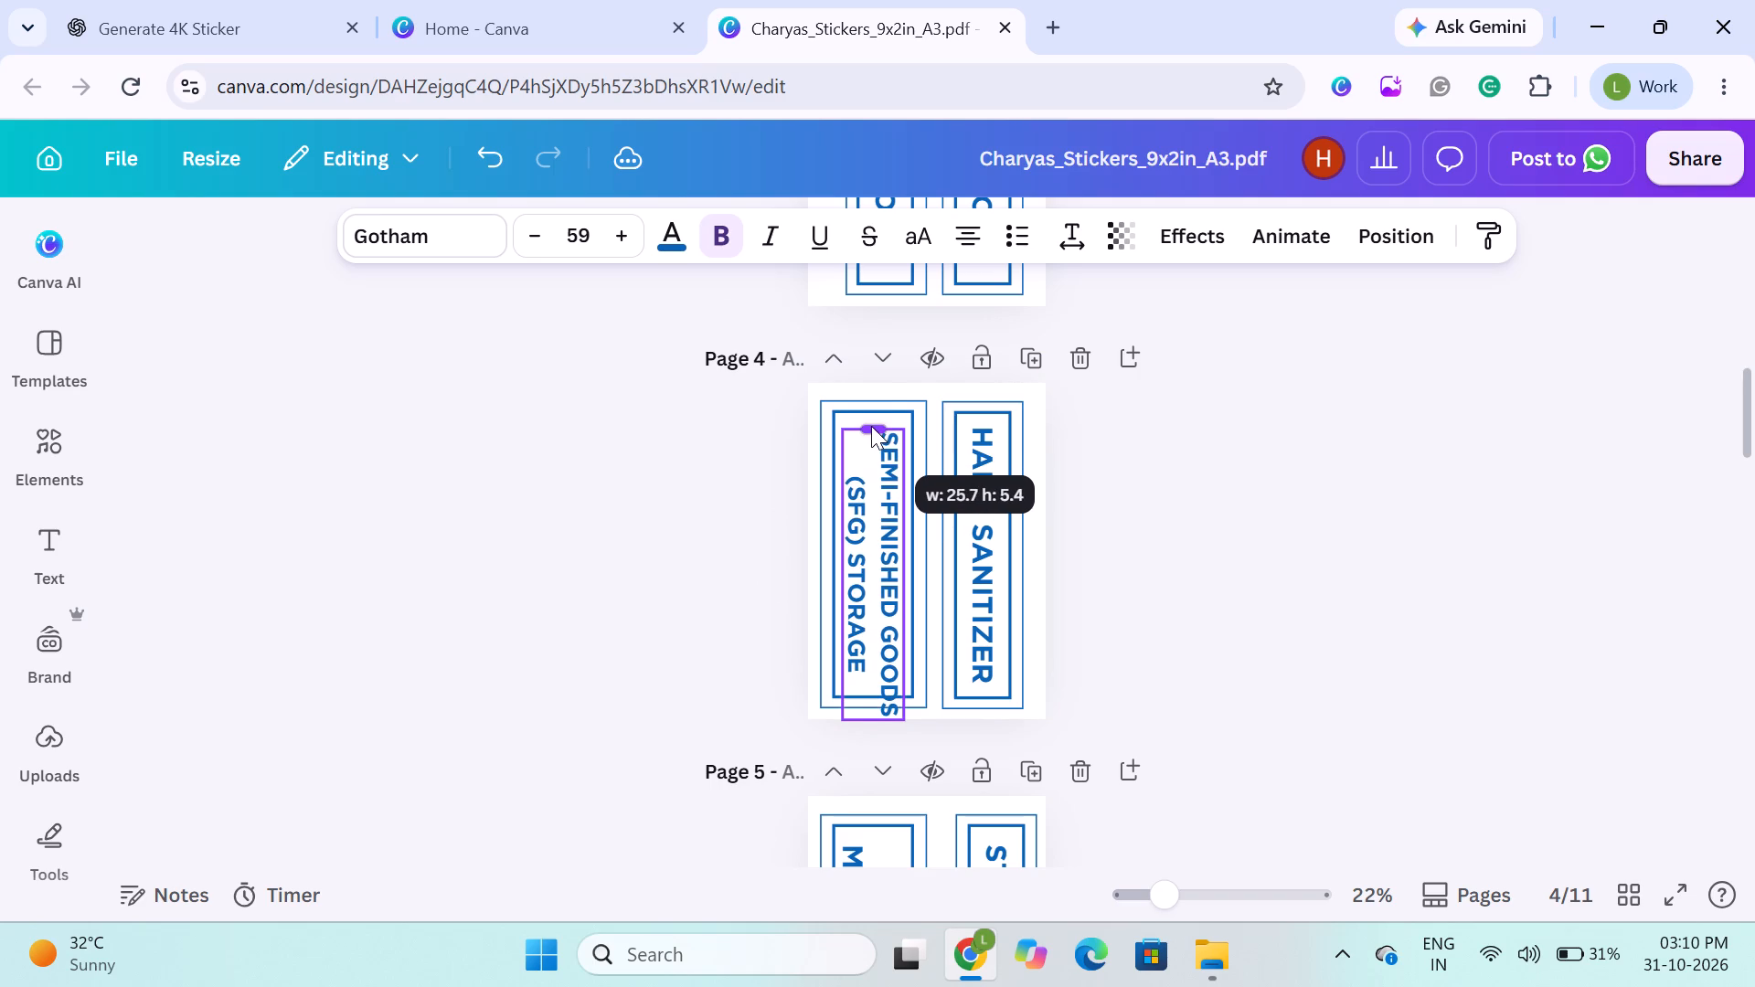
pyautogui.moveTo(871, 426); pyautogui.dragTo(872, 422)
pyautogui.click(619, 542)
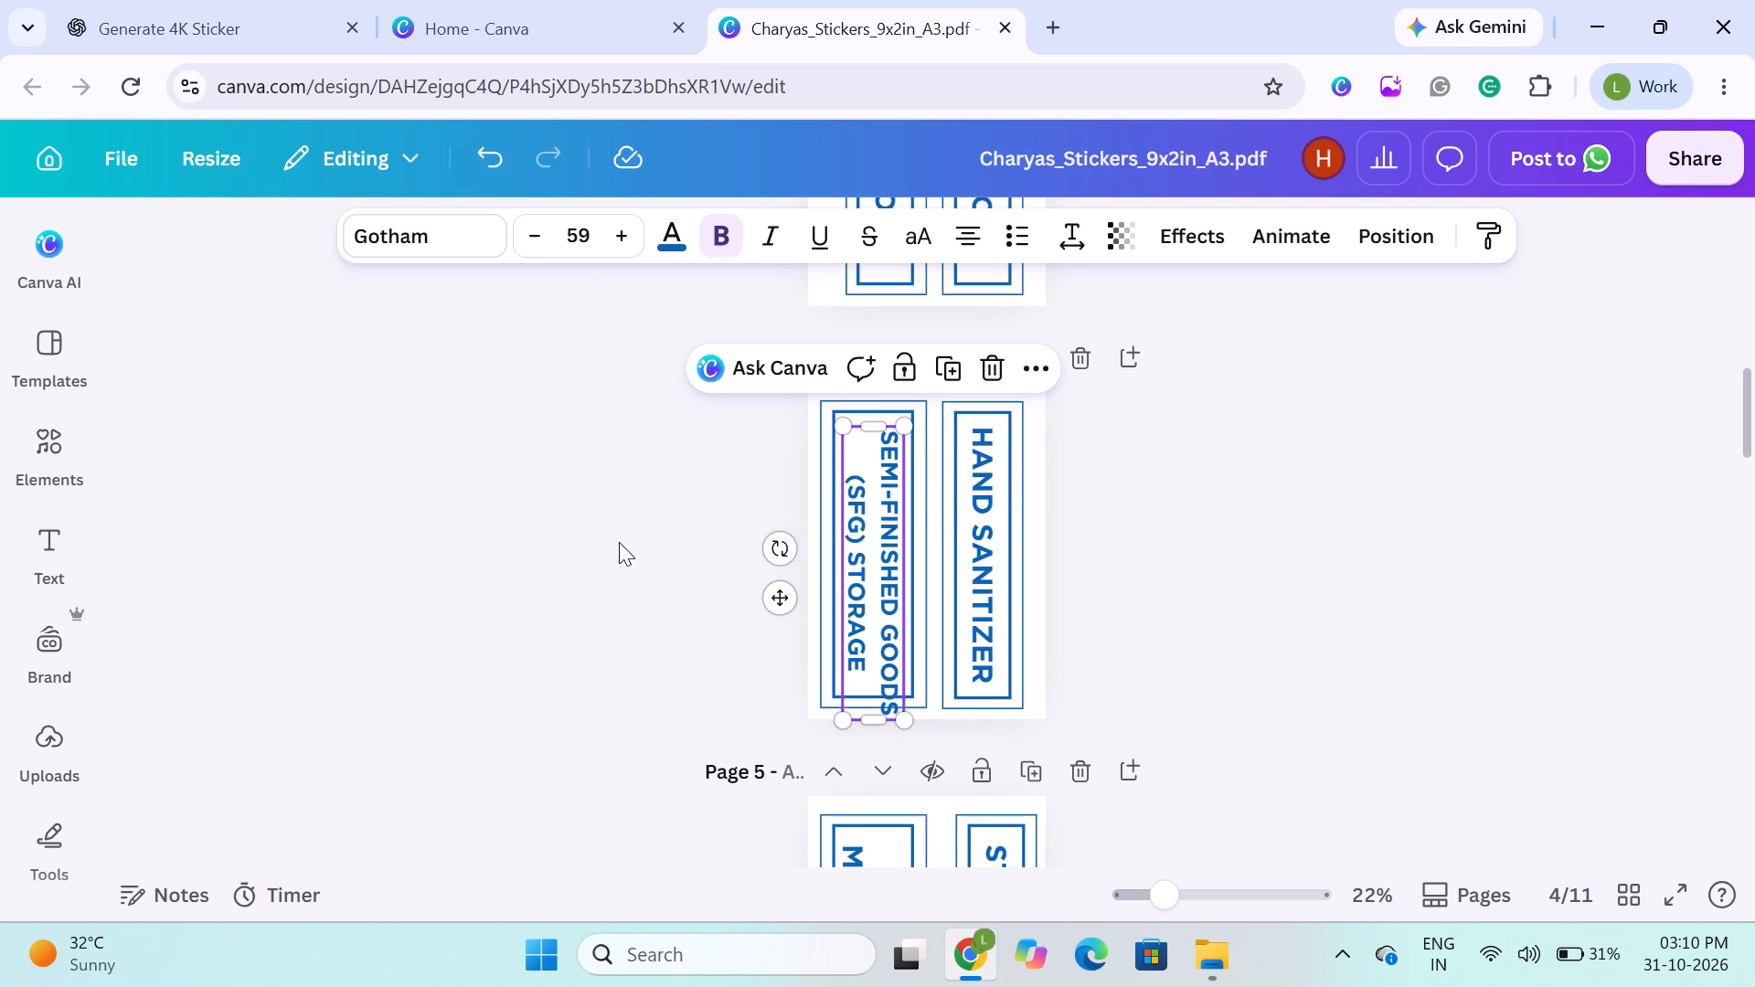
# Move the "SEMI-FINISHED GOODS (SFG) STORAGE" text box up over its frame on page 4 and reduce its font size to 56.
pyautogui.moveTo(870, 567); pyautogui.dragTo(870, 536)
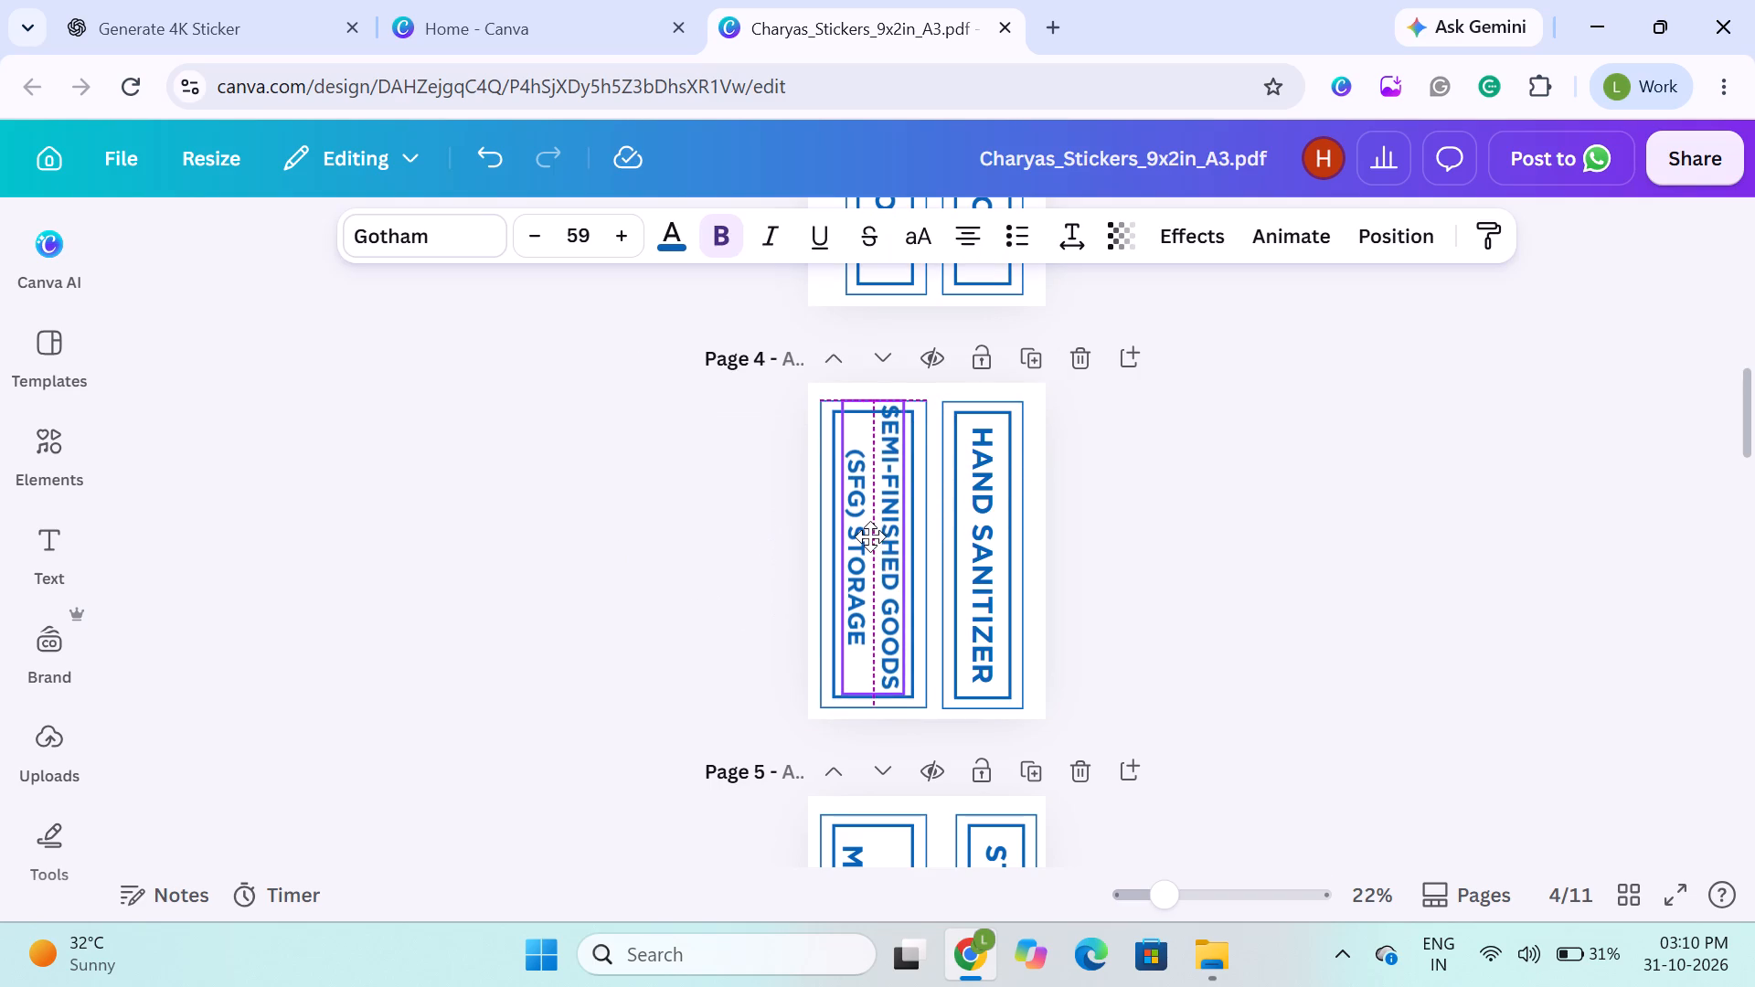
pyautogui.moveTo(870, 536); pyautogui.dragTo(872, 539)
pyautogui.tripleClick(537, 245)
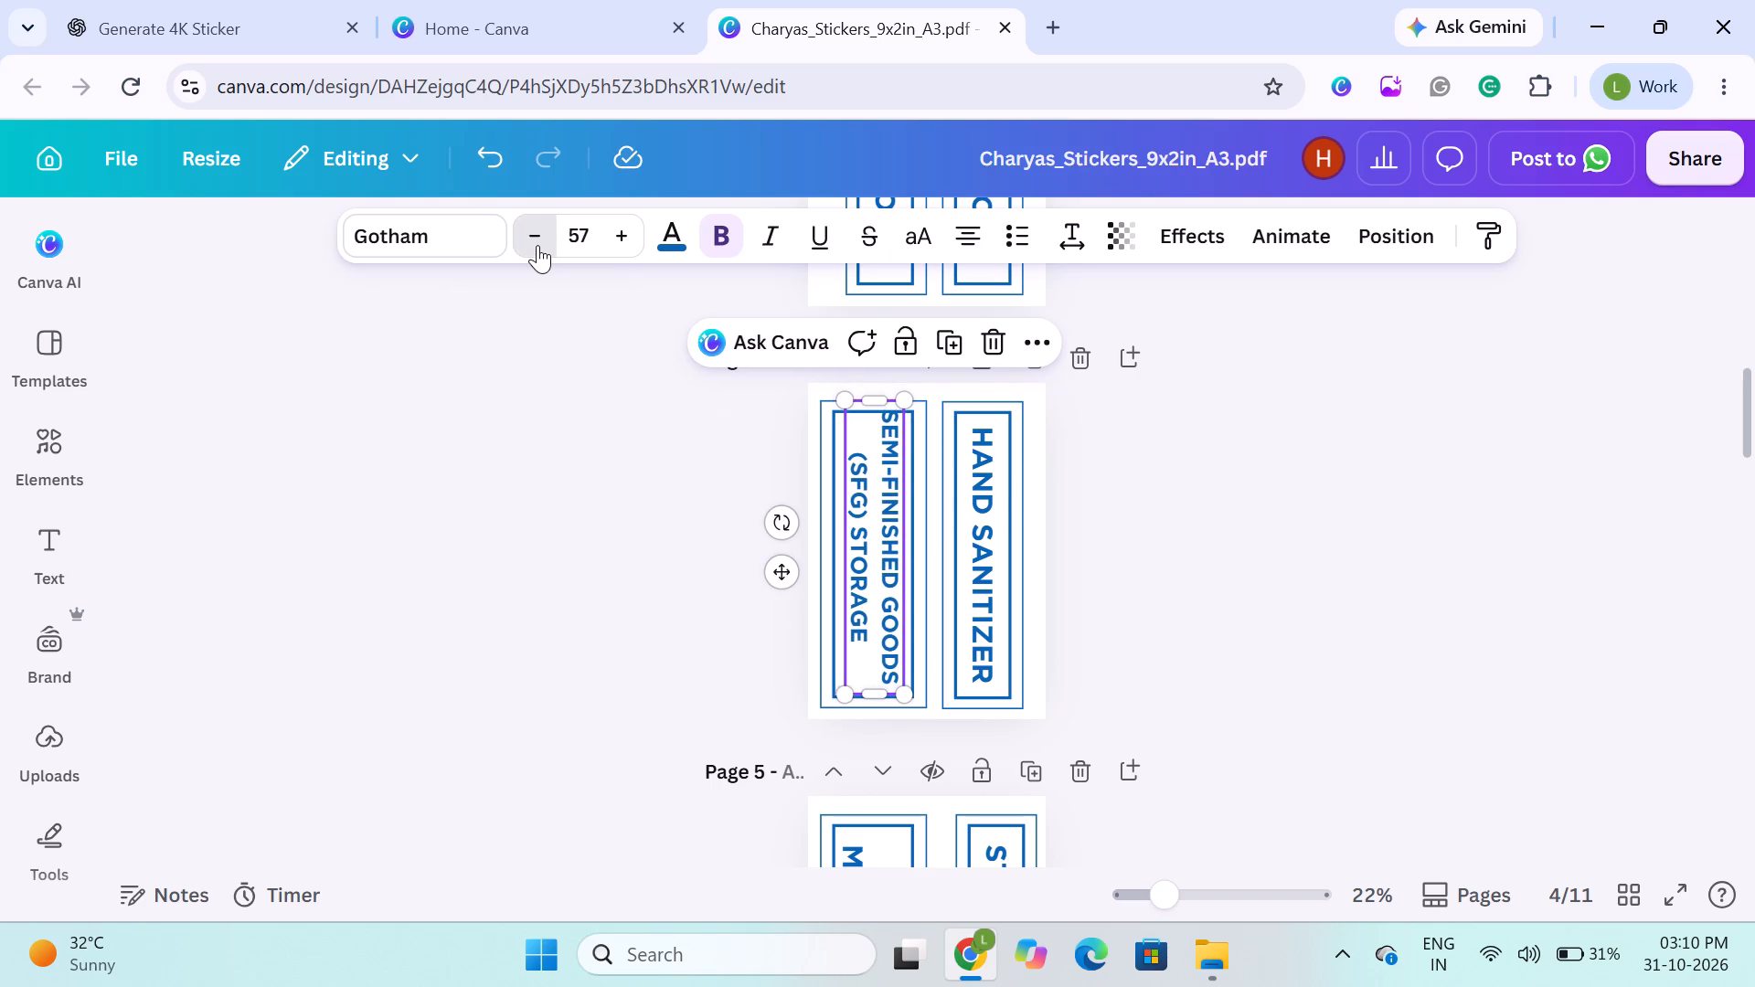
pyautogui.click(599, 506)
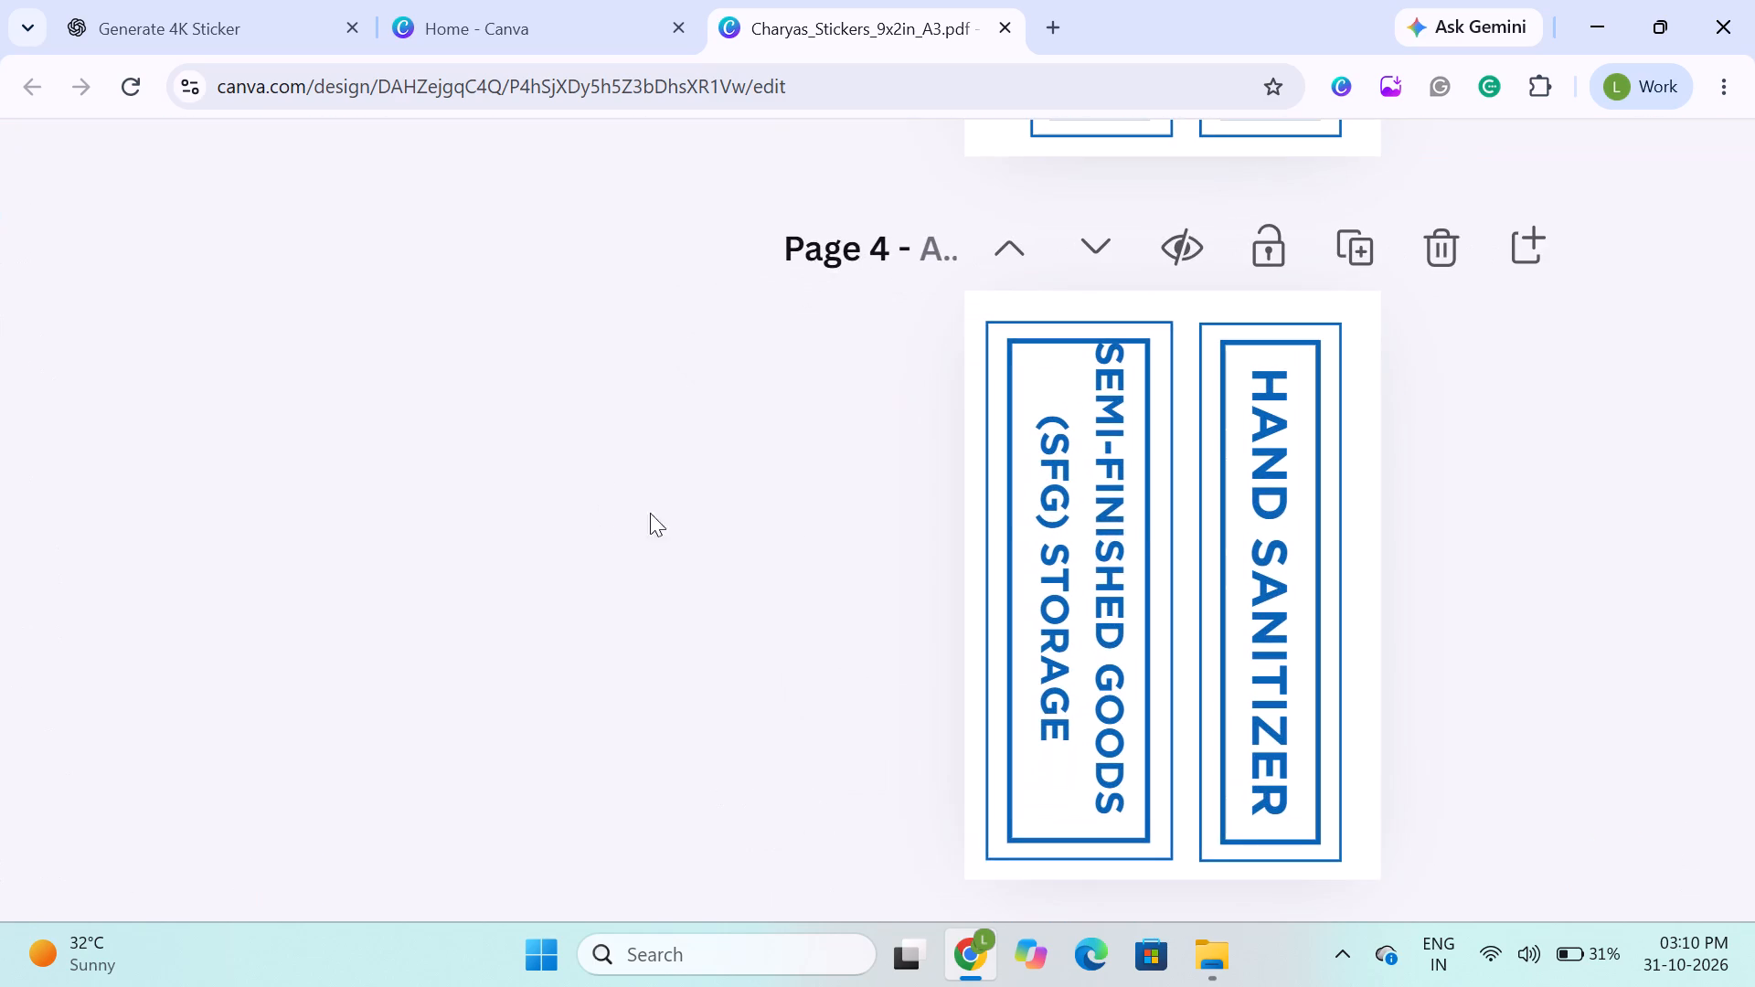
# Shorten the upper end of the "SEMI-FINISHED GOODS (SFG) STORAGE" text box to a width of about 24, keeping the text on two lines.
pyautogui.click(1140, 521)
pyautogui.click(921, 462)
pyautogui.click(1026, 492)
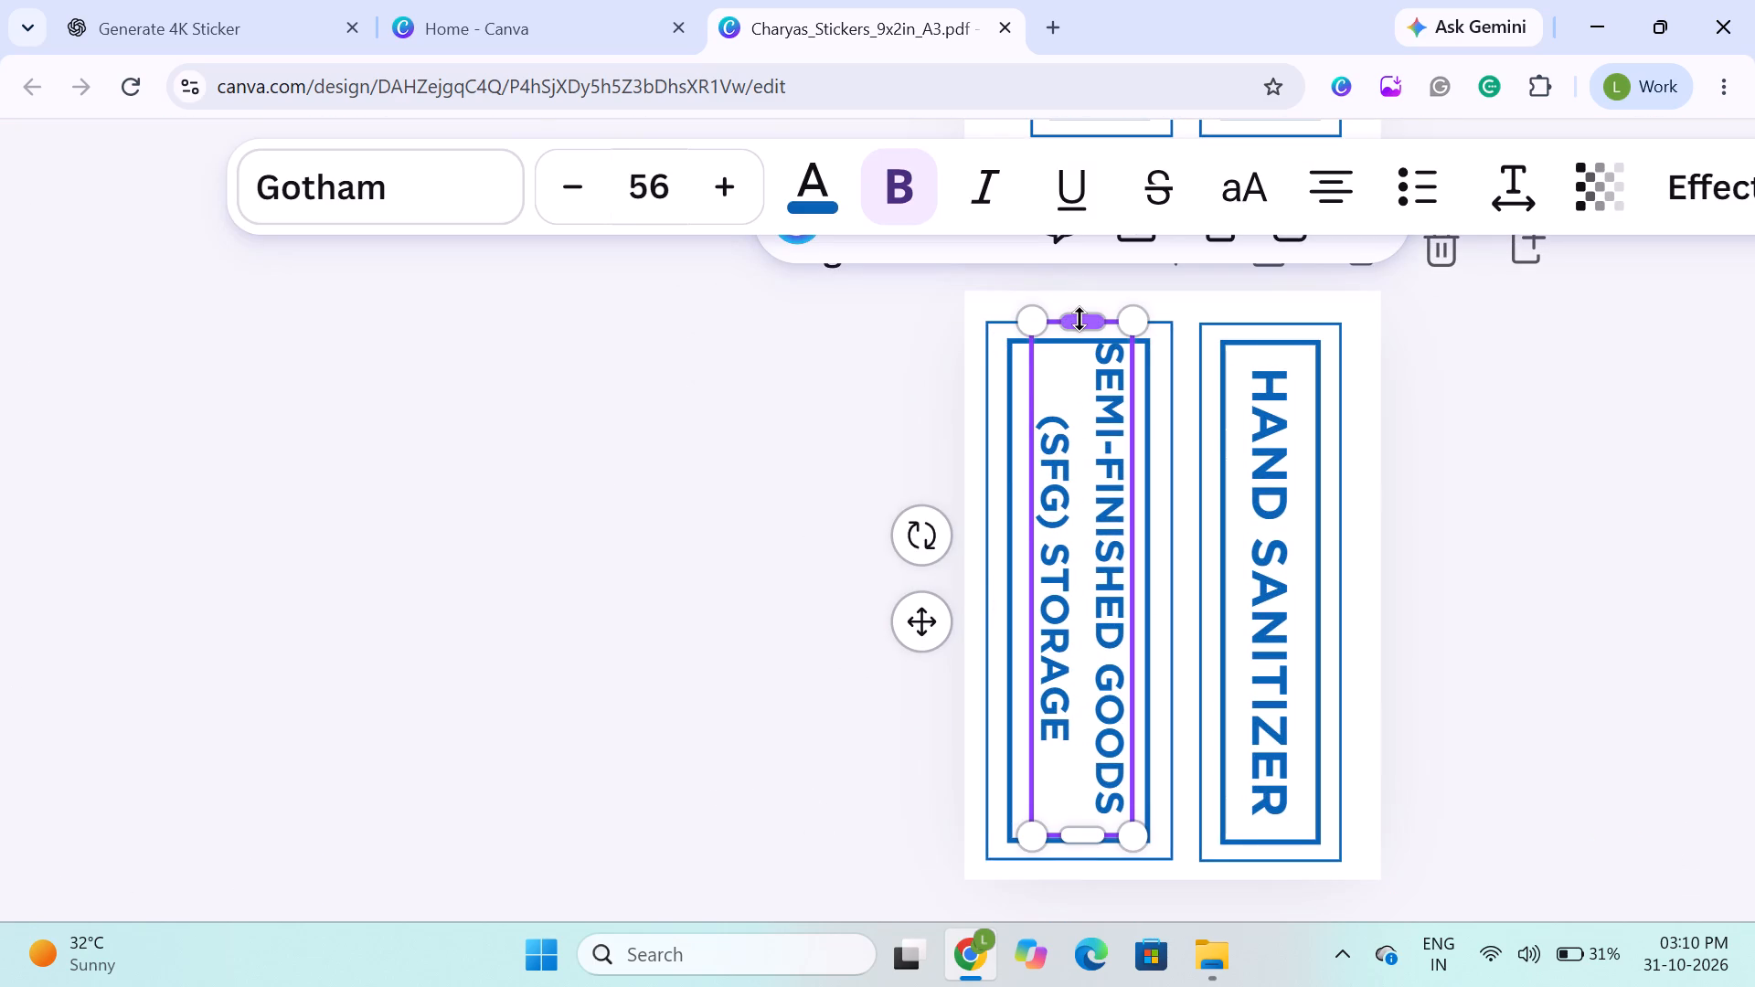
pyautogui.moveTo(1080, 319); pyautogui.dragTo(1078, 347)
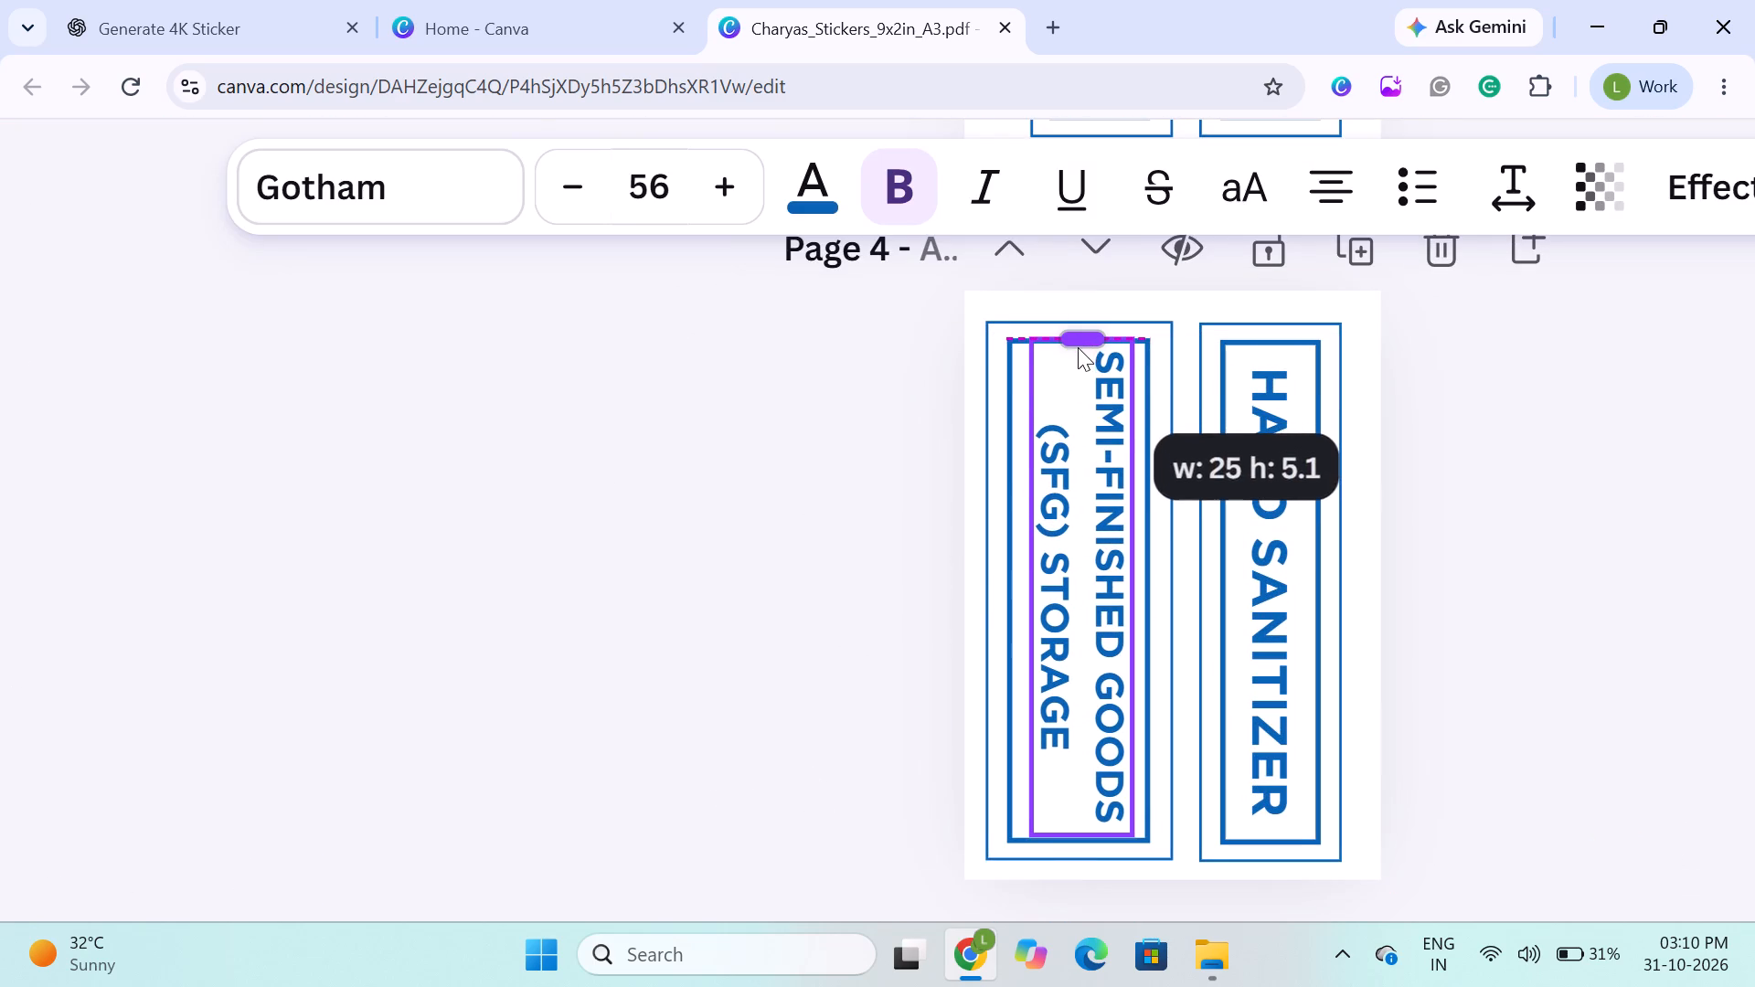
pyautogui.moveTo(1078, 347); pyautogui.dragTo(1078, 364)
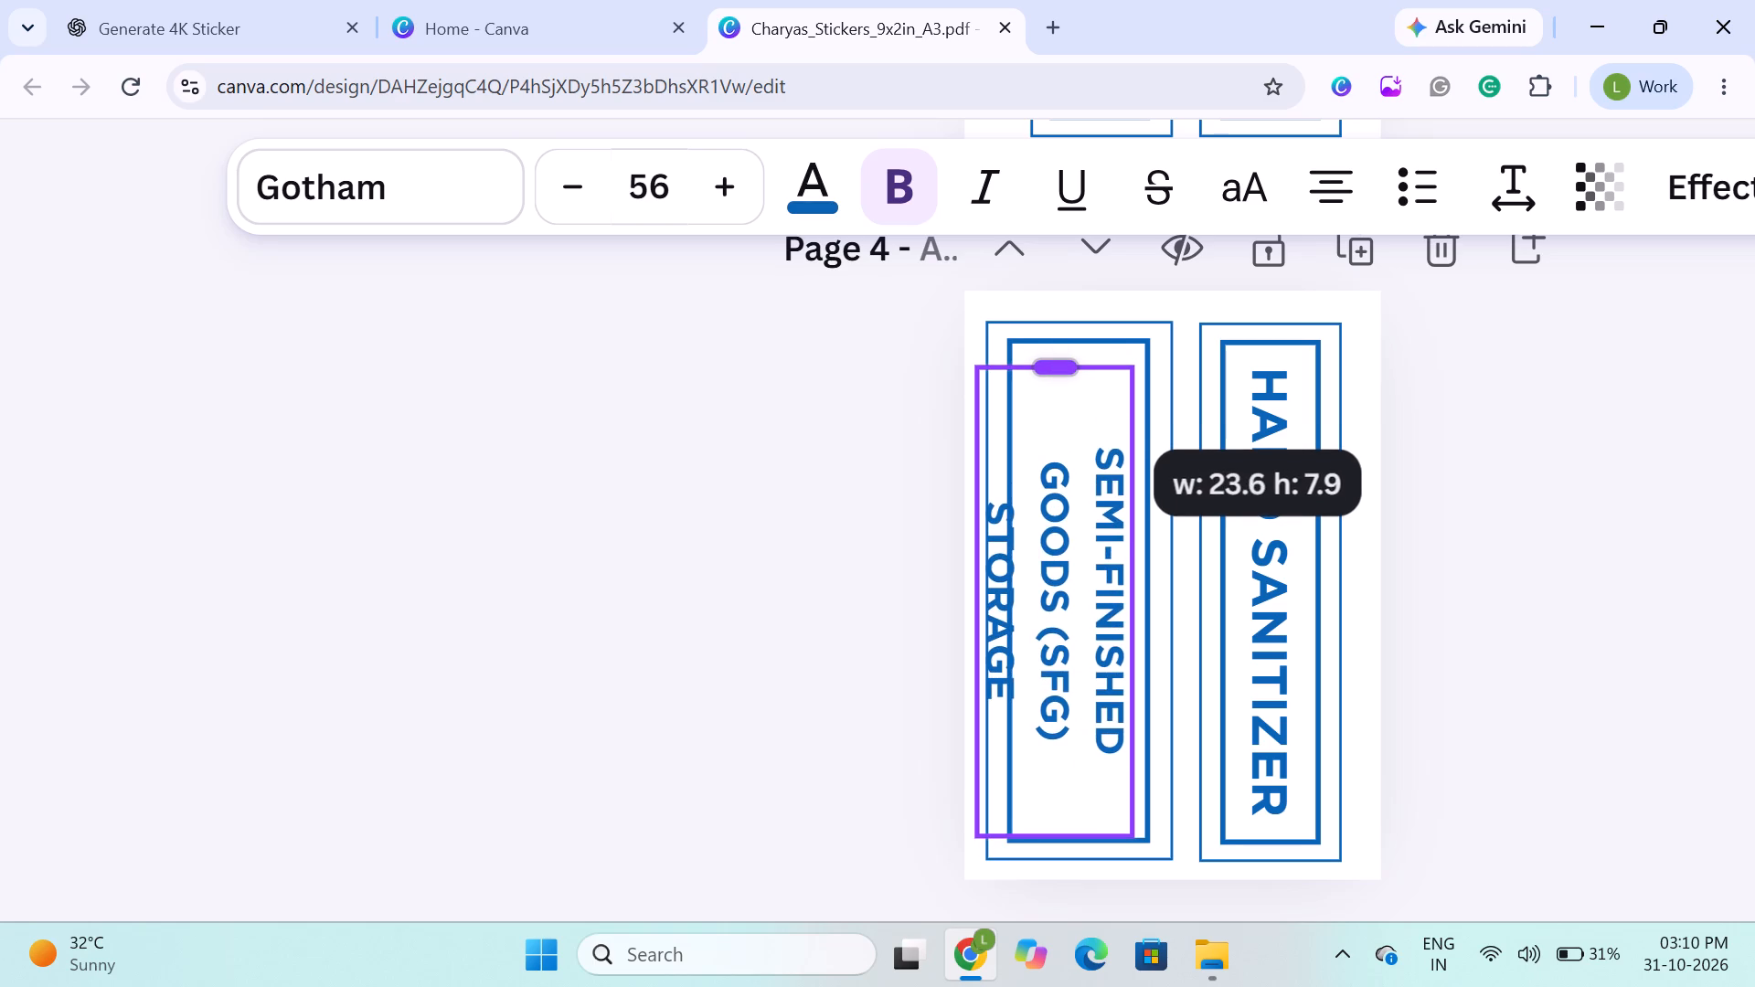
pyautogui.moveTo(1078, 364); pyautogui.dragTo(1082, 354)
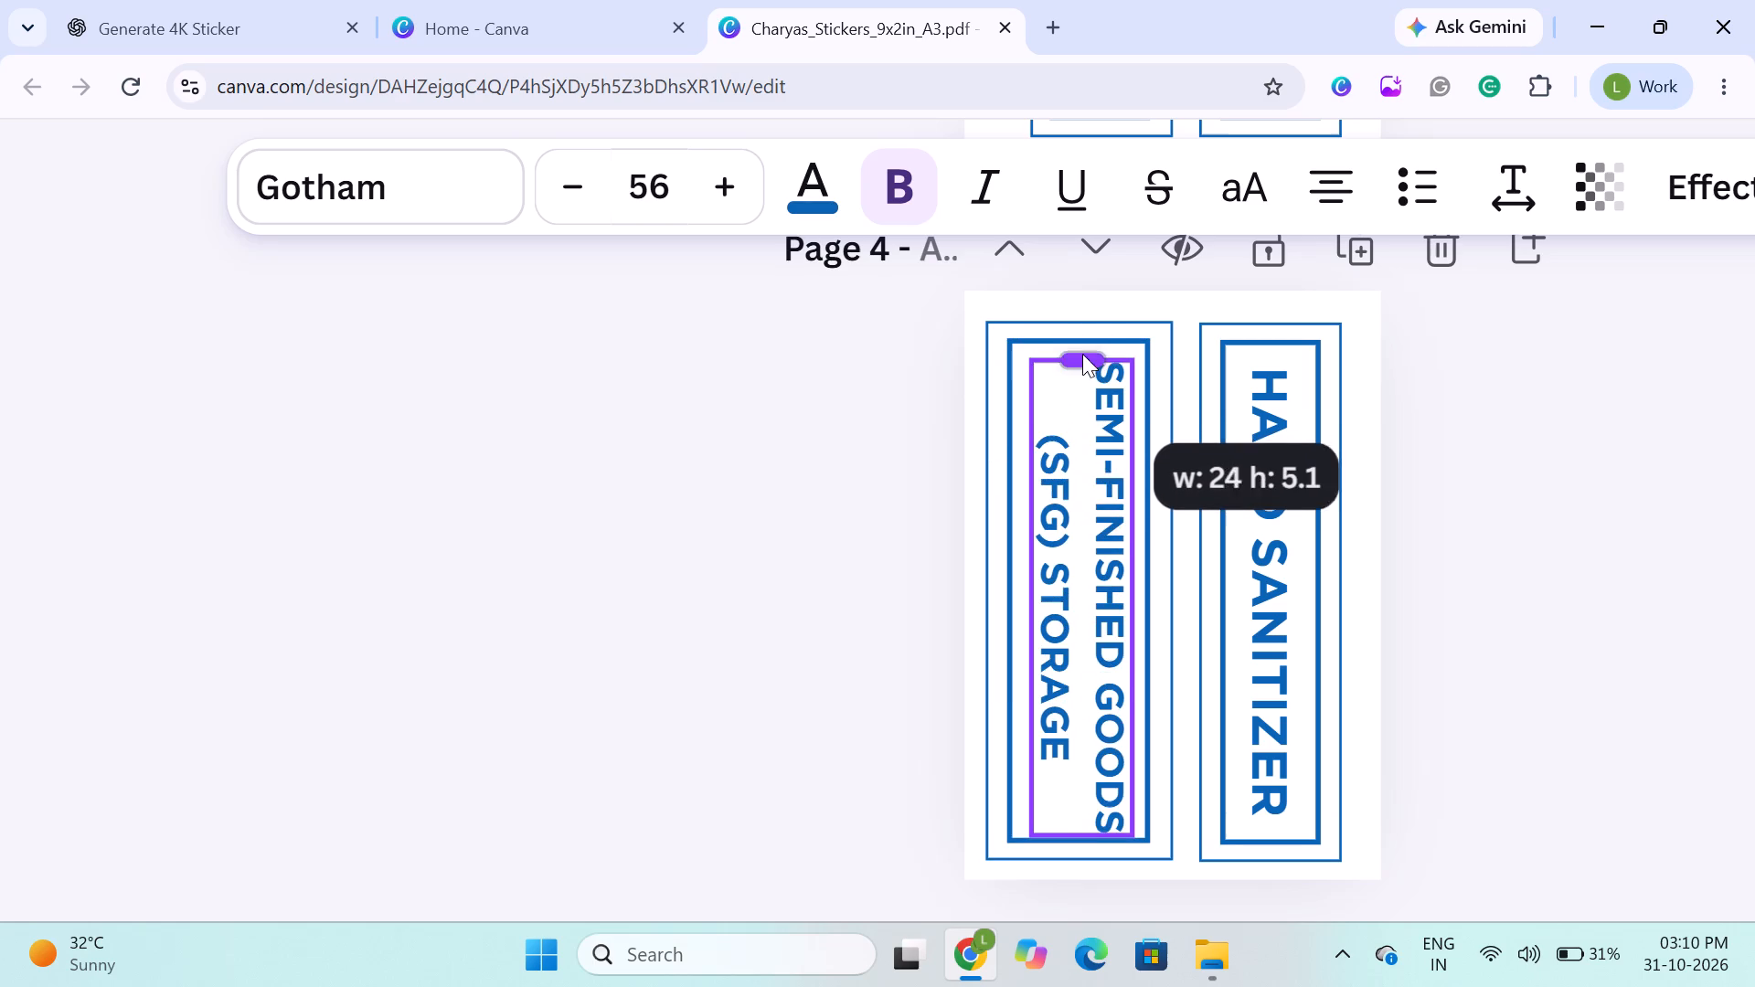
pyautogui.moveTo(1082, 354); pyautogui.dragTo(1081, 354)
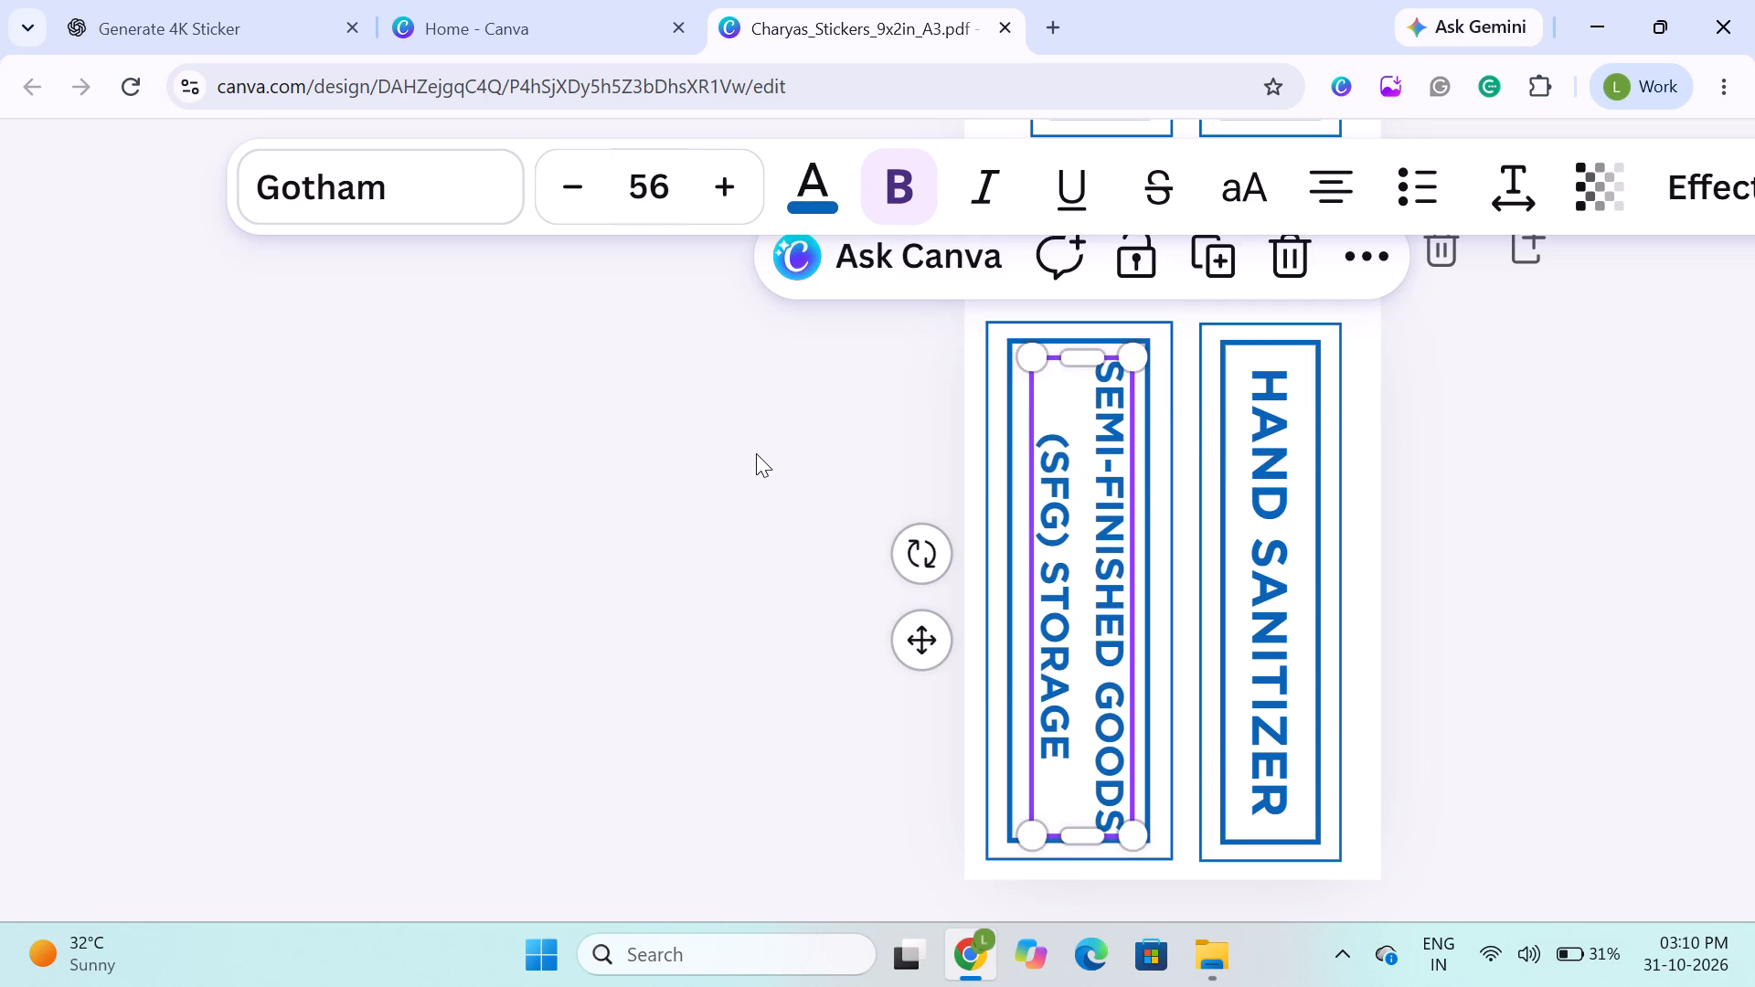
pyautogui.click(756, 453)
# Align the "SEMI-FINISHED GOODS (SFG) STORAGE" text and its inner frame to each other's centre and middle.
pyautogui.click(1027, 512)
pyautogui.keyDown('shift'); pyautogui.click(1016, 479); pyautogui.keyUp('shift')
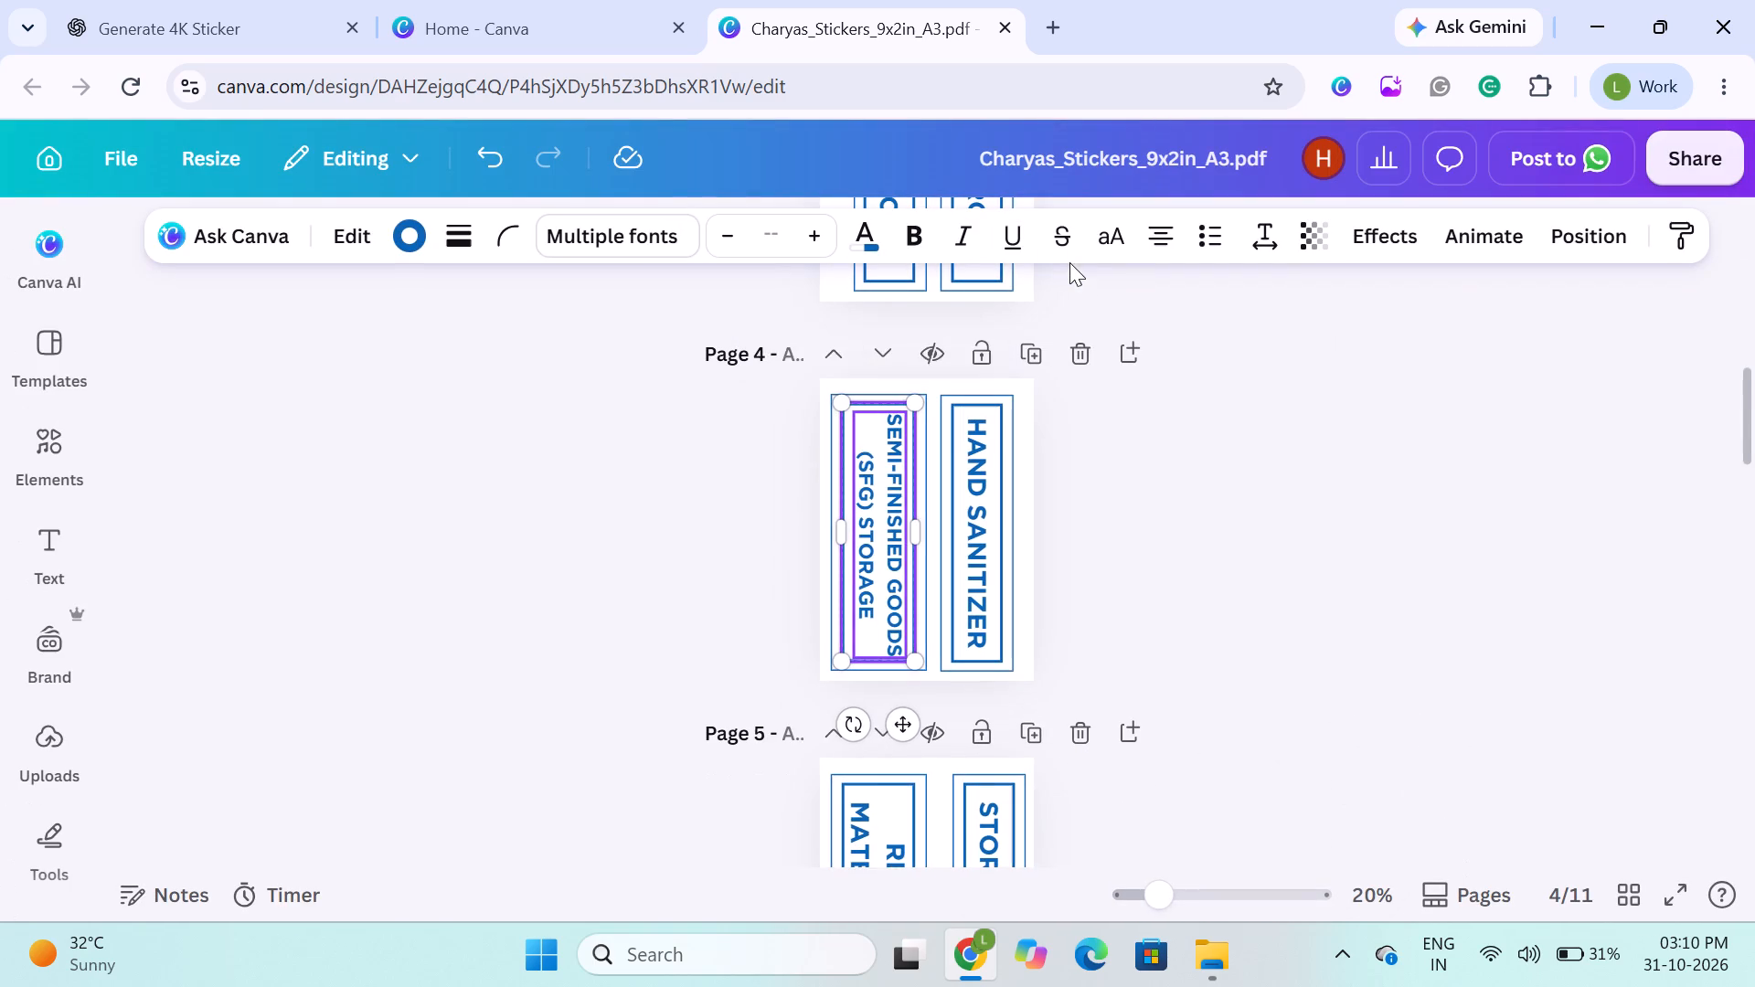
pyautogui.click(1590, 244)
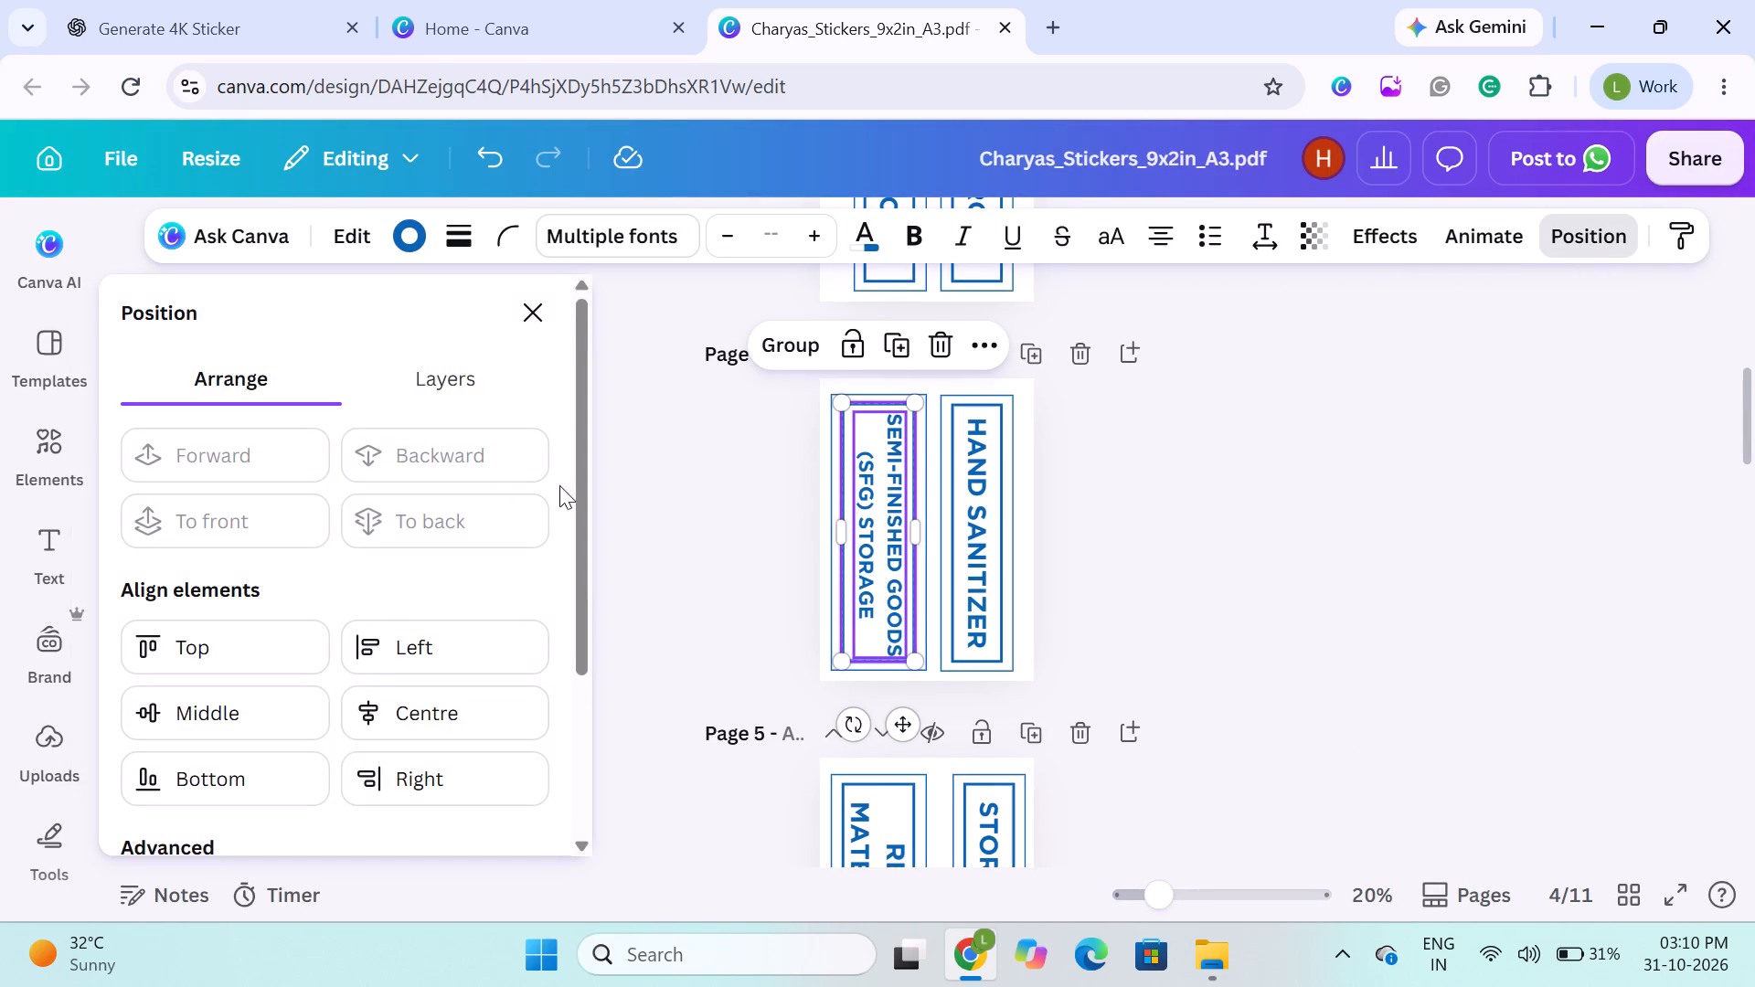
pyautogui.click(377, 685)
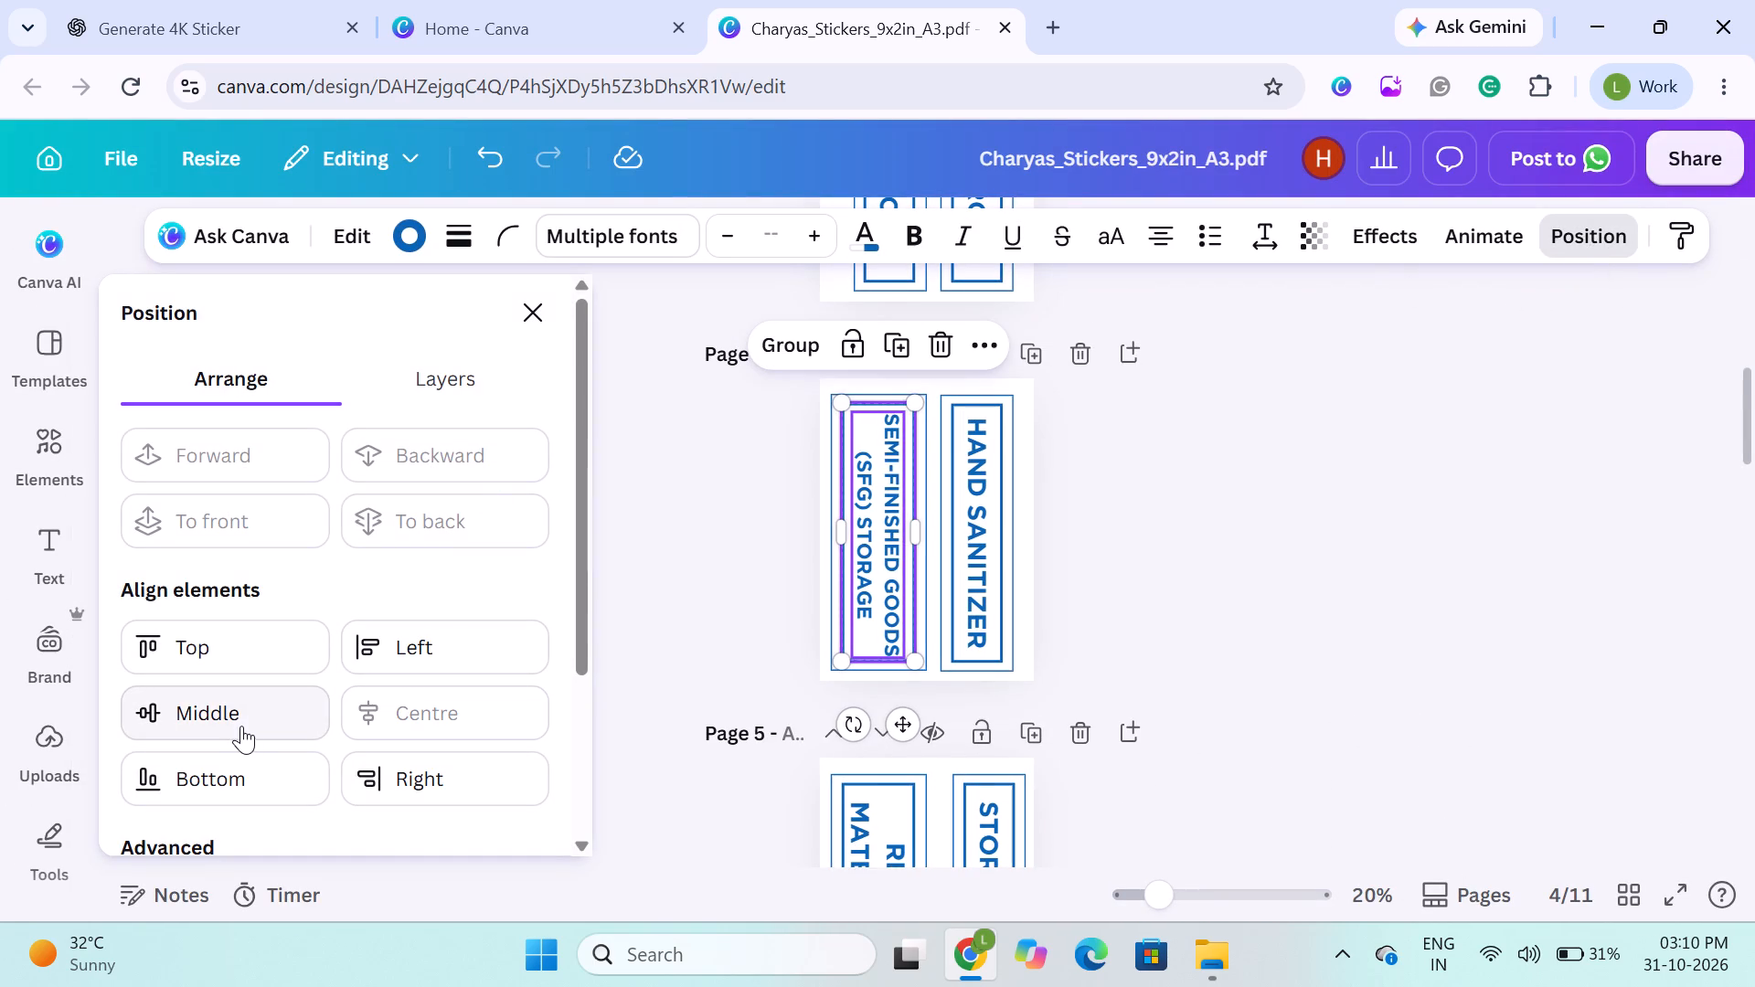
pyautogui.click(243, 718)
pyautogui.click(725, 625)
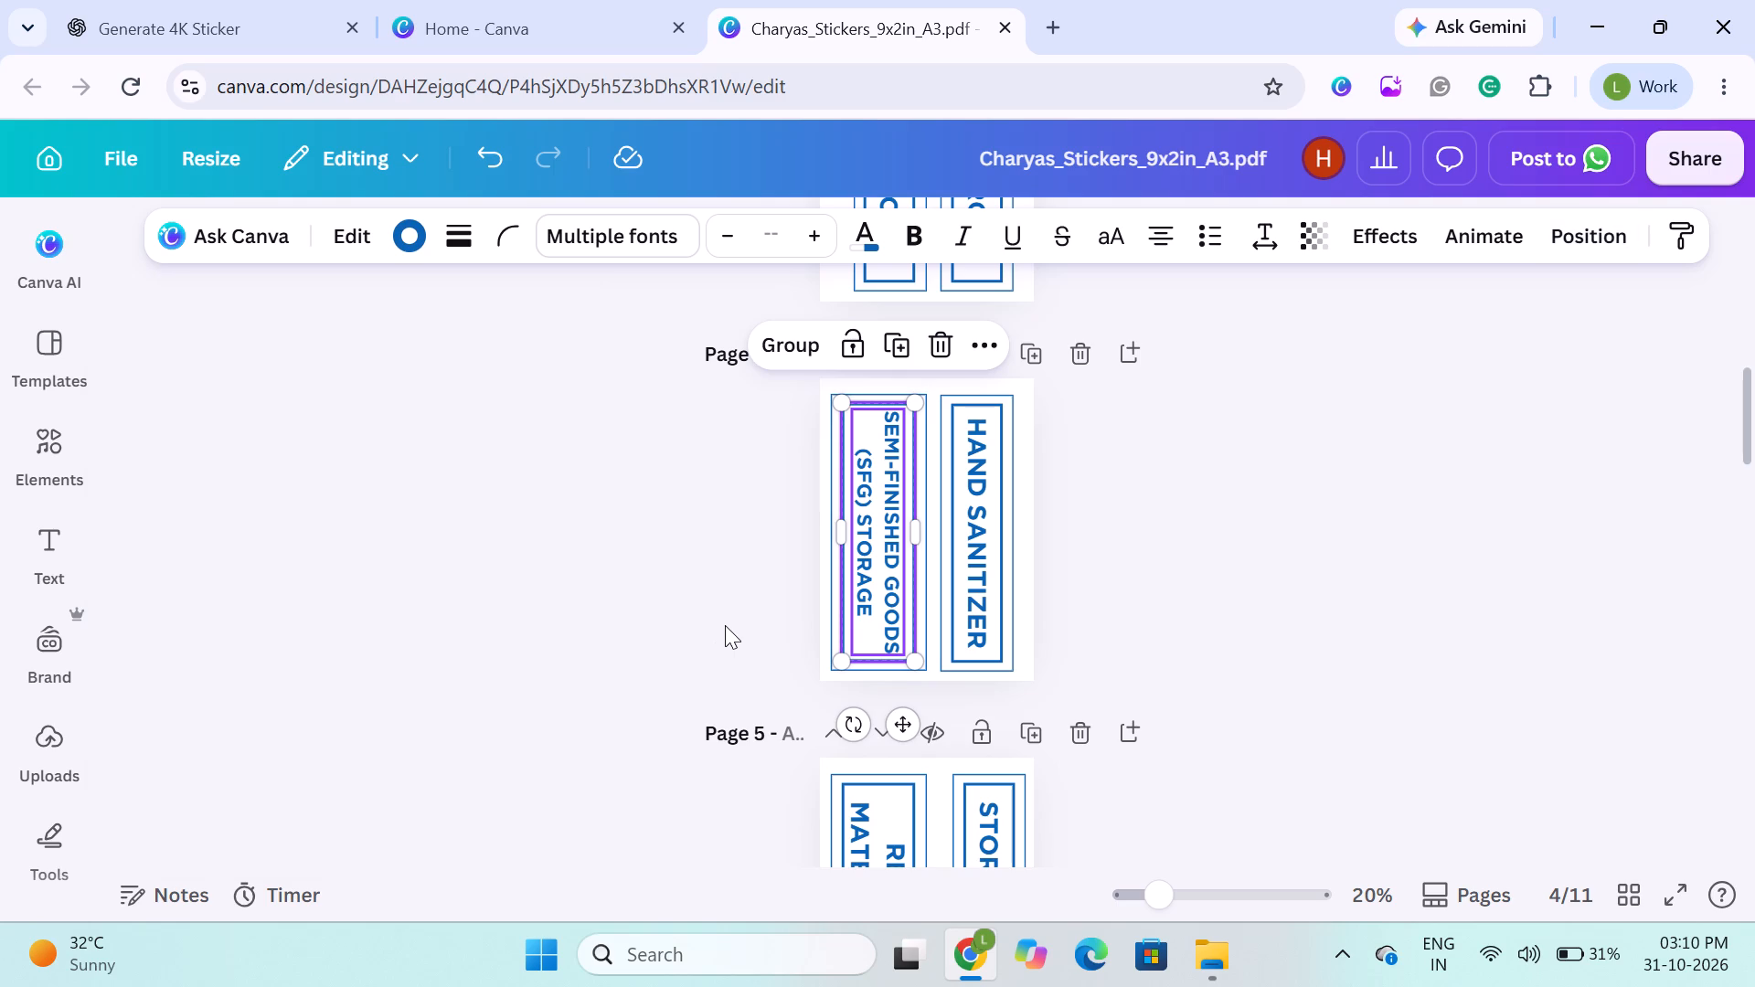
pyautogui.click(725, 625)
# Look through the sticker pages to compare the rebuilt labels with the remaining small ones, examining the labels on page 8 closely.
pyautogui.scroll(1, 725, 625)
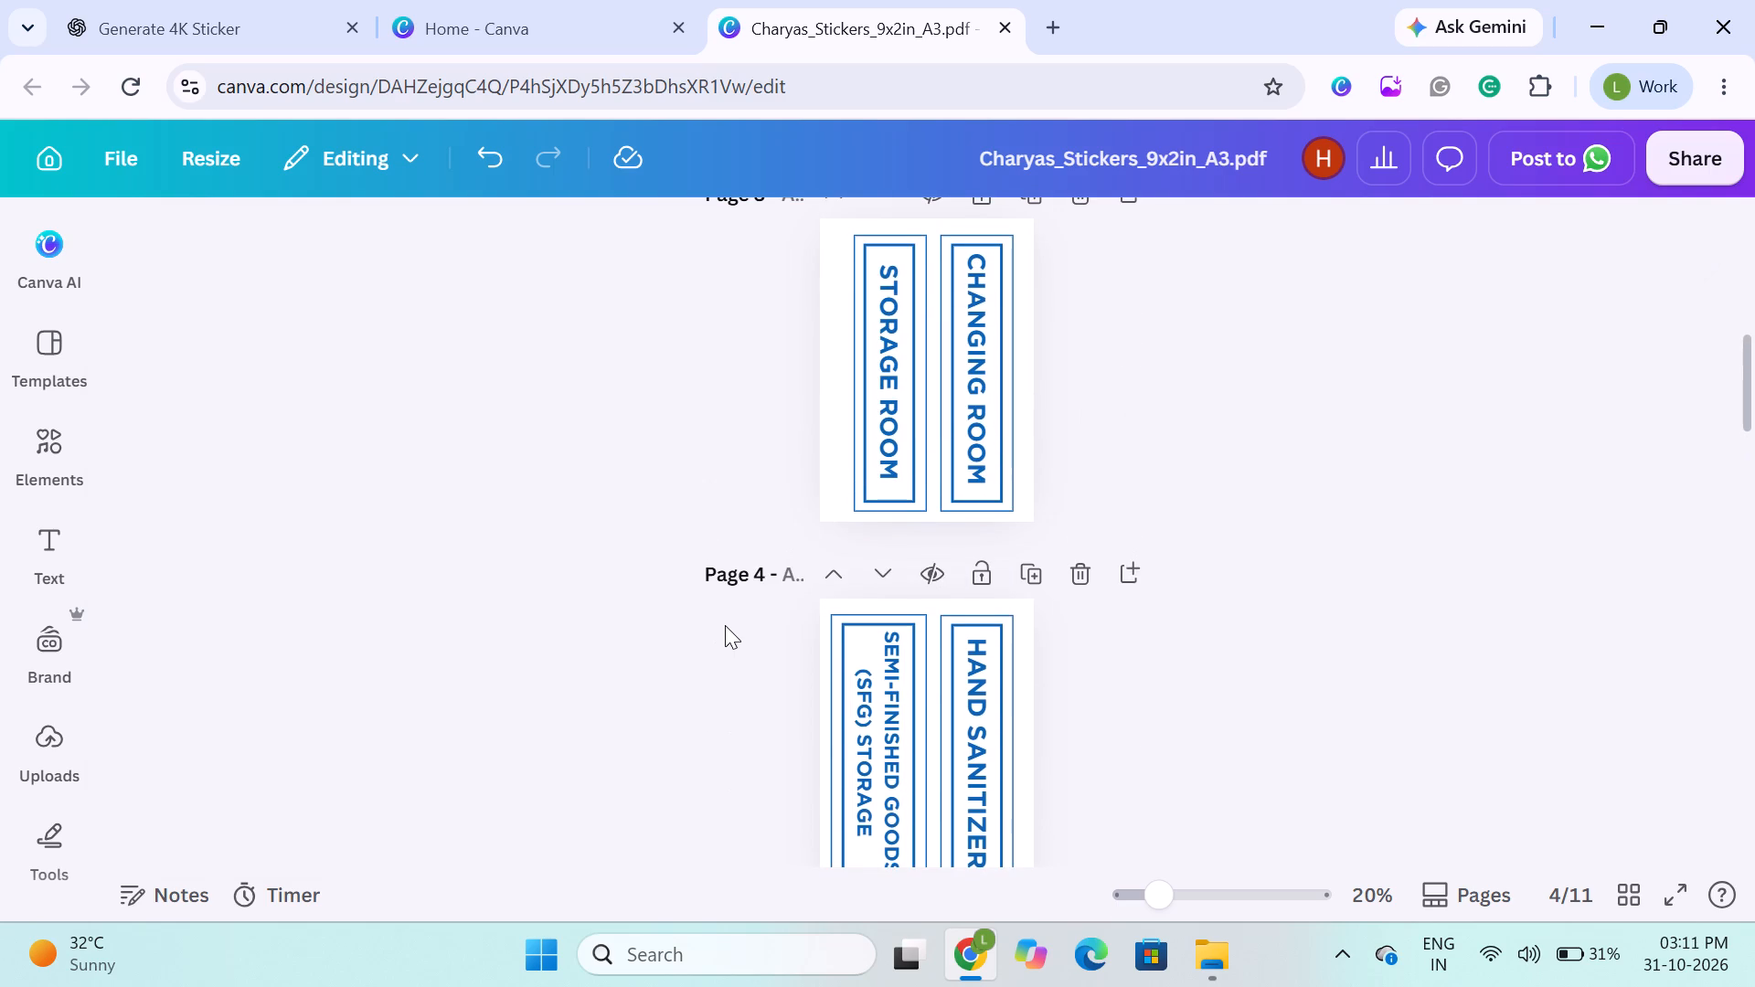
pyautogui.scroll(1, 725, 625)
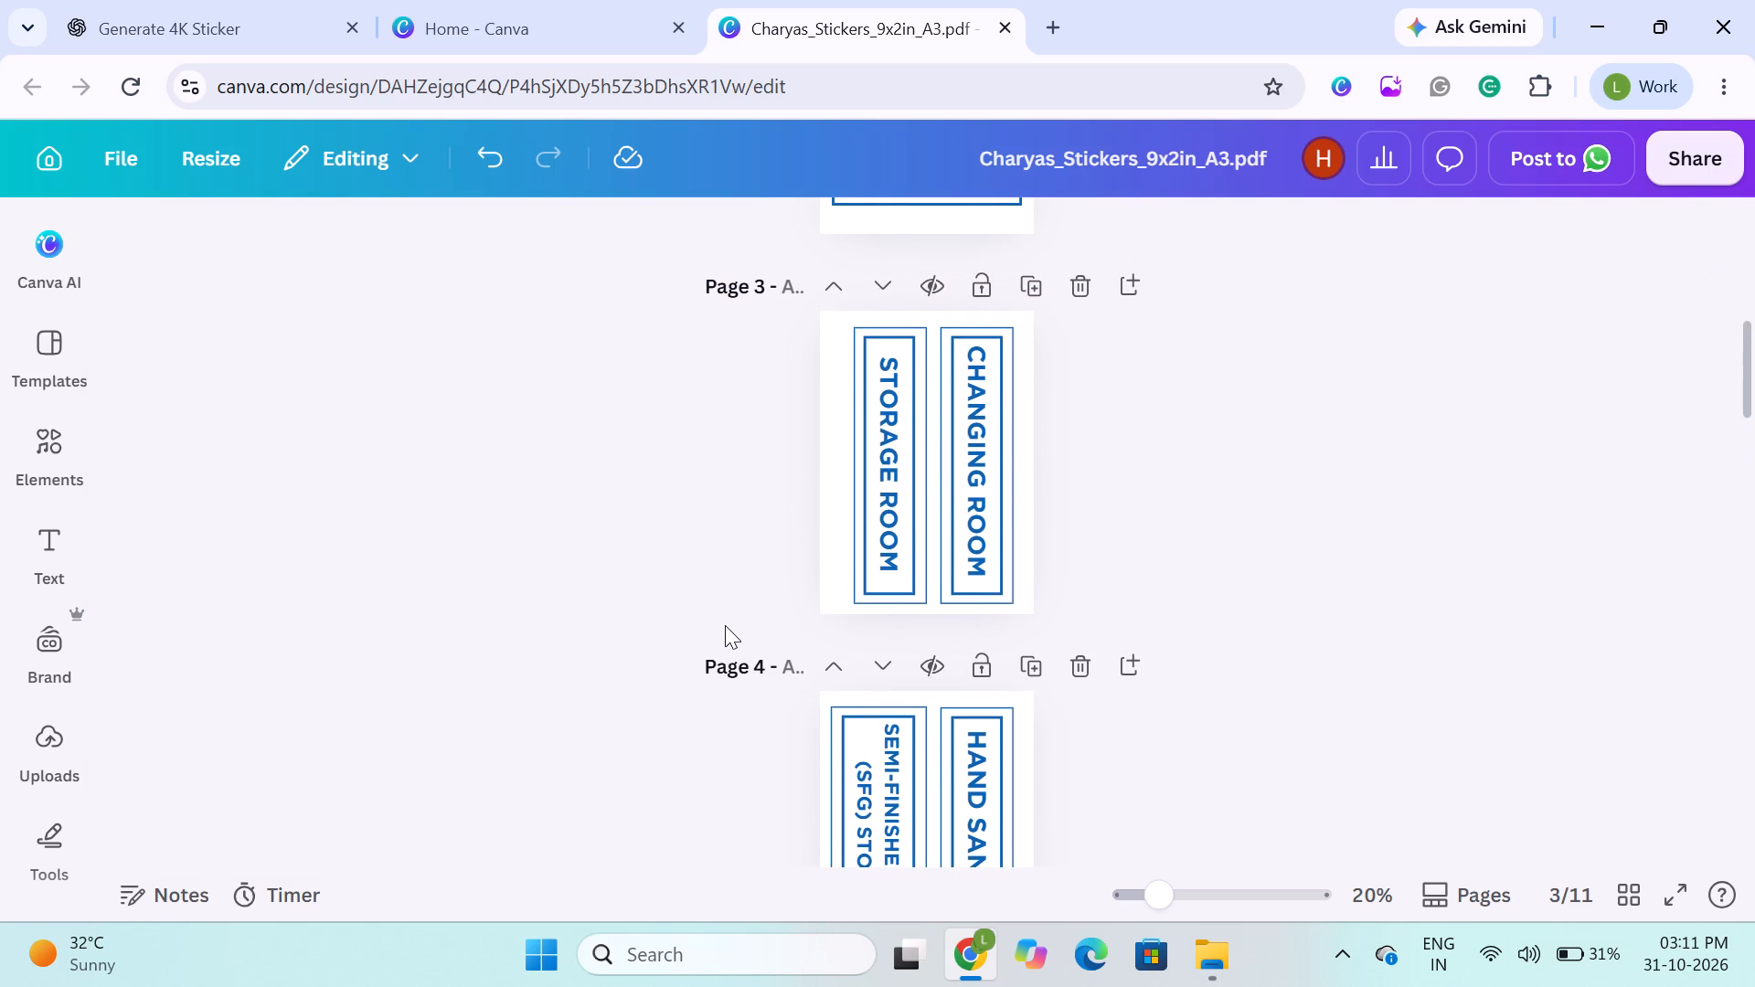
pyautogui.scroll(3, 725, 625)
pyautogui.scroll(-3, 725, 625)
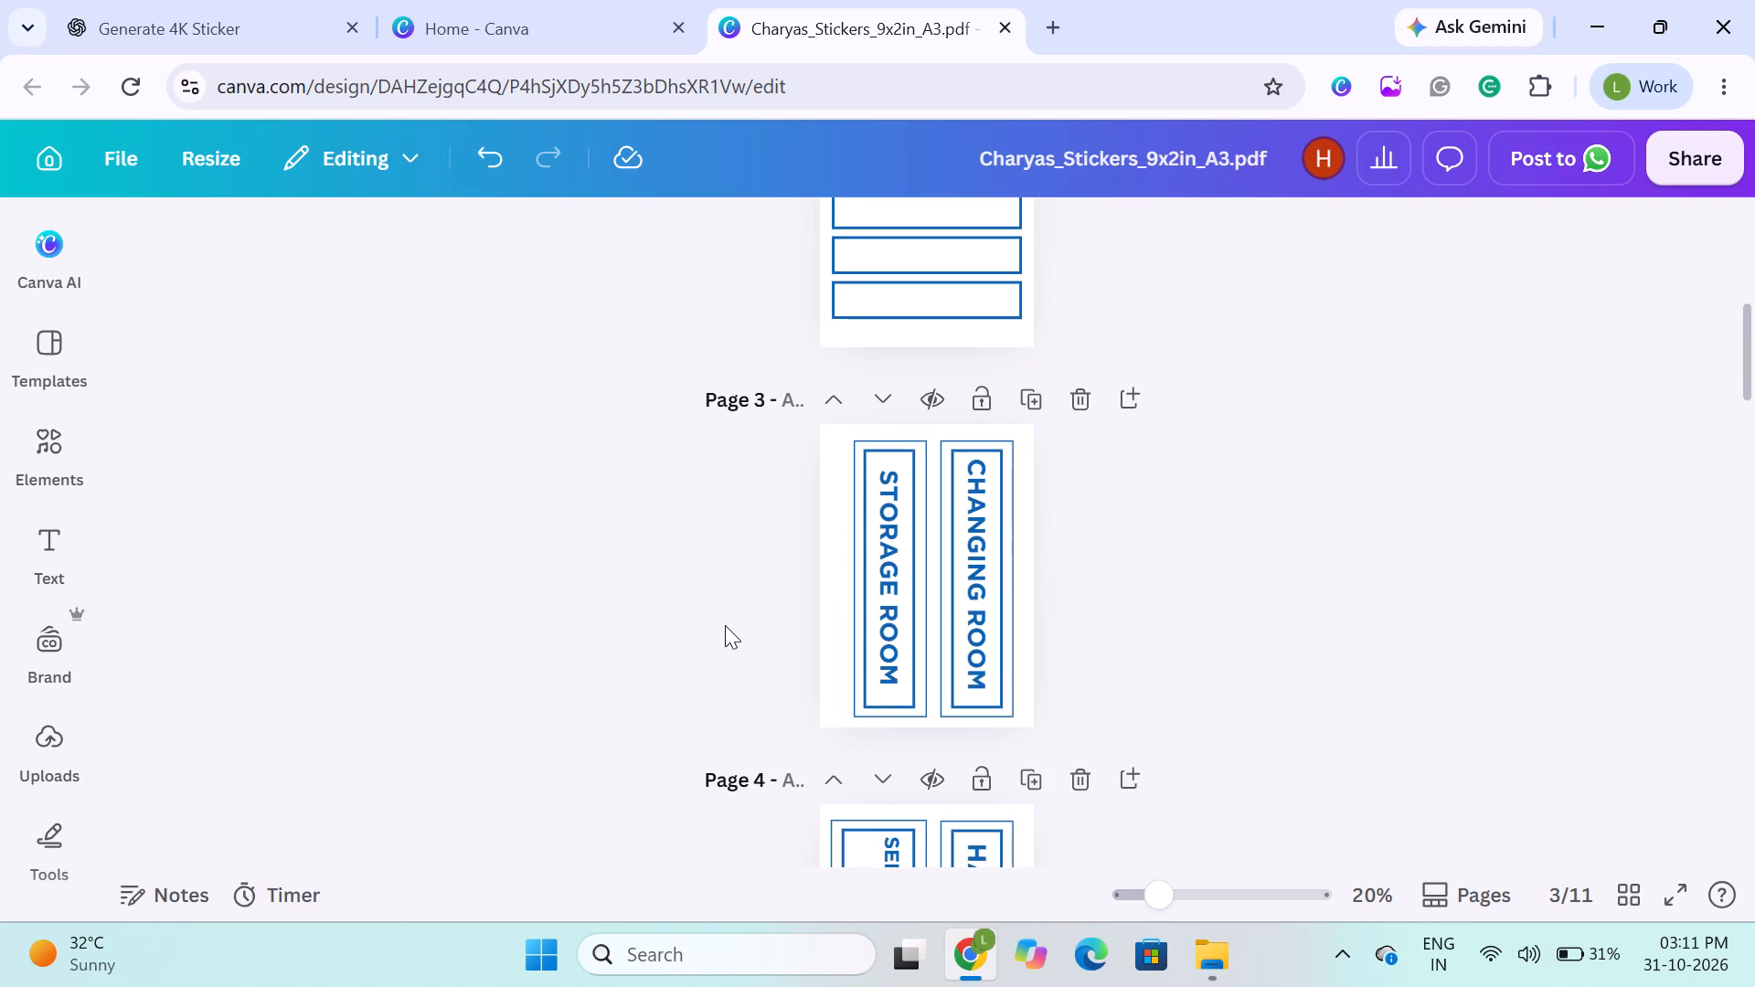
pyautogui.scroll(-5, 725, 625)
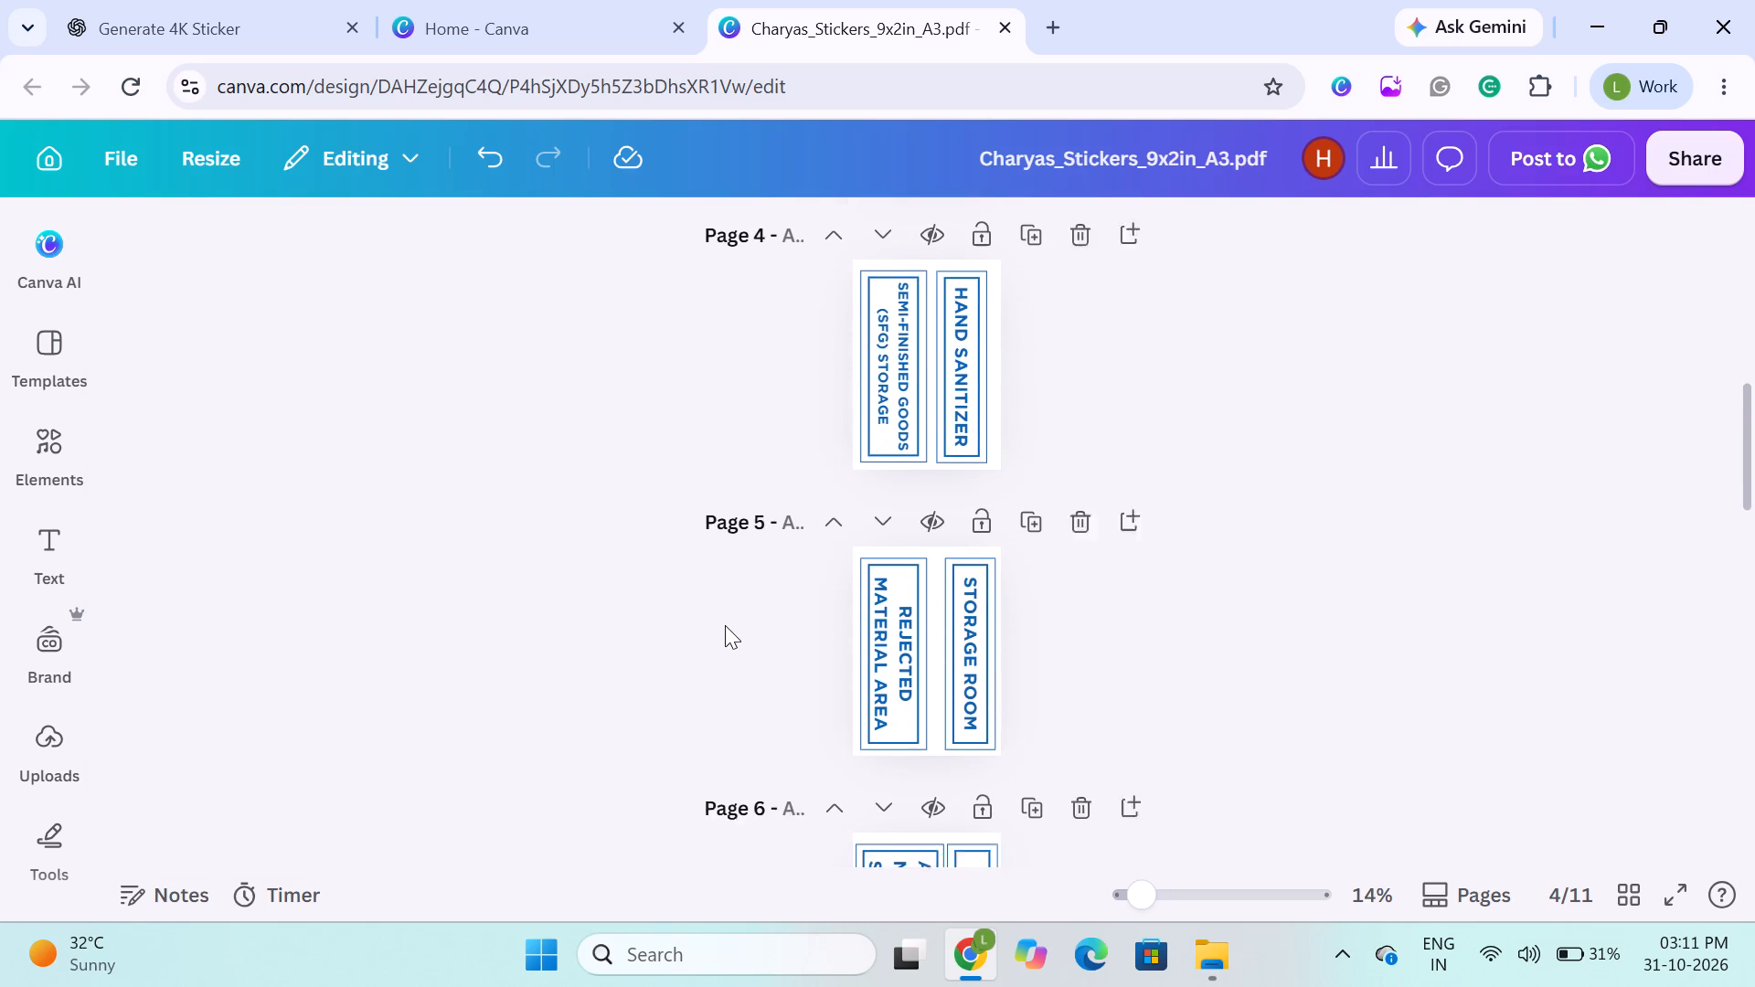
pyautogui.scroll(-4, 725, 625)
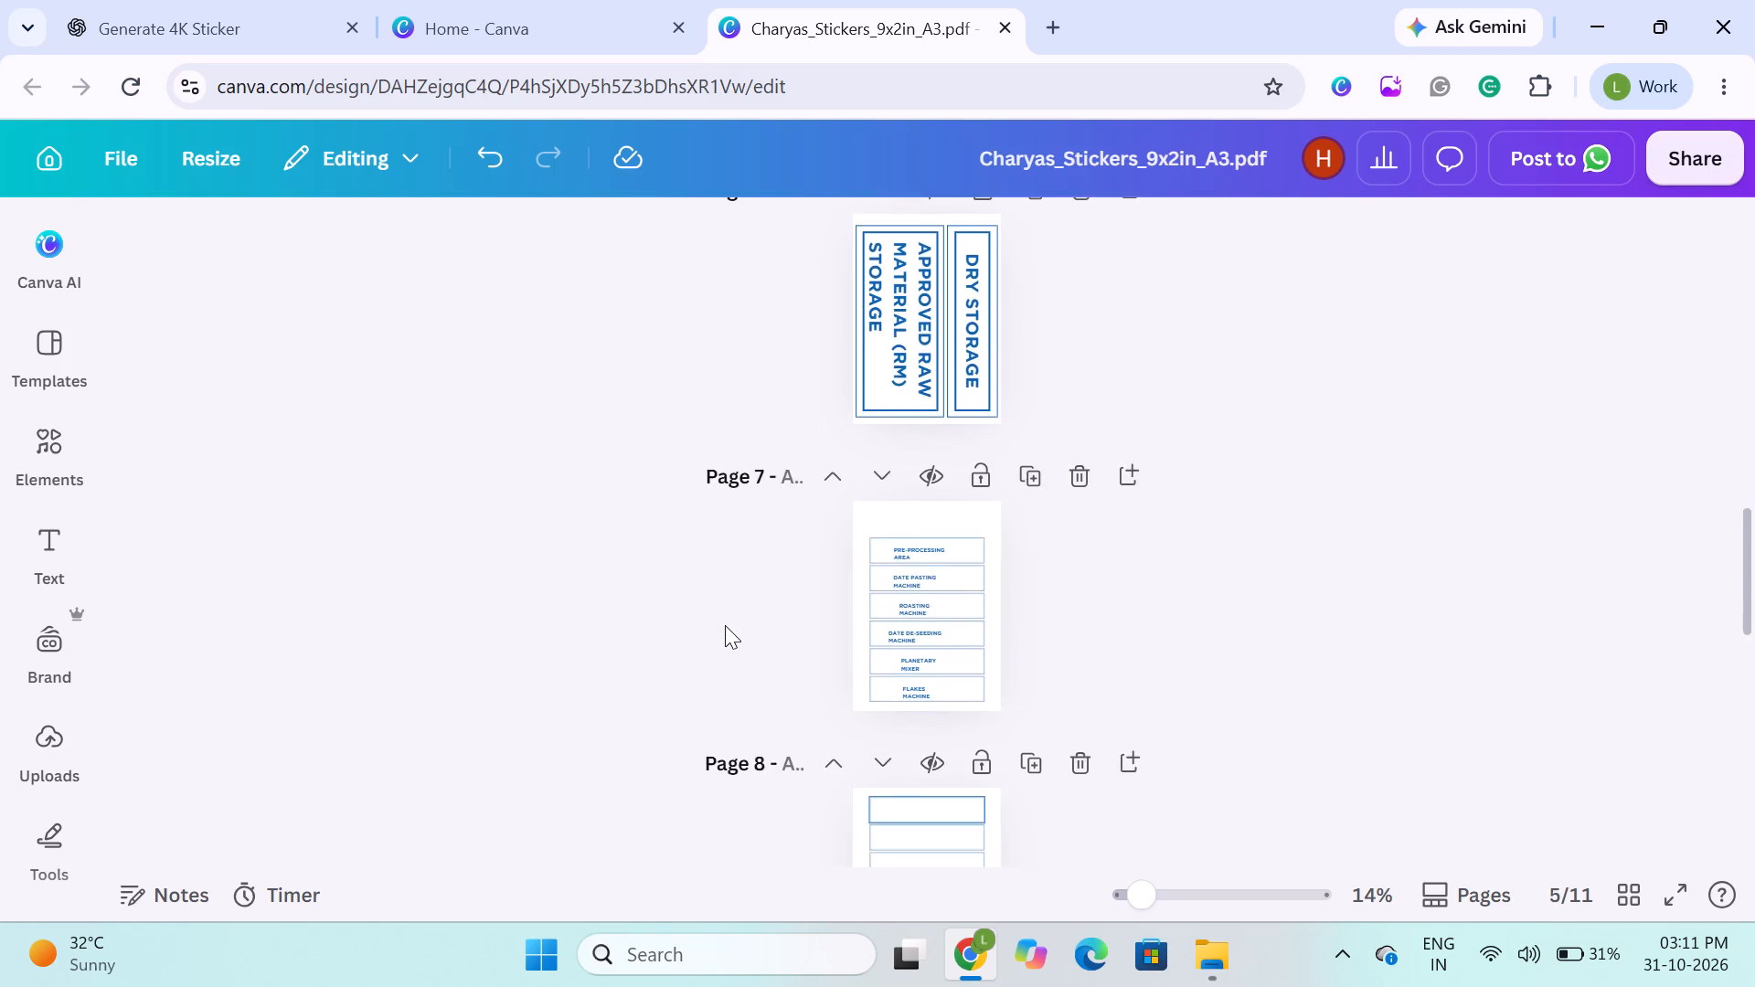
pyautogui.scroll(-1, 725, 625)
pyautogui.scroll(1, 725, 625)
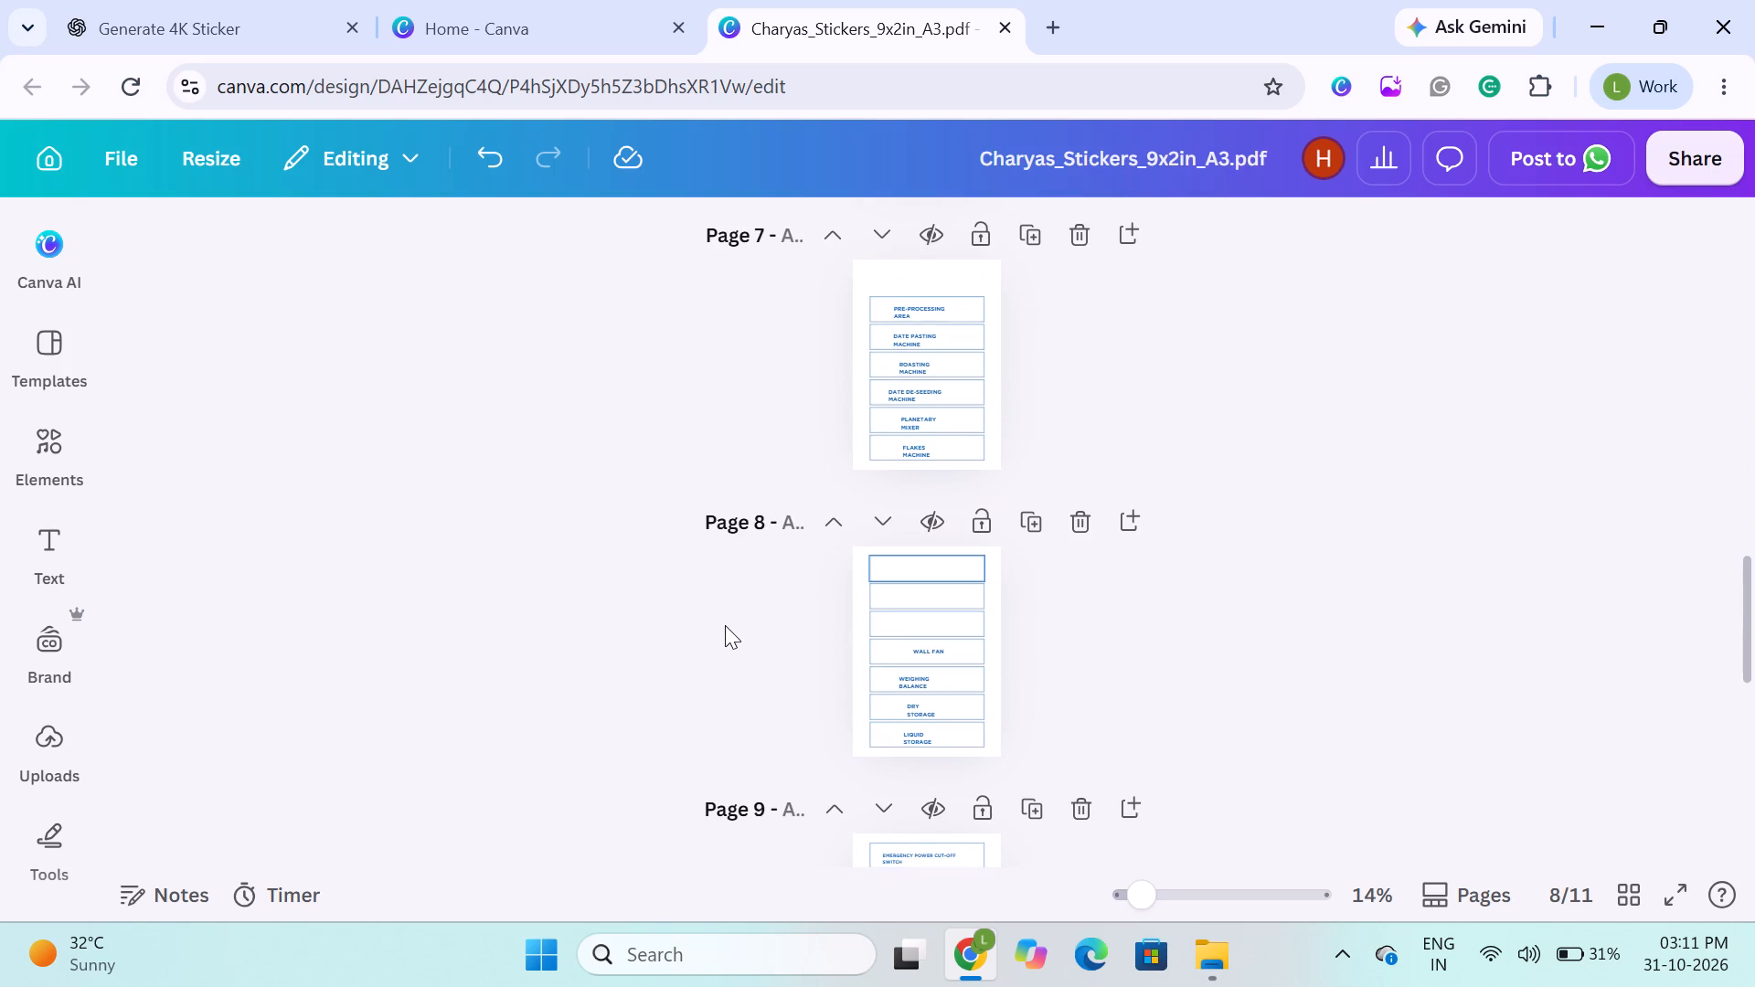
pyautogui.scroll(-8, 725, 625)
pyautogui.scroll(4, 725, 625)
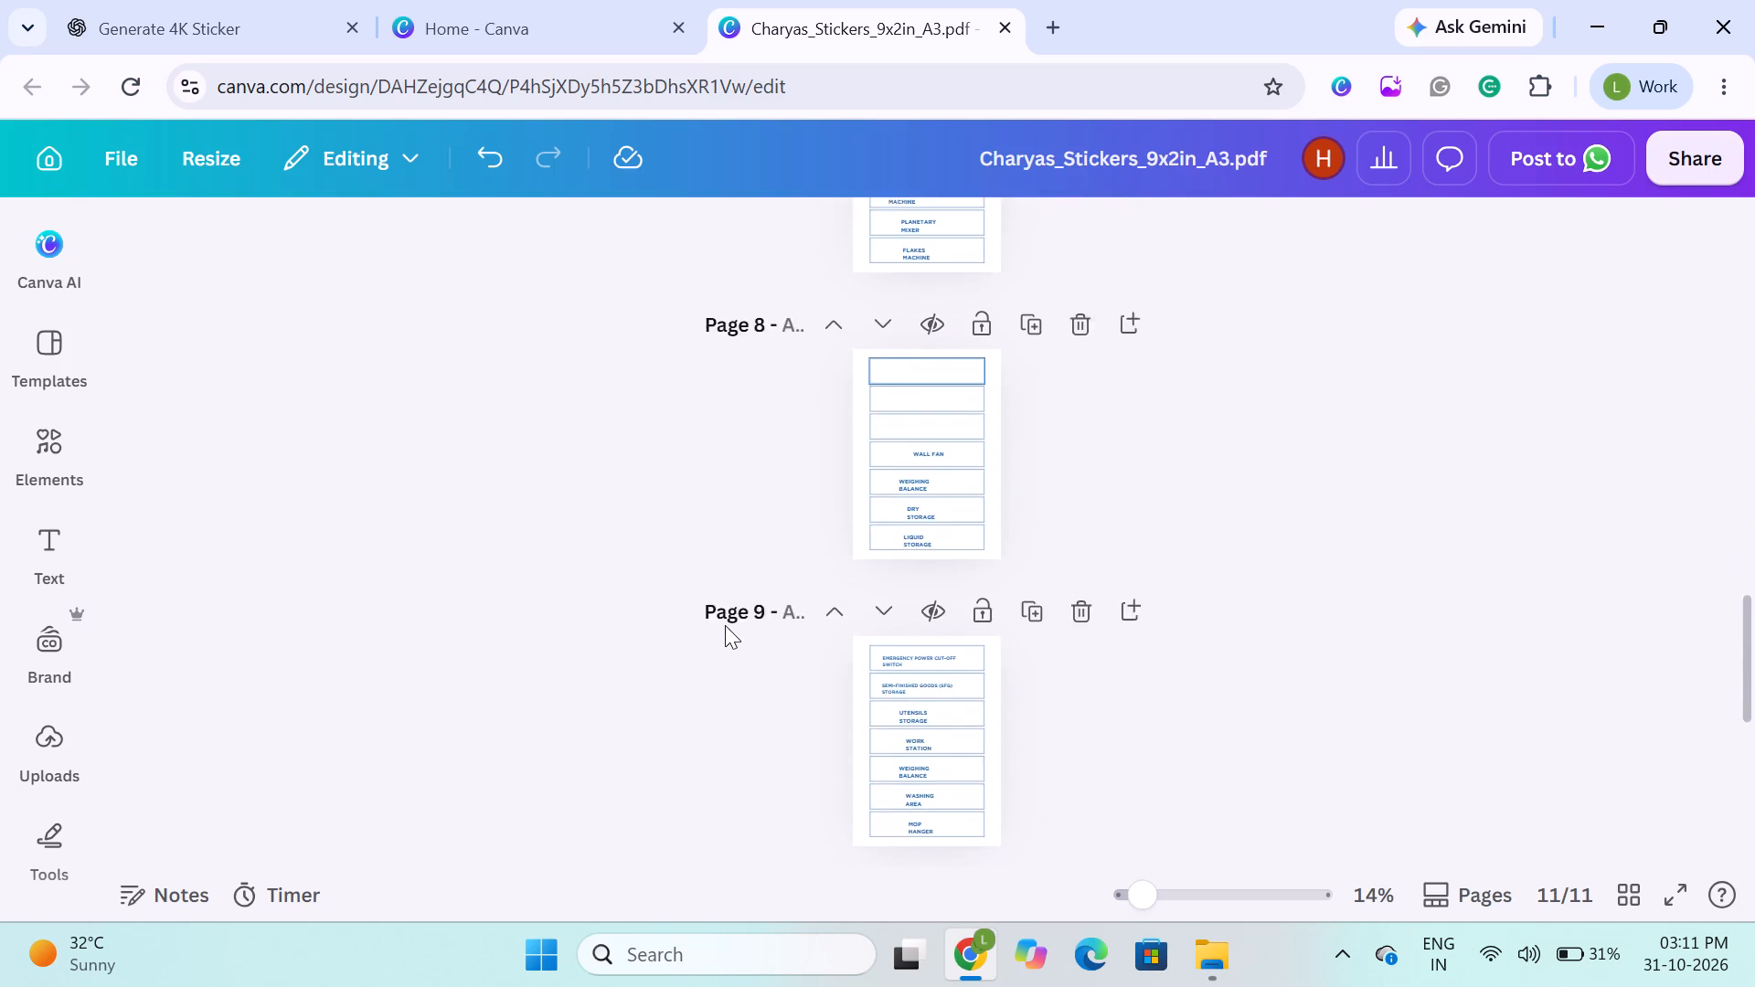
pyautogui.scroll(1, 725, 625)
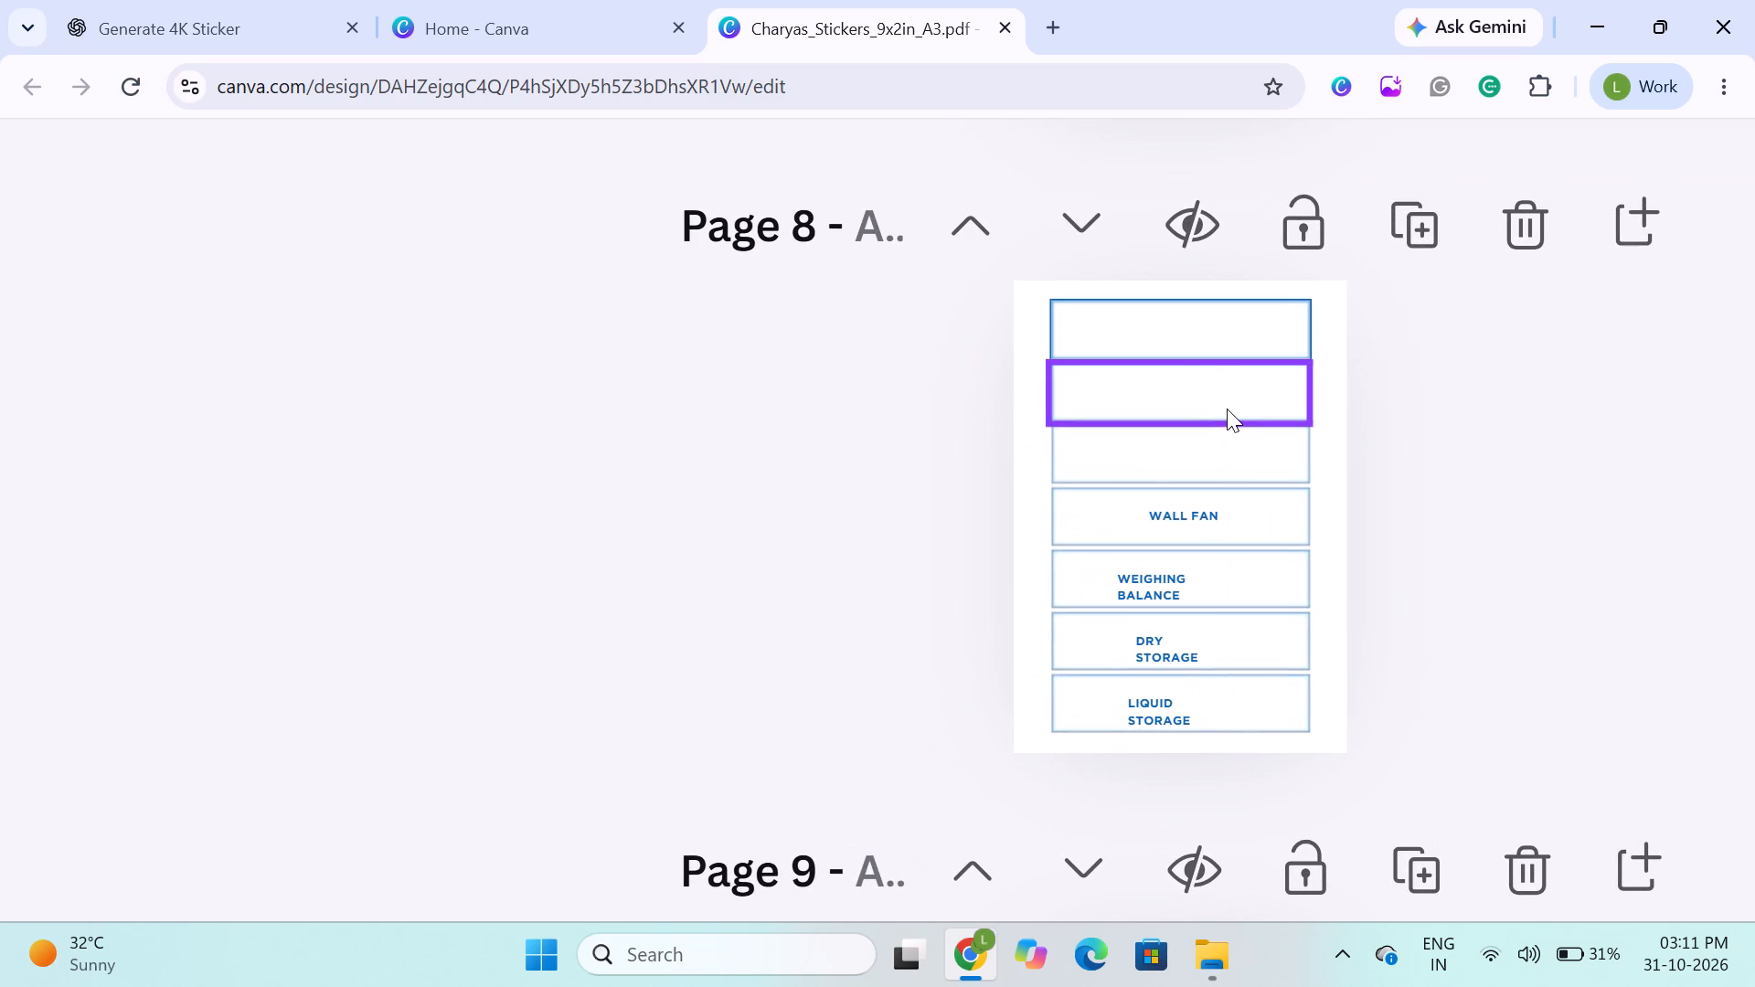
pyautogui.click(1195, 534)
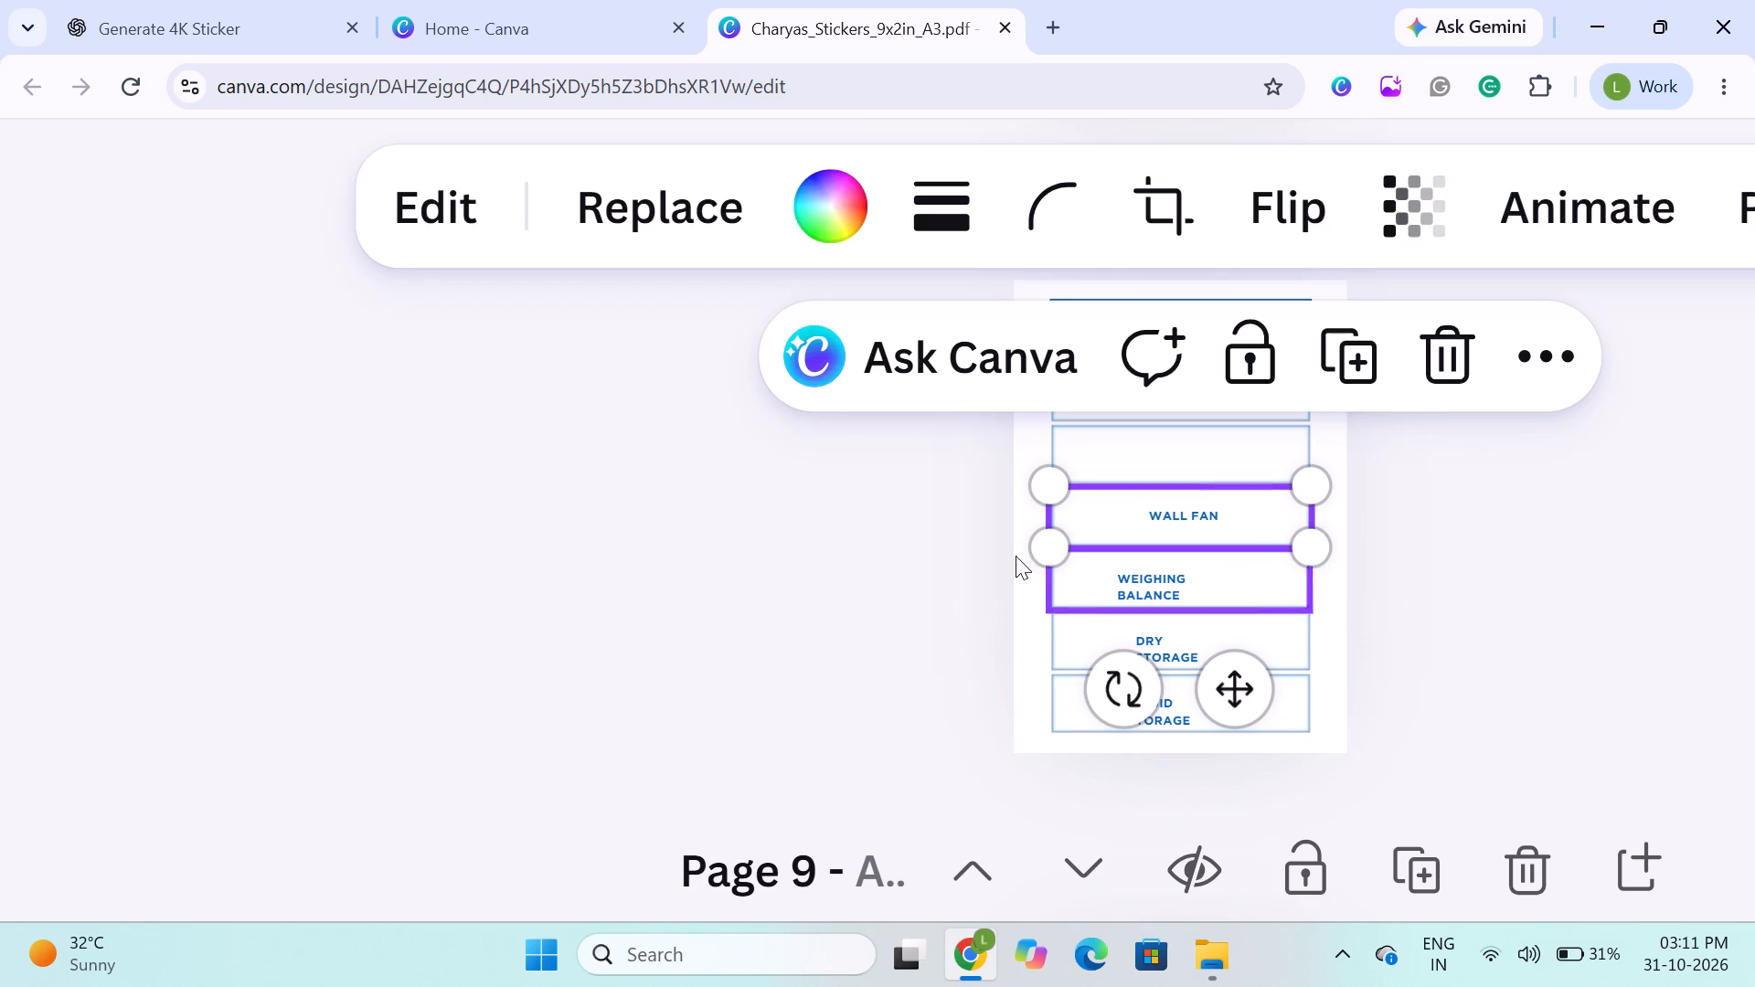
pyautogui.click(952, 574)
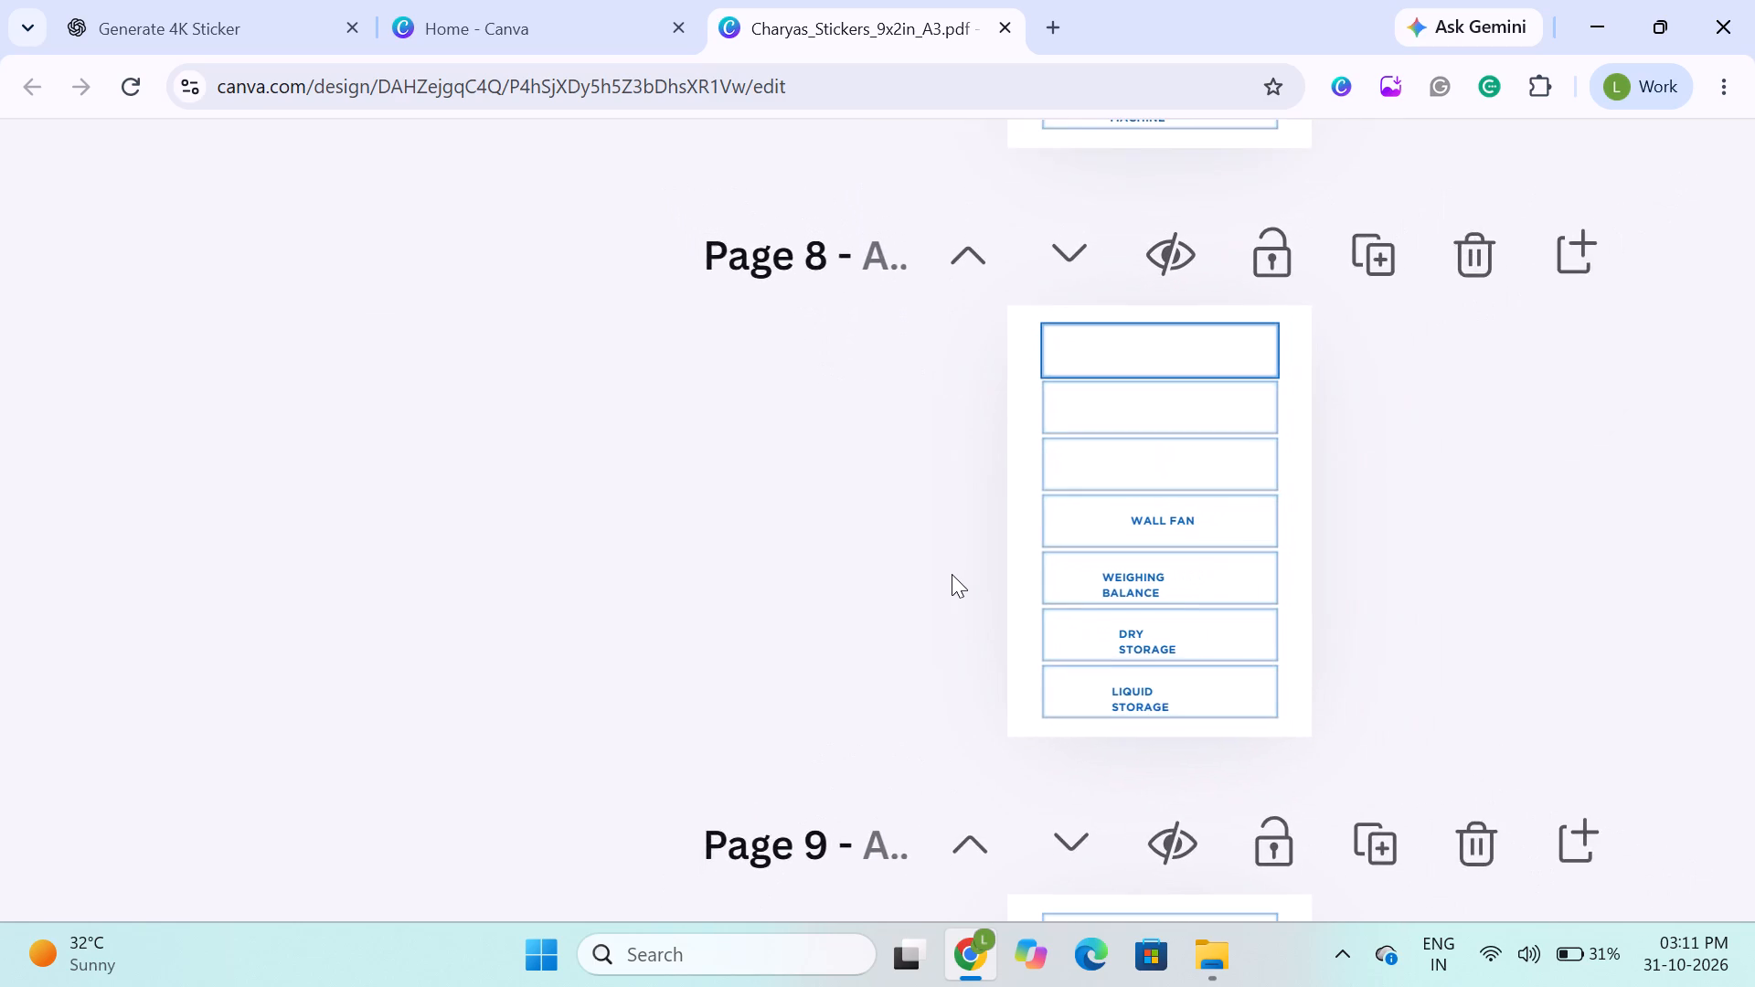
pyautogui.scroll(1, 952, 574)
pyautogui.scroll(4, 1133, 581)
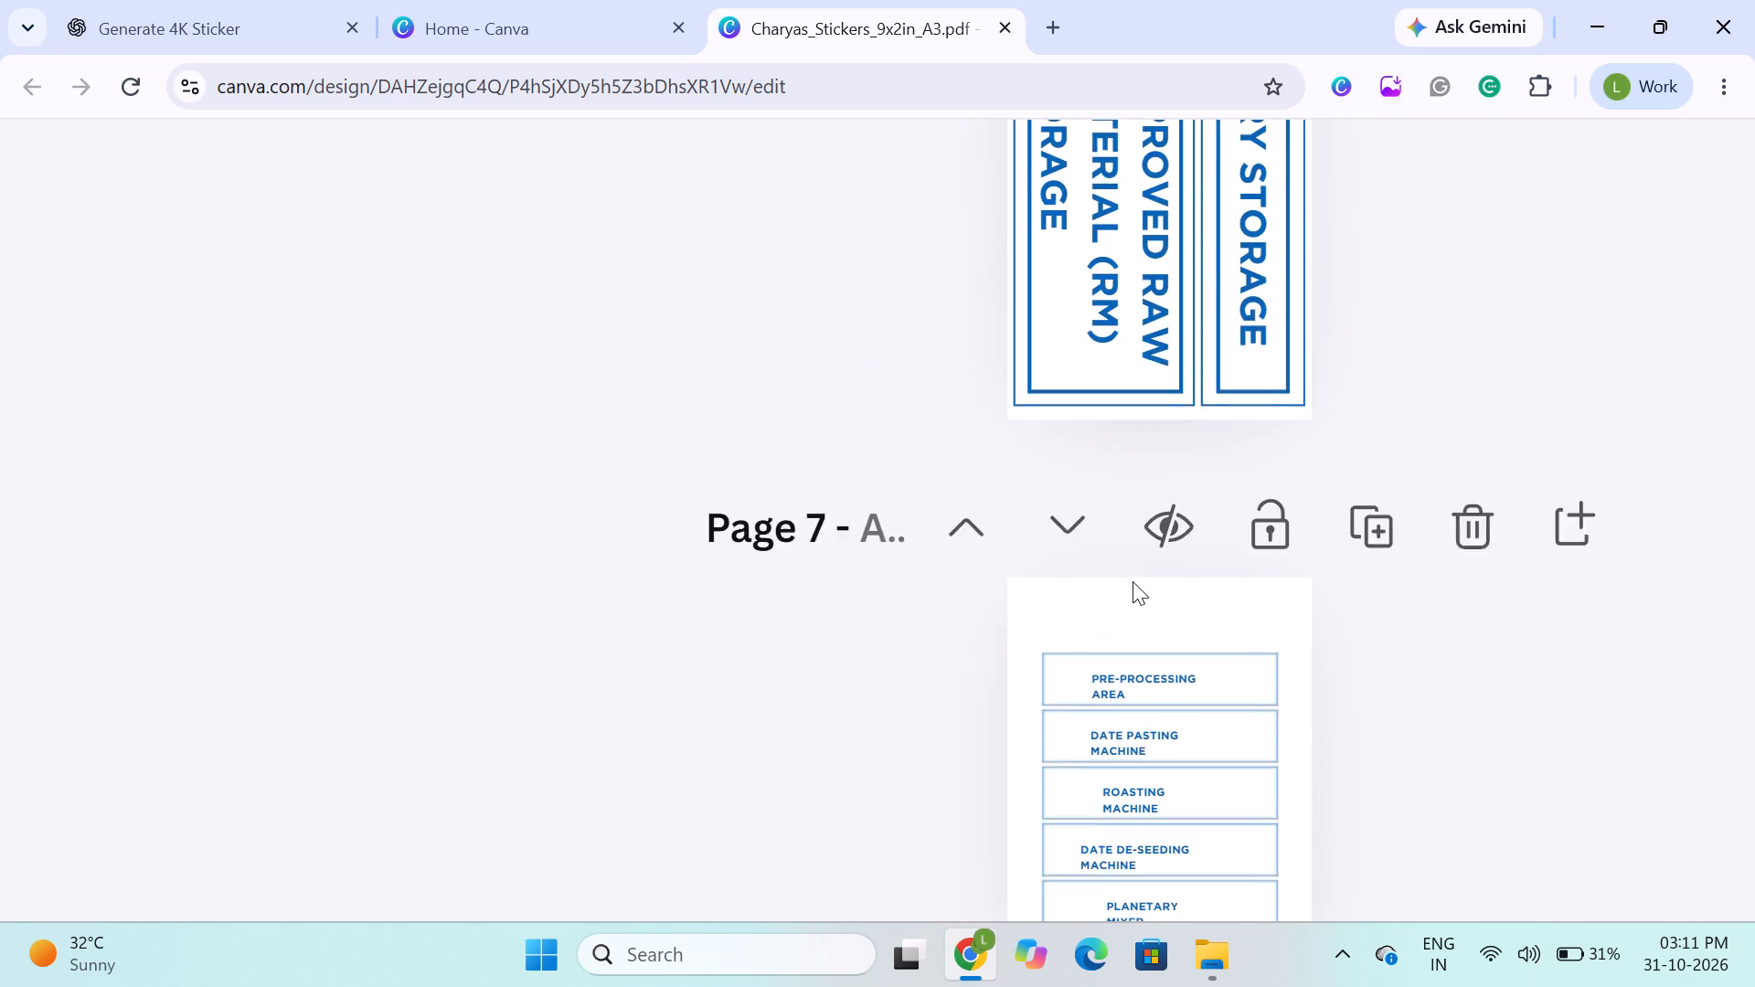
pyautogui.scroll(2, 1133, 581)
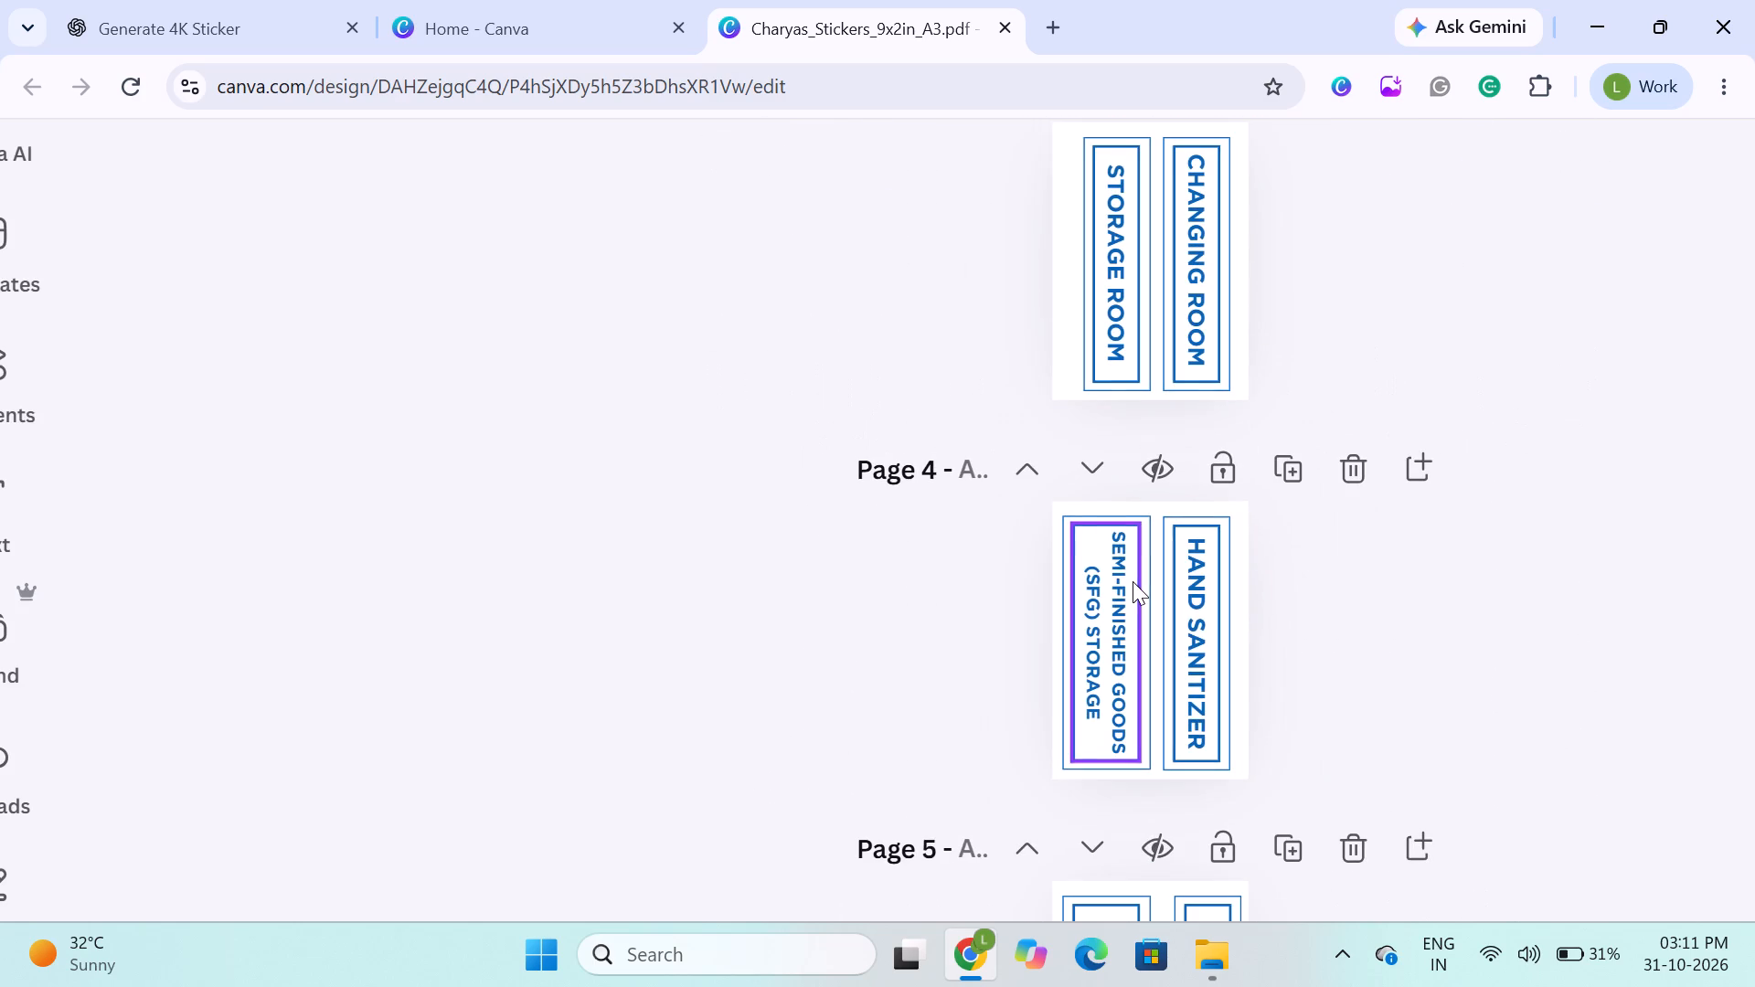
pyautogui.click(809, 245)
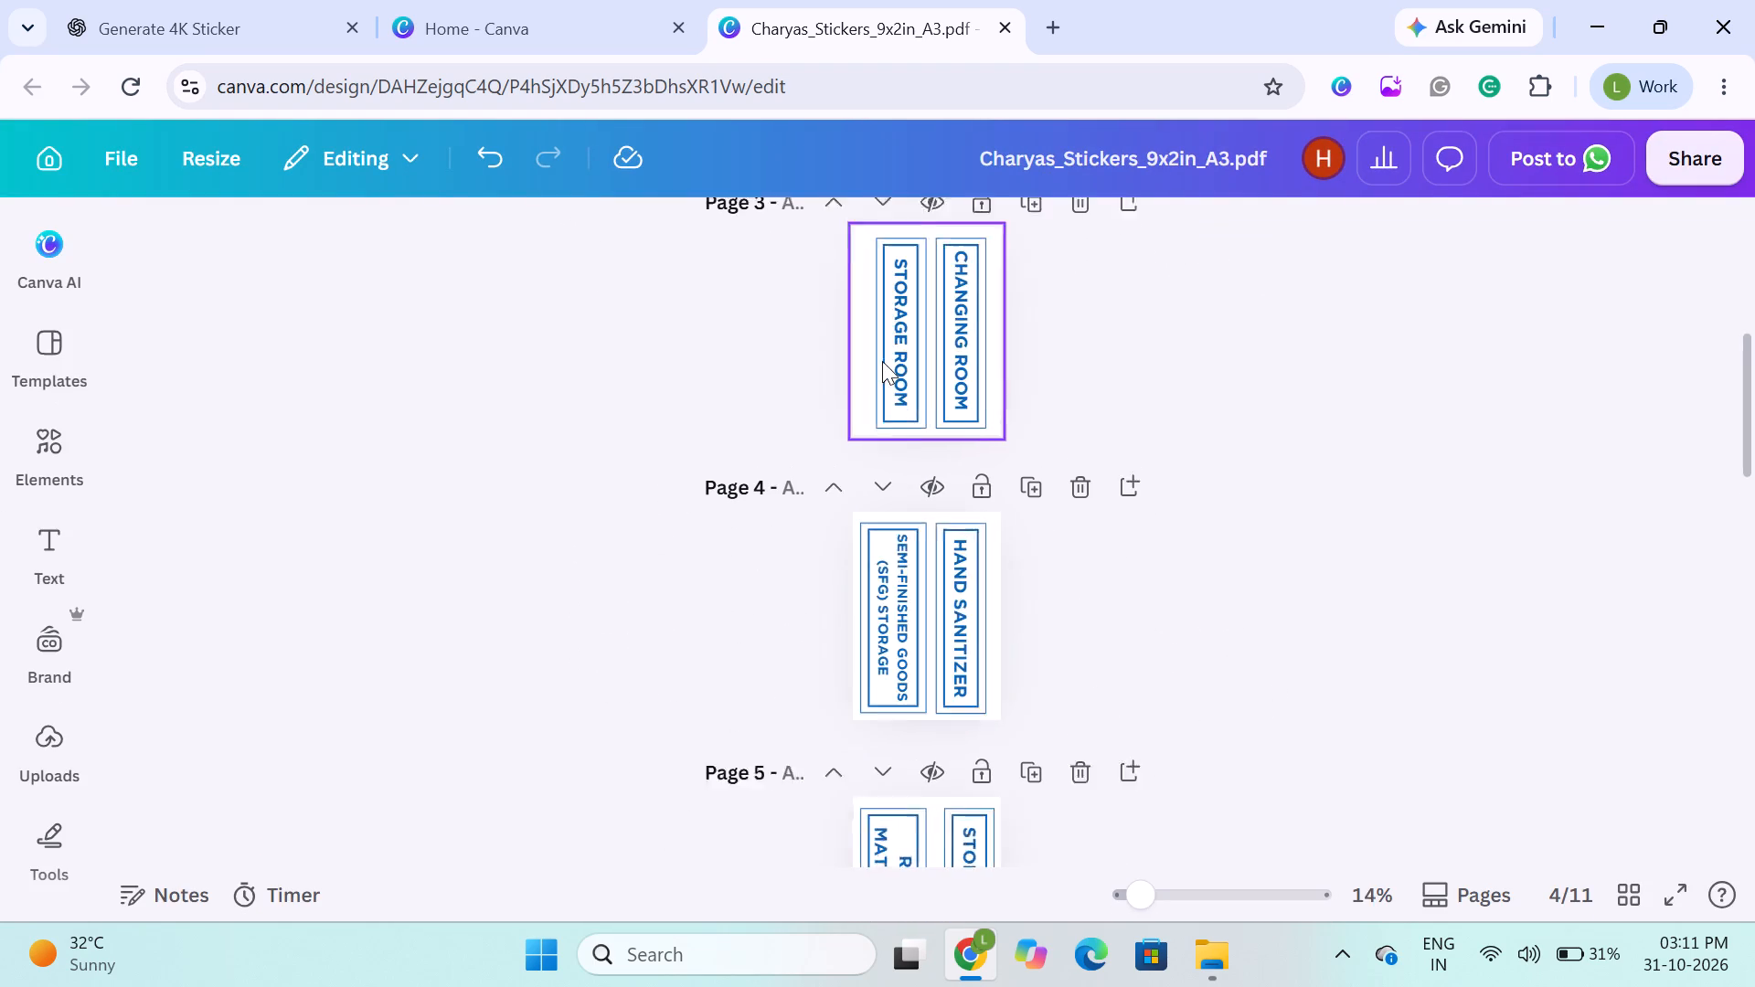
# Duplicate the "PRE-PROCESSING AREA" text on page 2 and place the copy inside the empty frame directly below it.
pyautogui.scroll(2, 882, 361)
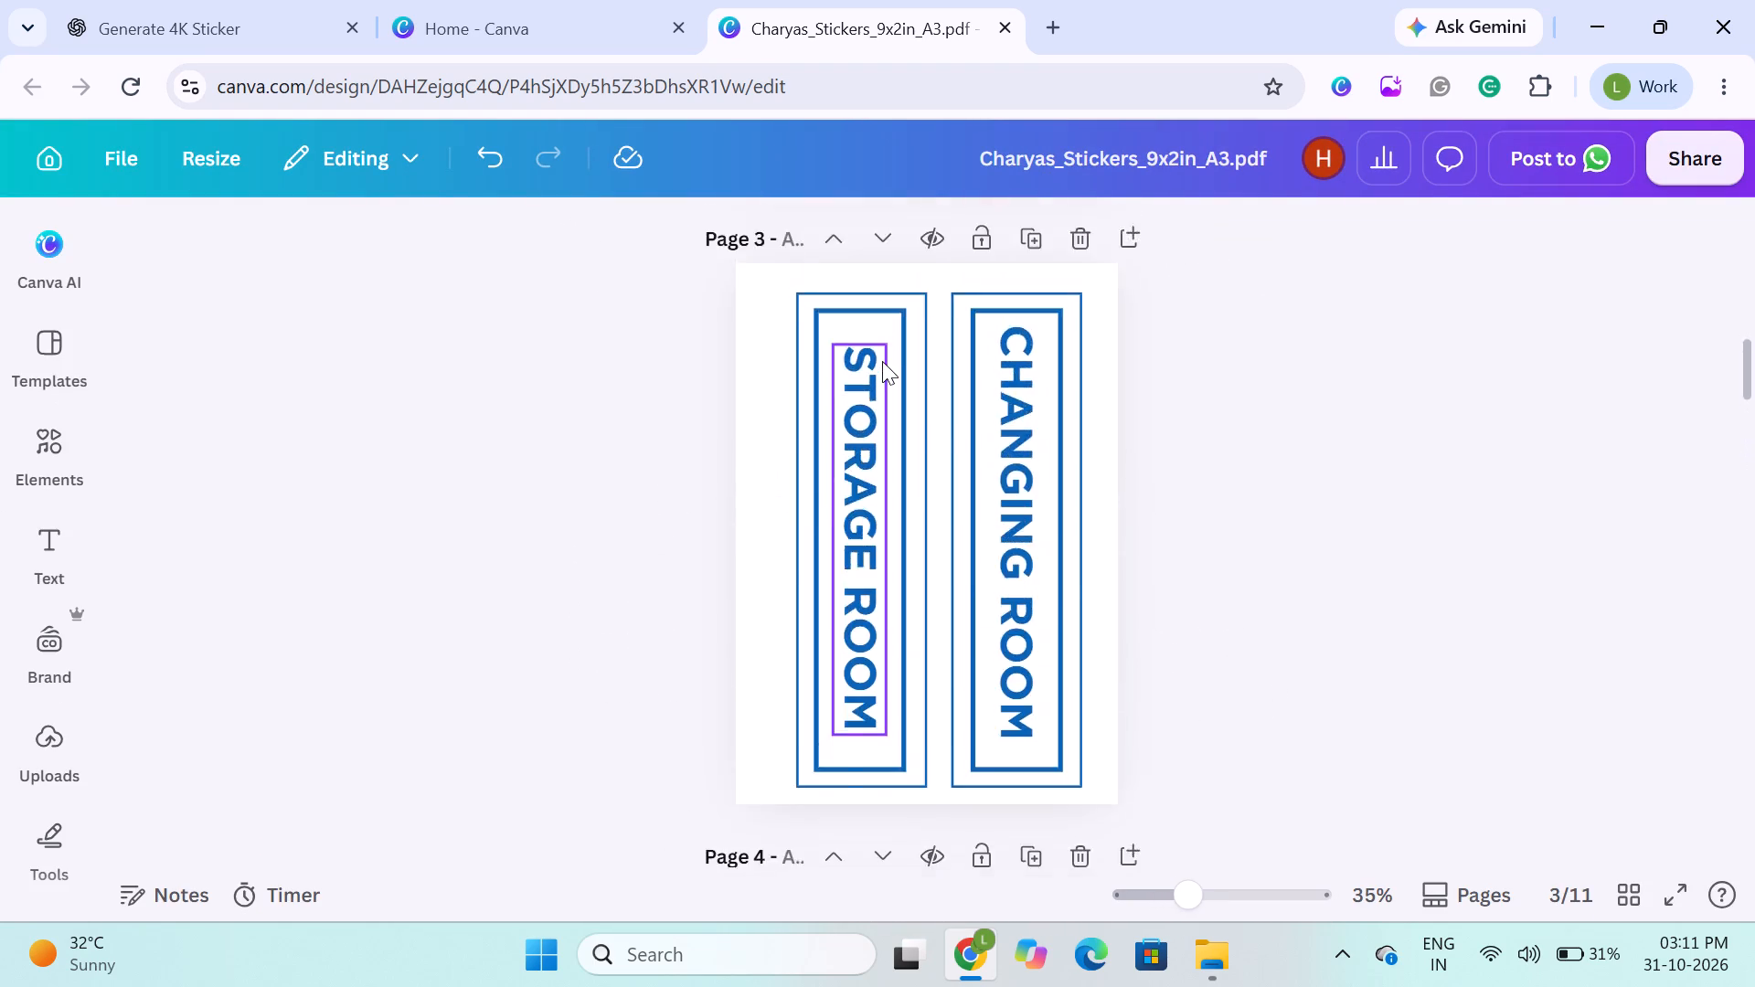
pyautogui.scroll(2, 882, 361)
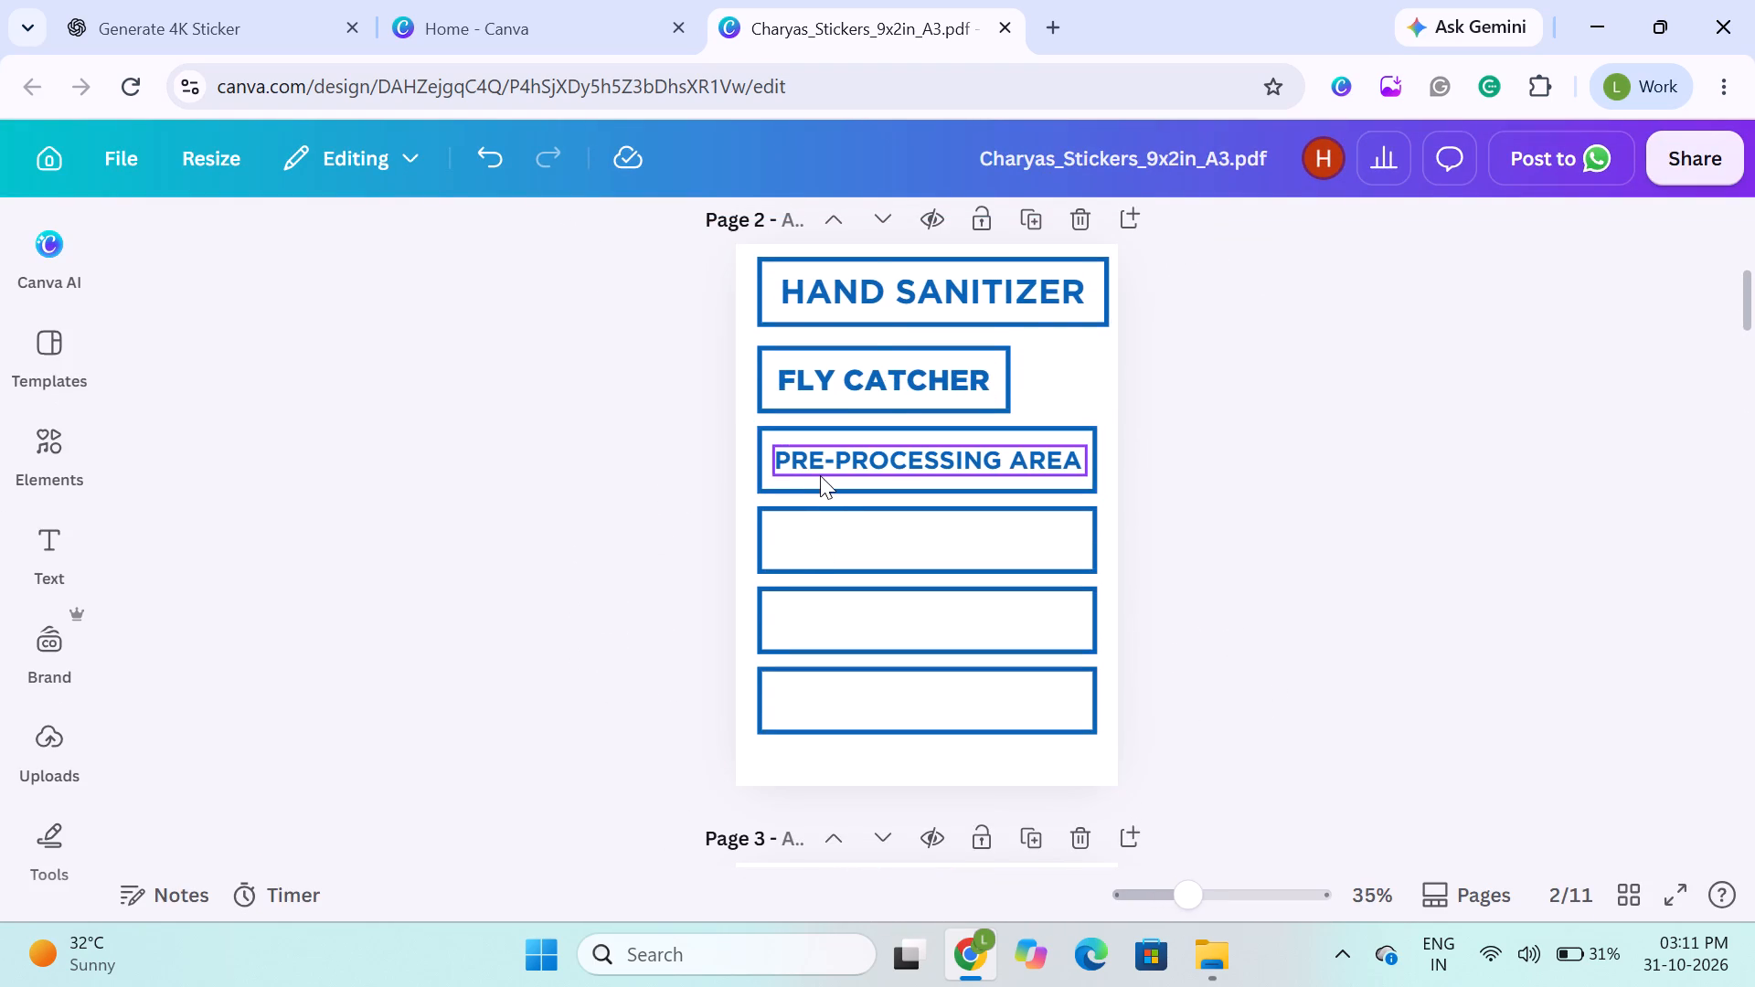
pyautogui.click(820, 475)
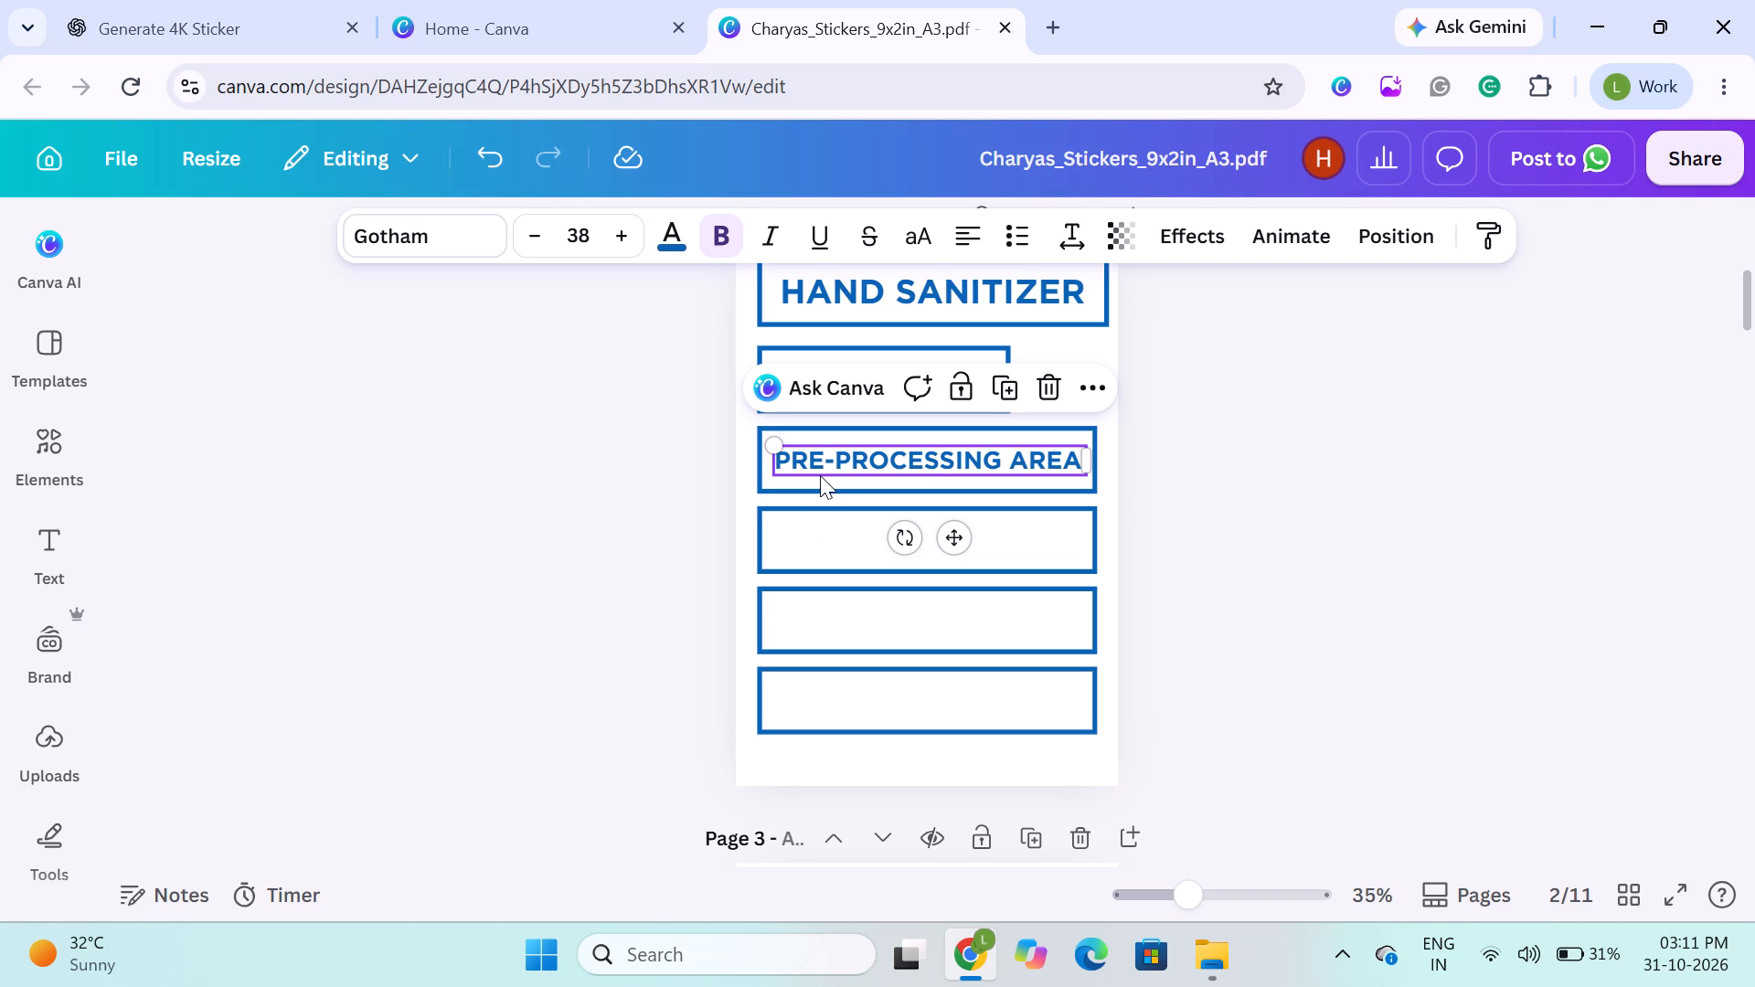
pyautogui.hotkey('ctrl', 'd')
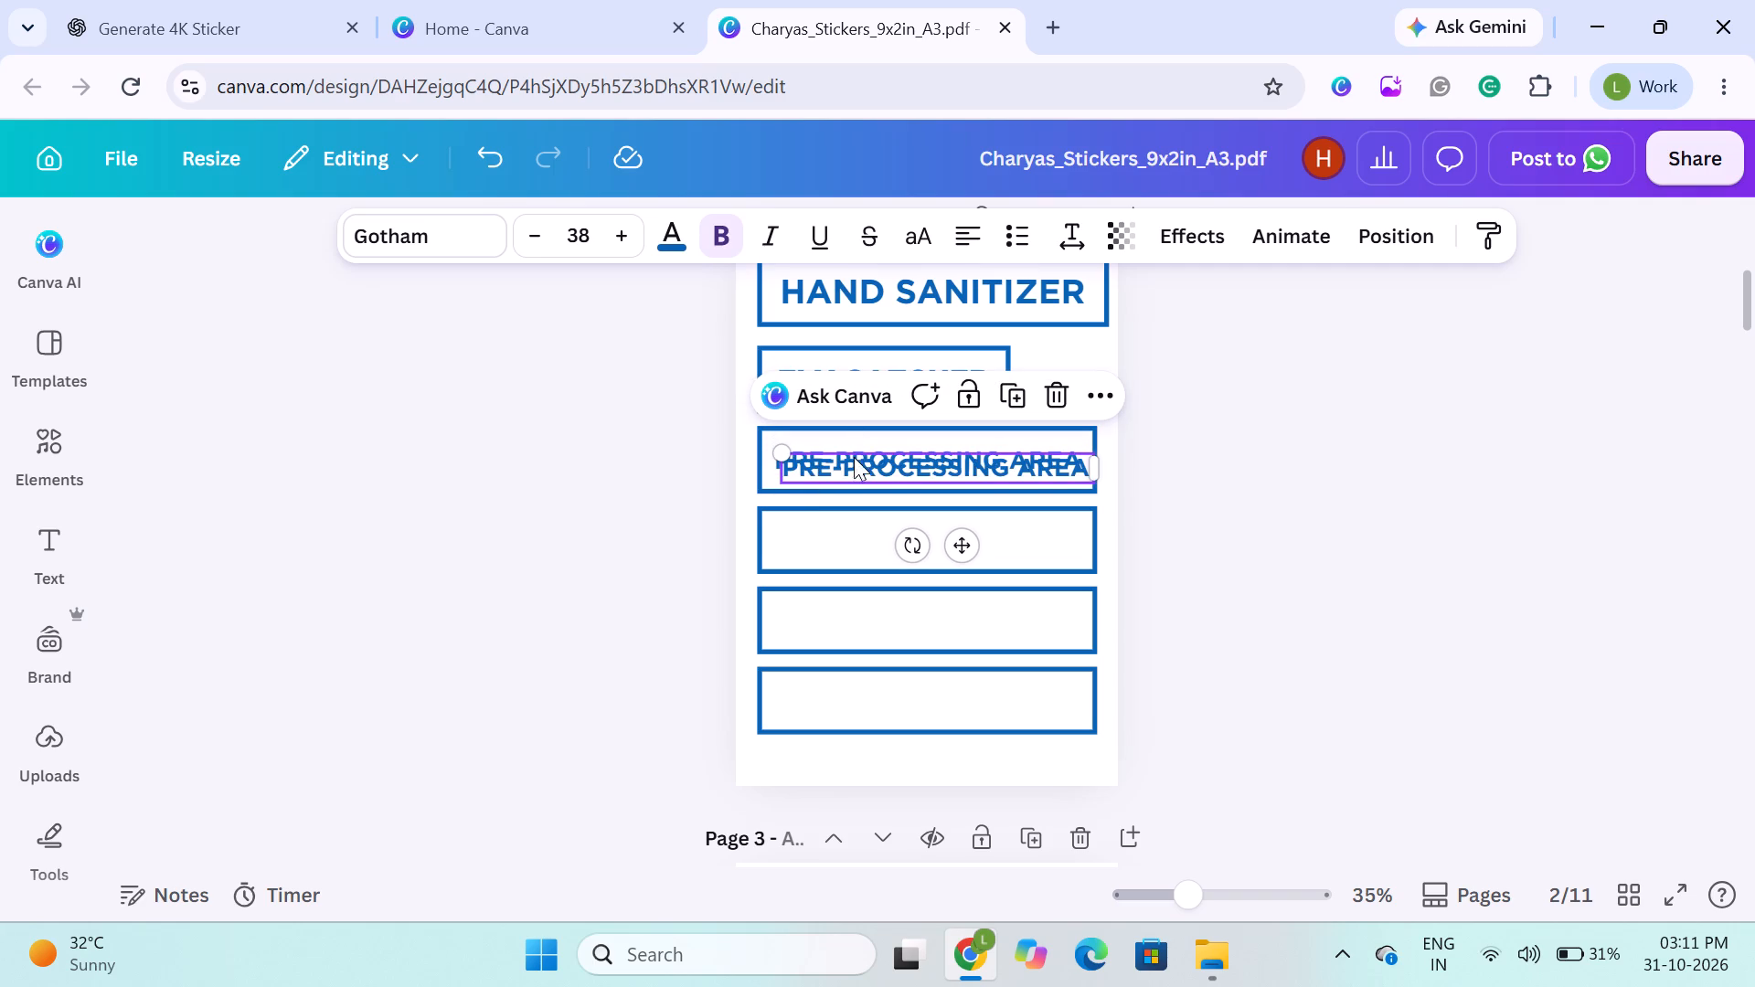
pyautogui.moveTo(854, 459); pyautogui.dragTo(817, 551)
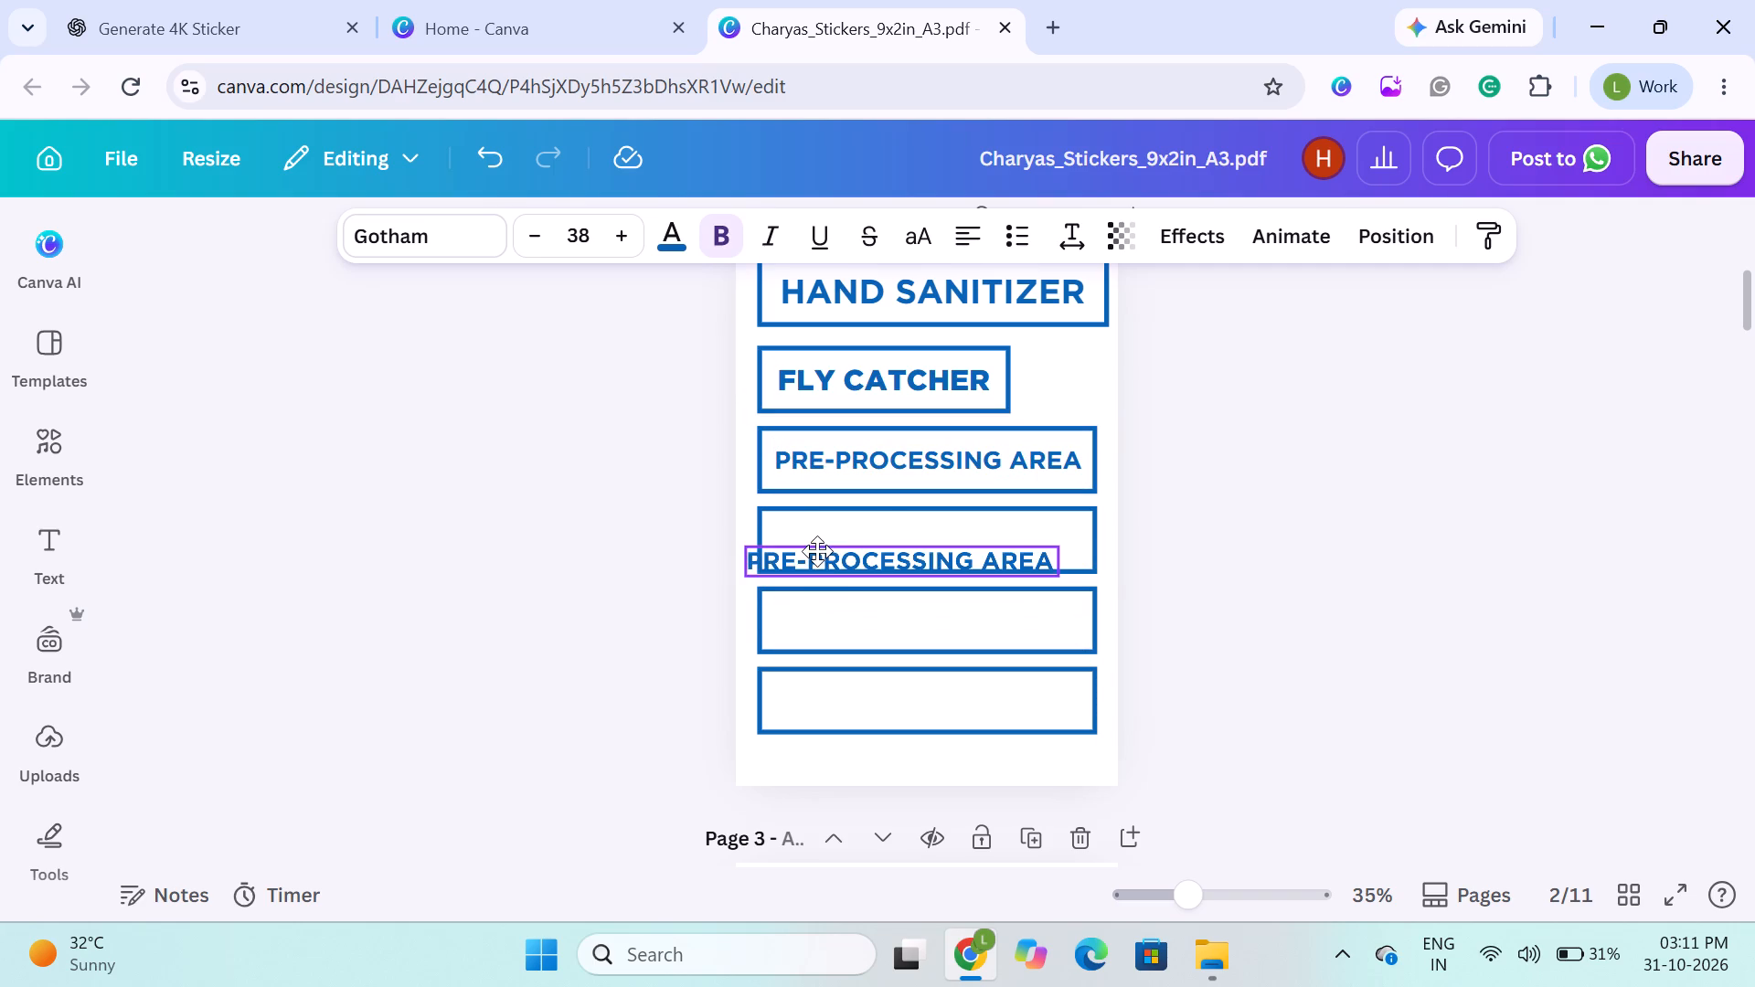
pyautogui.moveTo(817, 551); pyautogui.dragTo(843, 533)
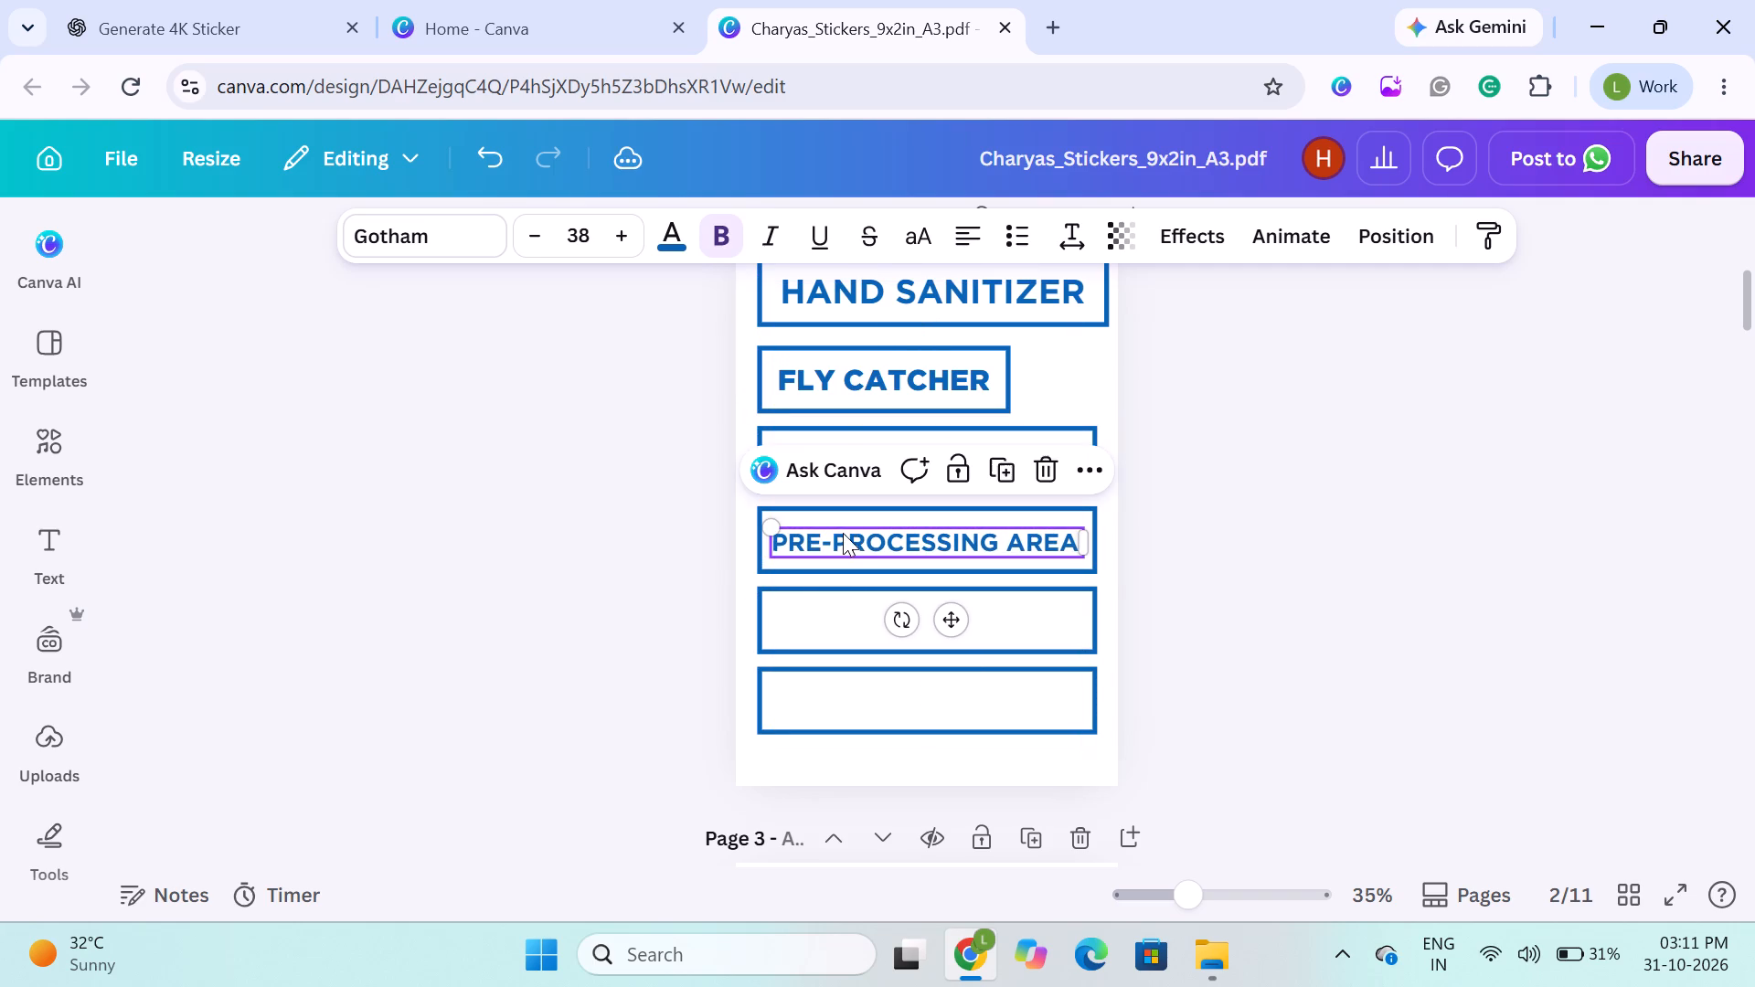
# Replace the copied text in the fourth frame on page 2 with "WALL FAN" and narrow its text box to fit one line.
pyautogui.doubleClick(856, 535)
pyautogui.write('wall fan')
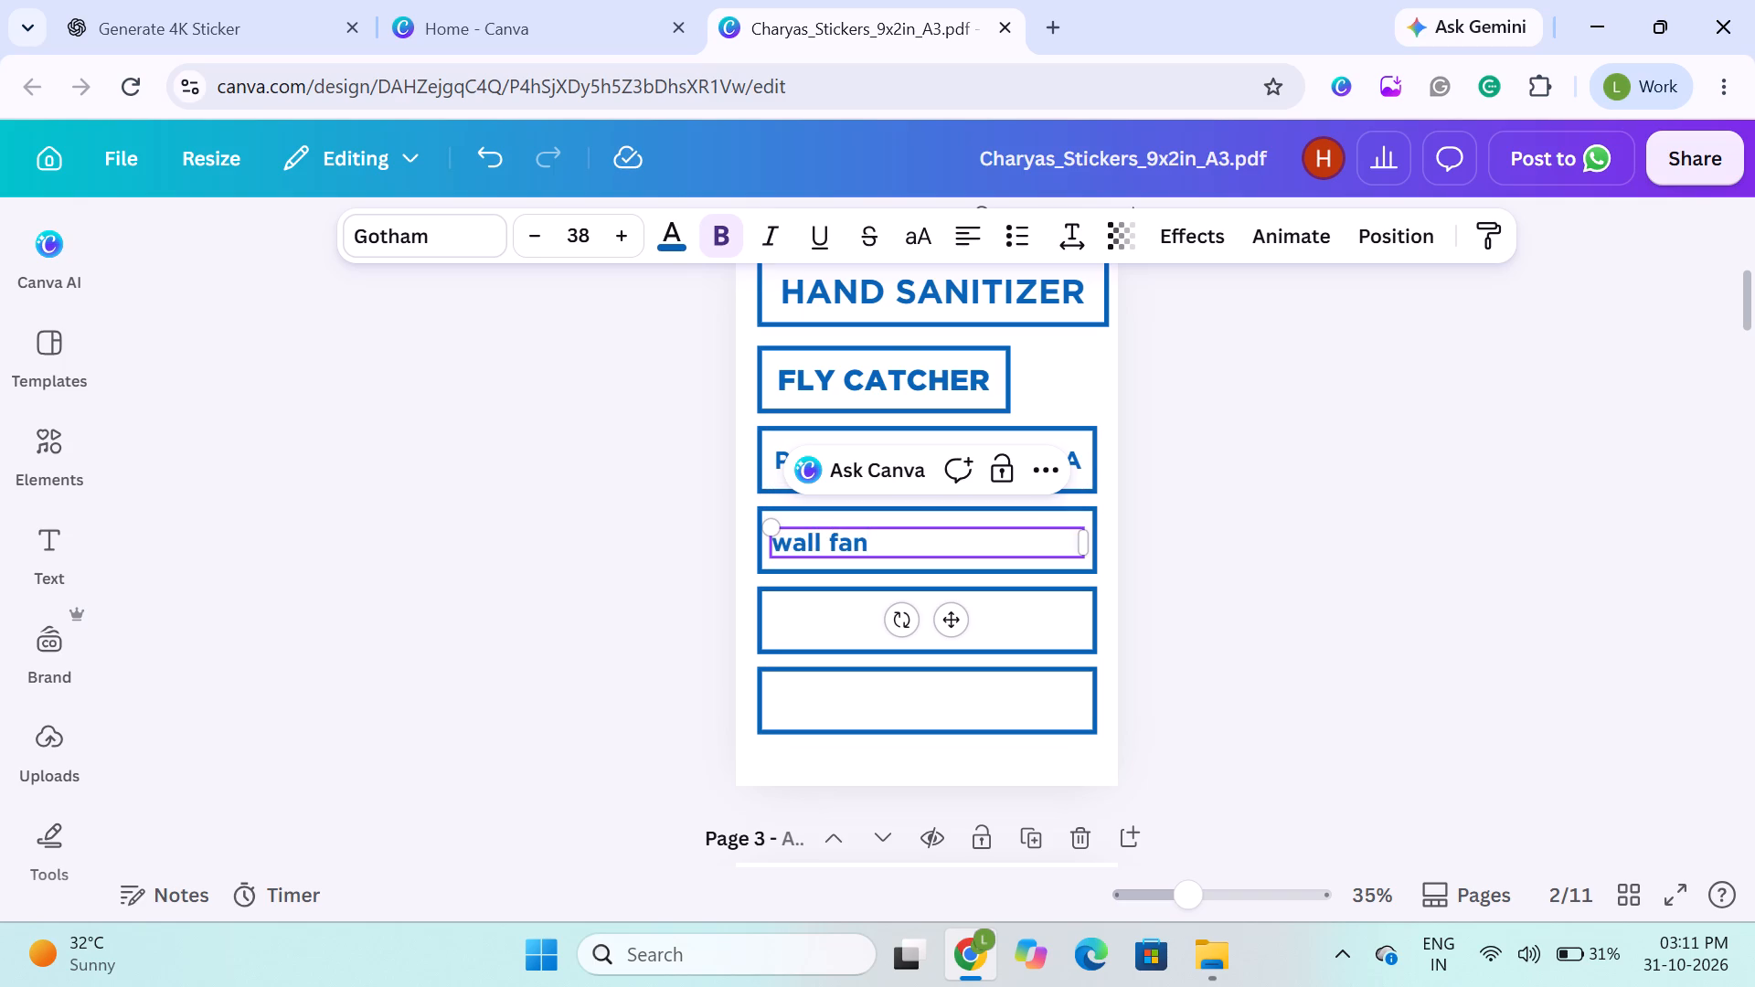
pyautogui.press('BackSpace')
pyautogui.press('BackSpace')
pyautogui.press('BackSpace')
pyautogui.press('BackSpace')
pyautogui.press('BackSpace')
pyautogui.press('BackSpace')
pyautogui.press('BackSpace')
pyautogui.press('BackSpace')
pyautogui.press('BackSpace')
pyautogui.write('WALLL')
pyautogui.press('space')
pyautogui.press('BackSpace')
pyautogui.press('BackSpace')
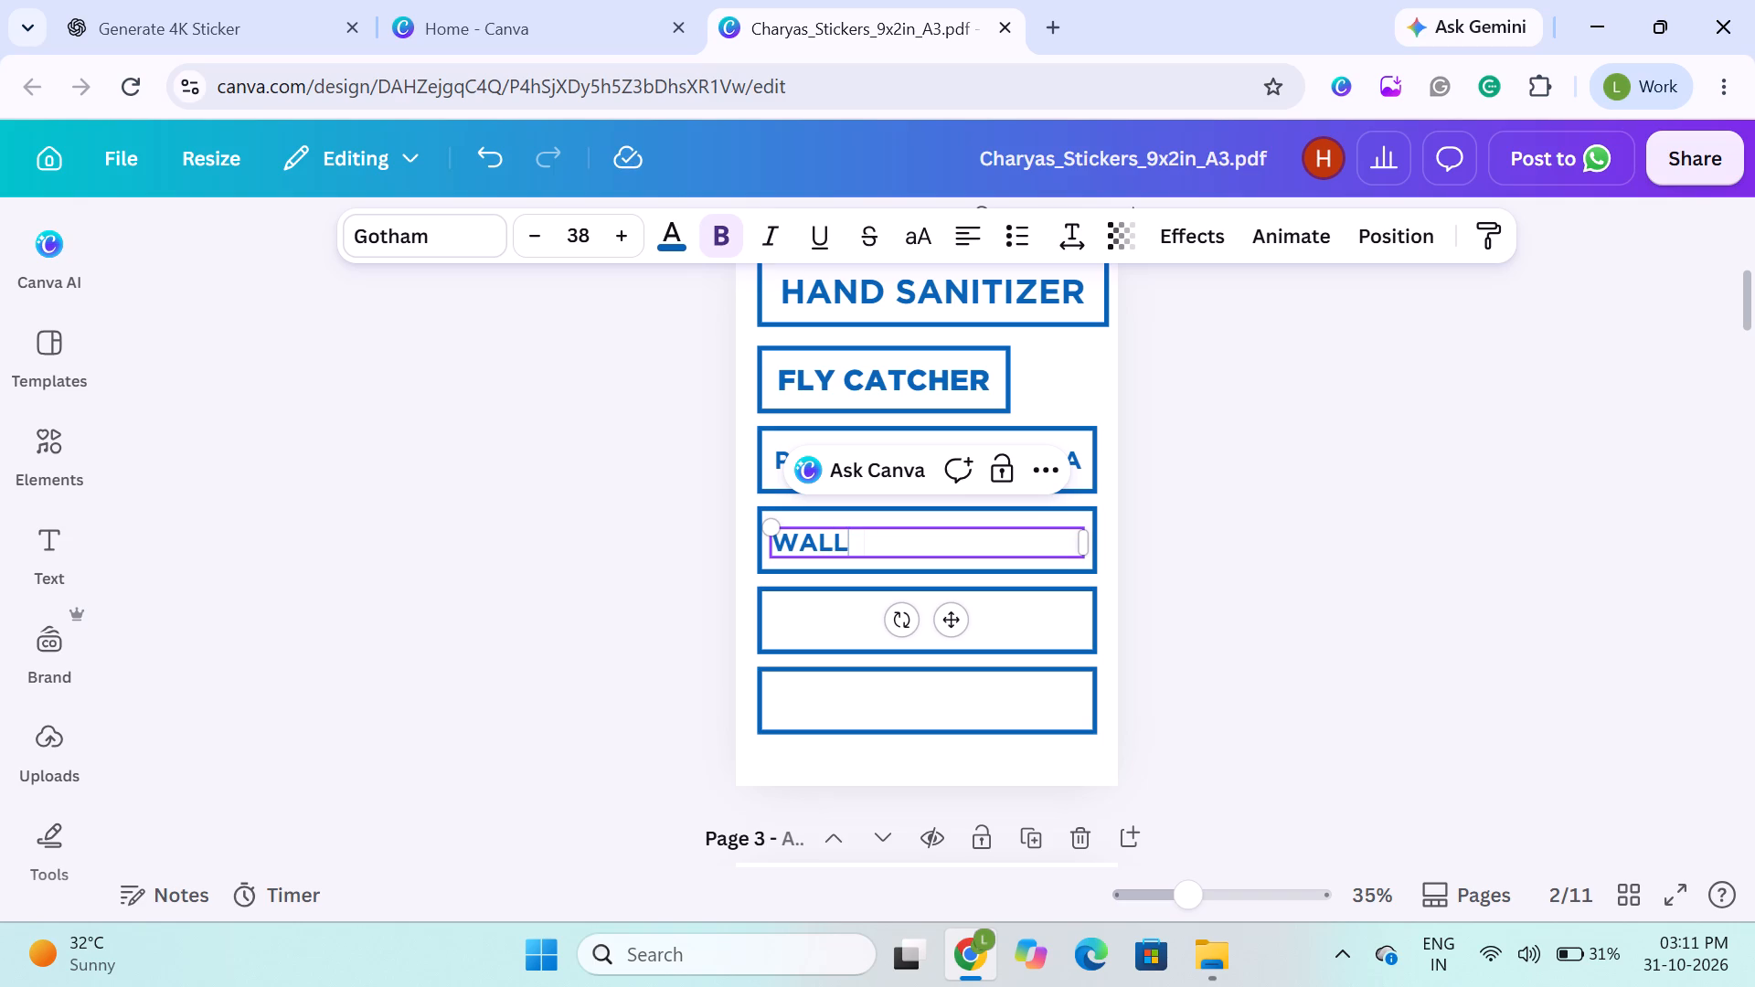
pyautogui.press('space')
pyautogui.write('FAN')
pyautogui.moveTo(1088, 539); pyautogui.dragTo(905, 540)
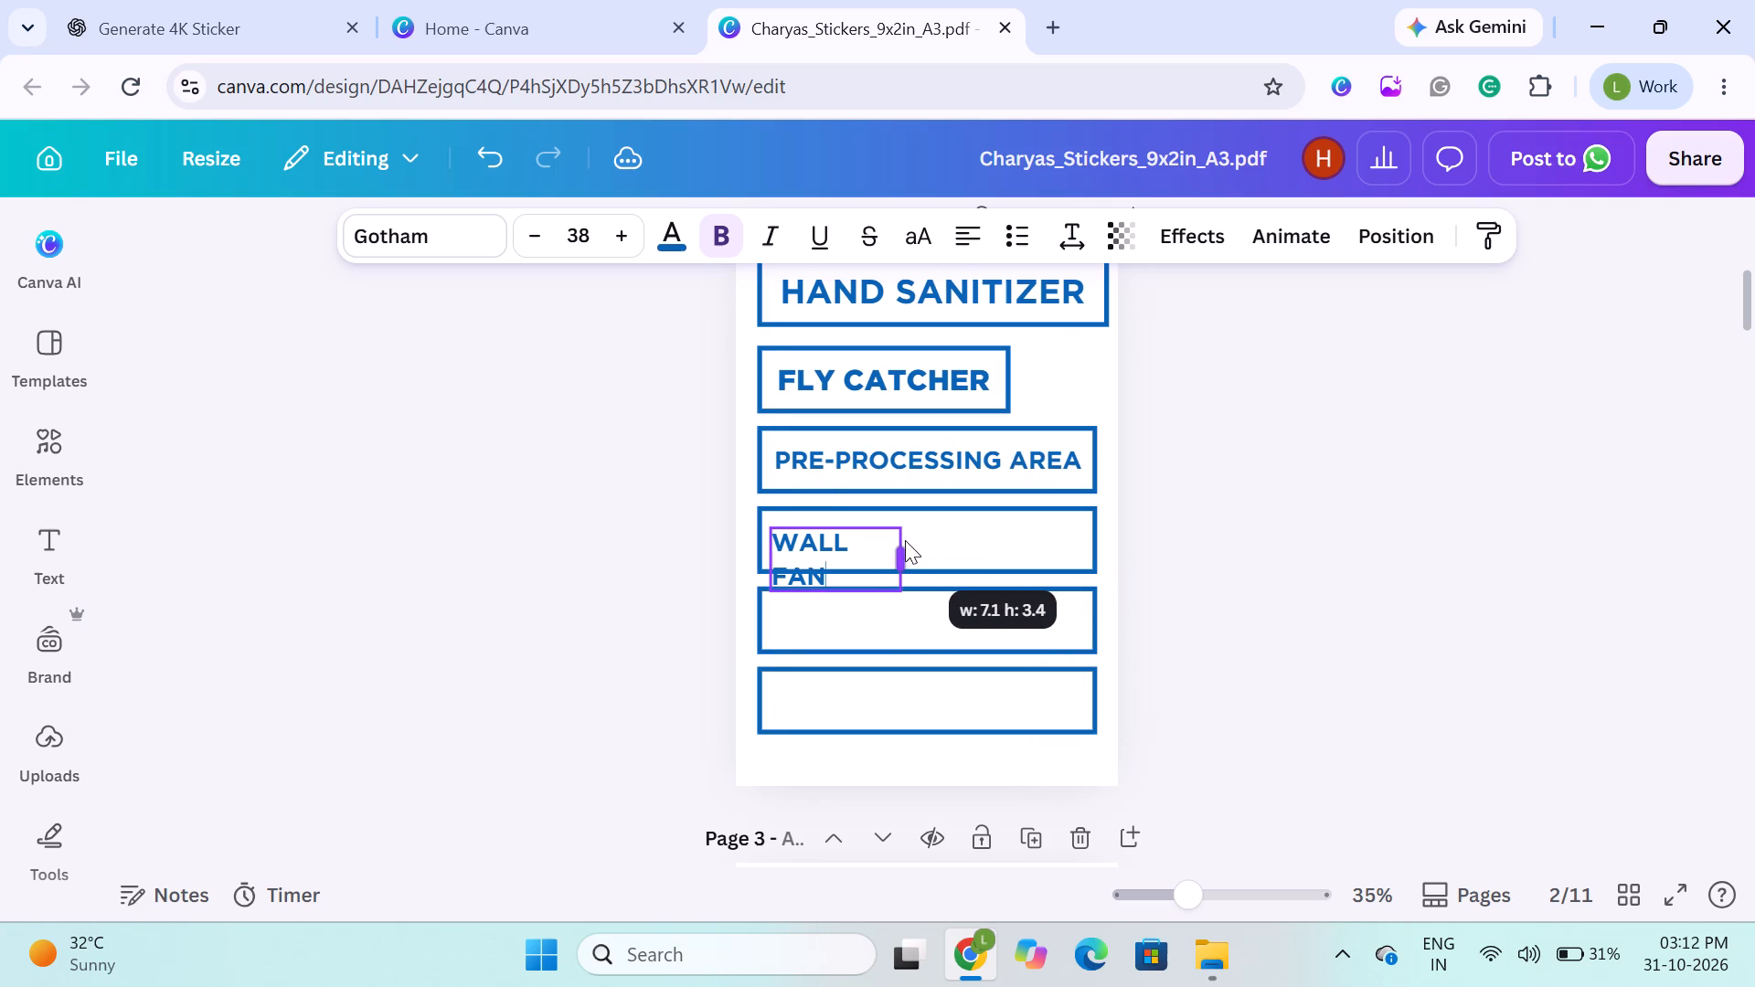
pyautogui.moveTo(905, 540); pyautogui.dragTo(920, 540)
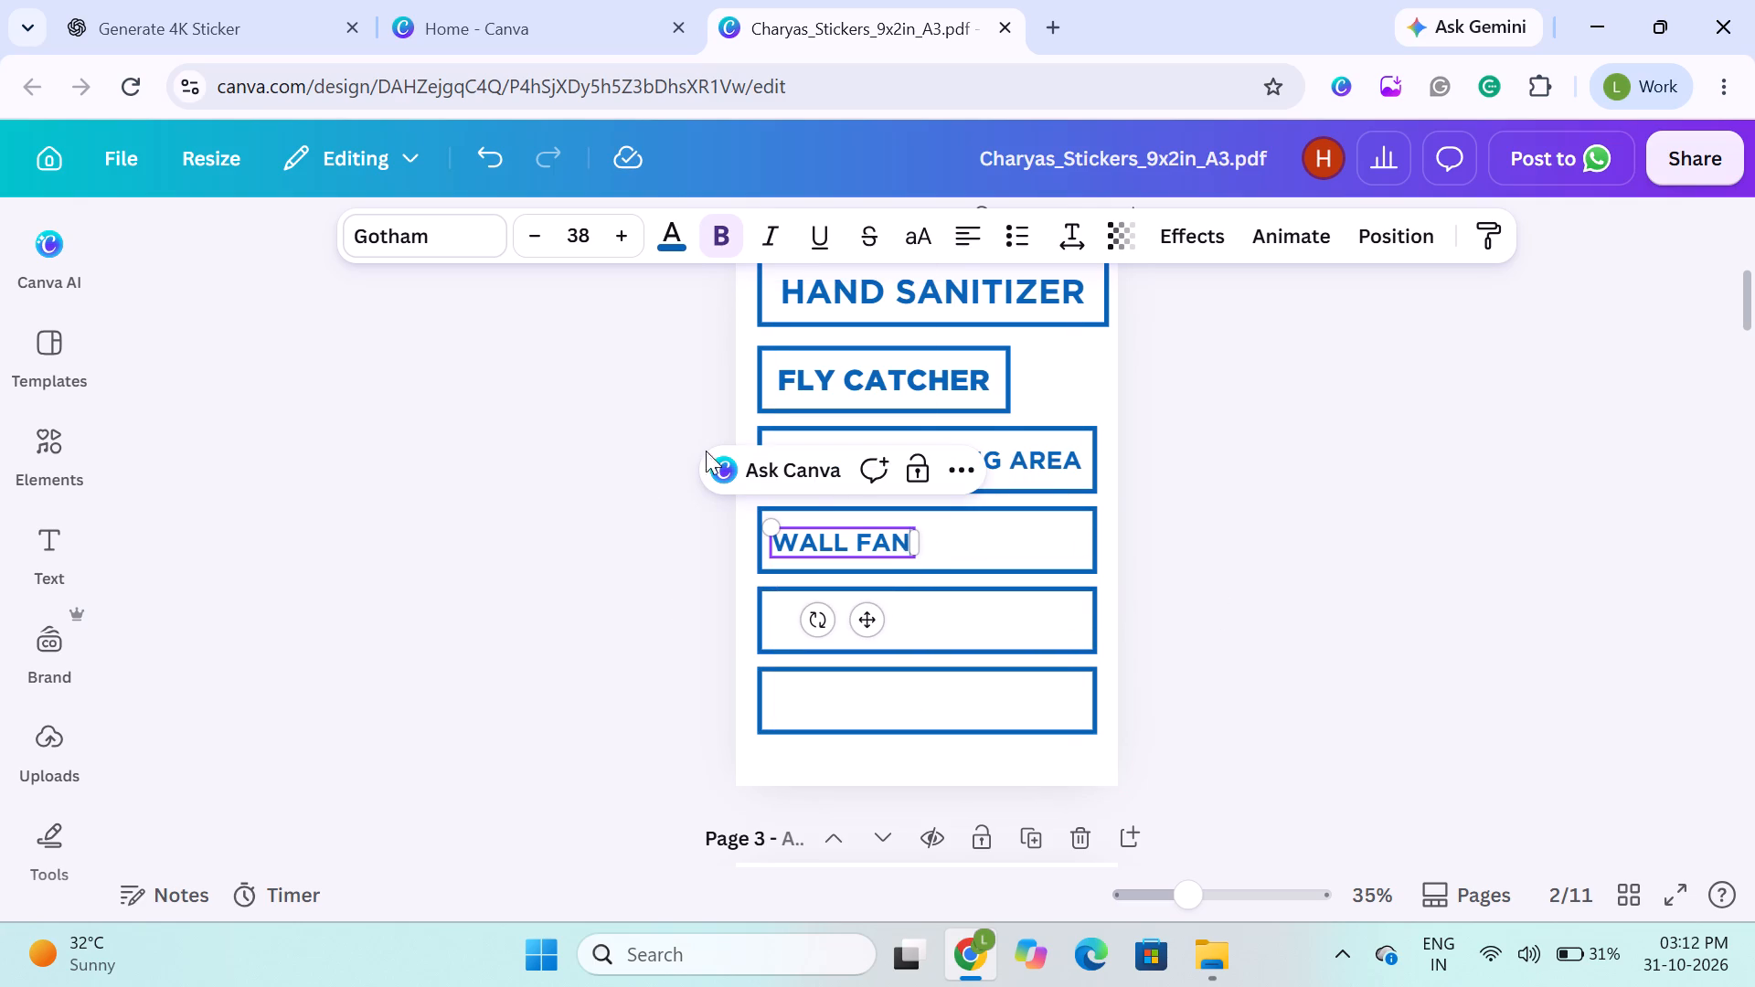
pyautogui.click(577, 407)
# Set the "WALL FAN" text to font size 45, copied from the "FLY CATCHER" label.
pyautogui.click(828, 387)
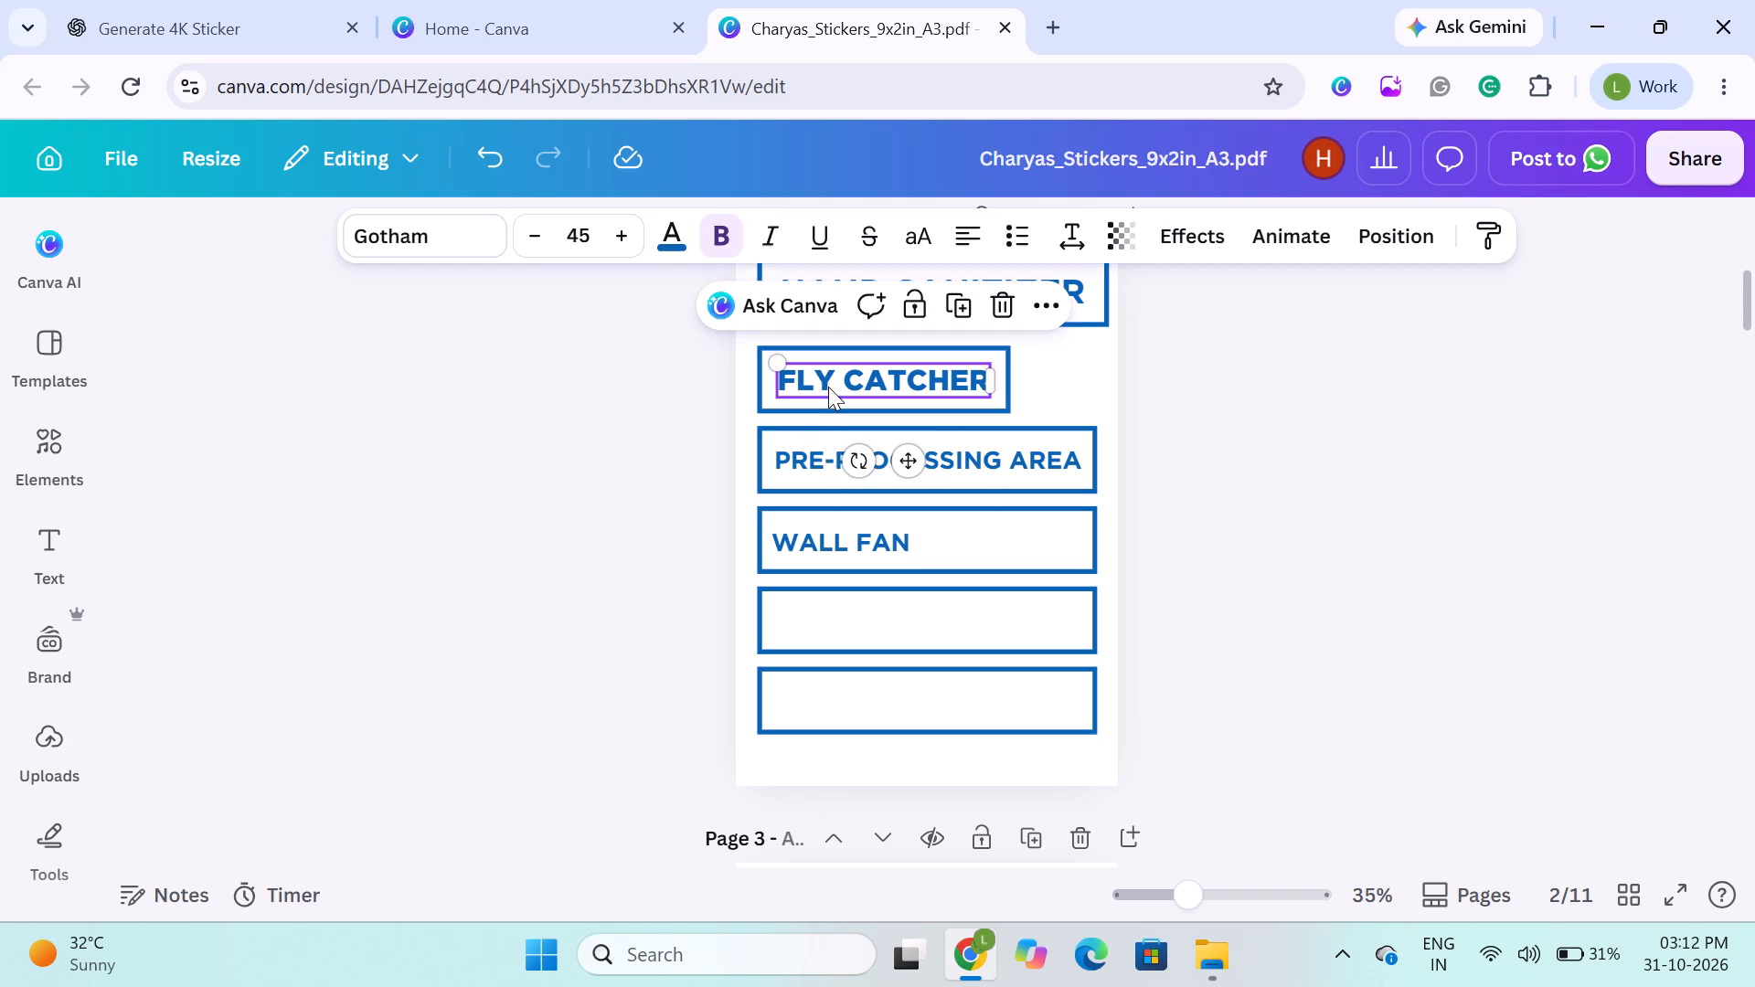
pyautogui.click(585, 241)
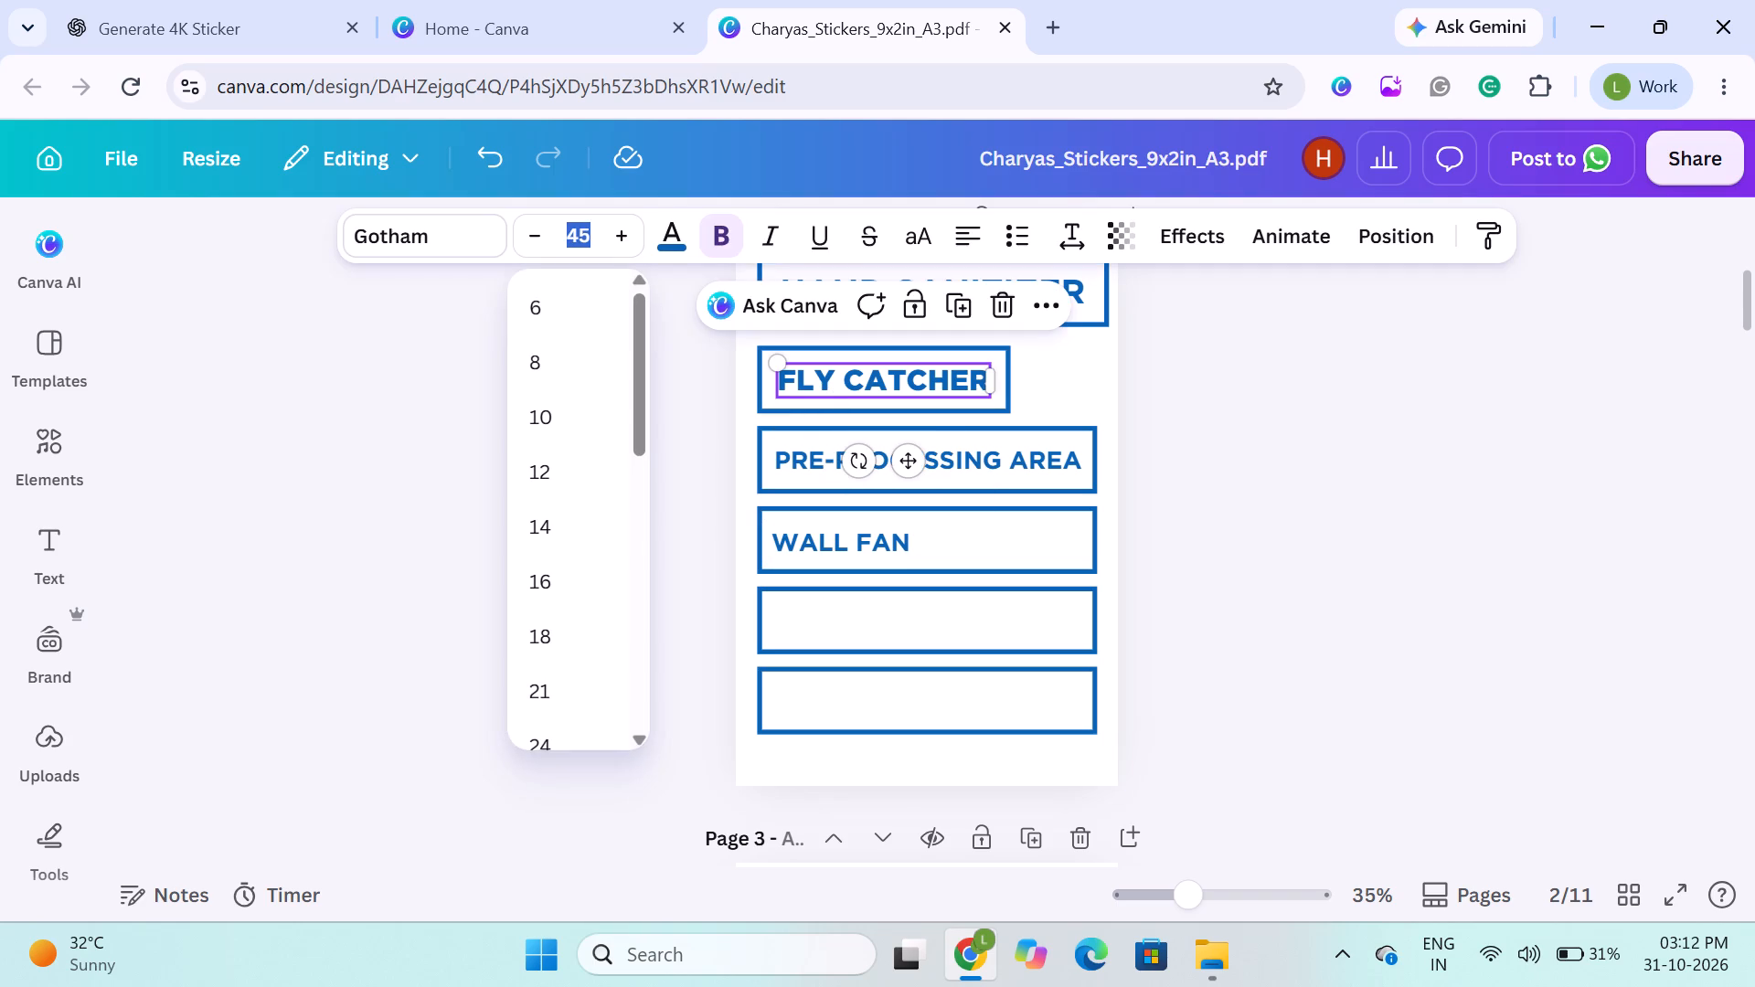
pyautogui.hotkey('ctrl', 'c')
pyautogui.click(378, 431)
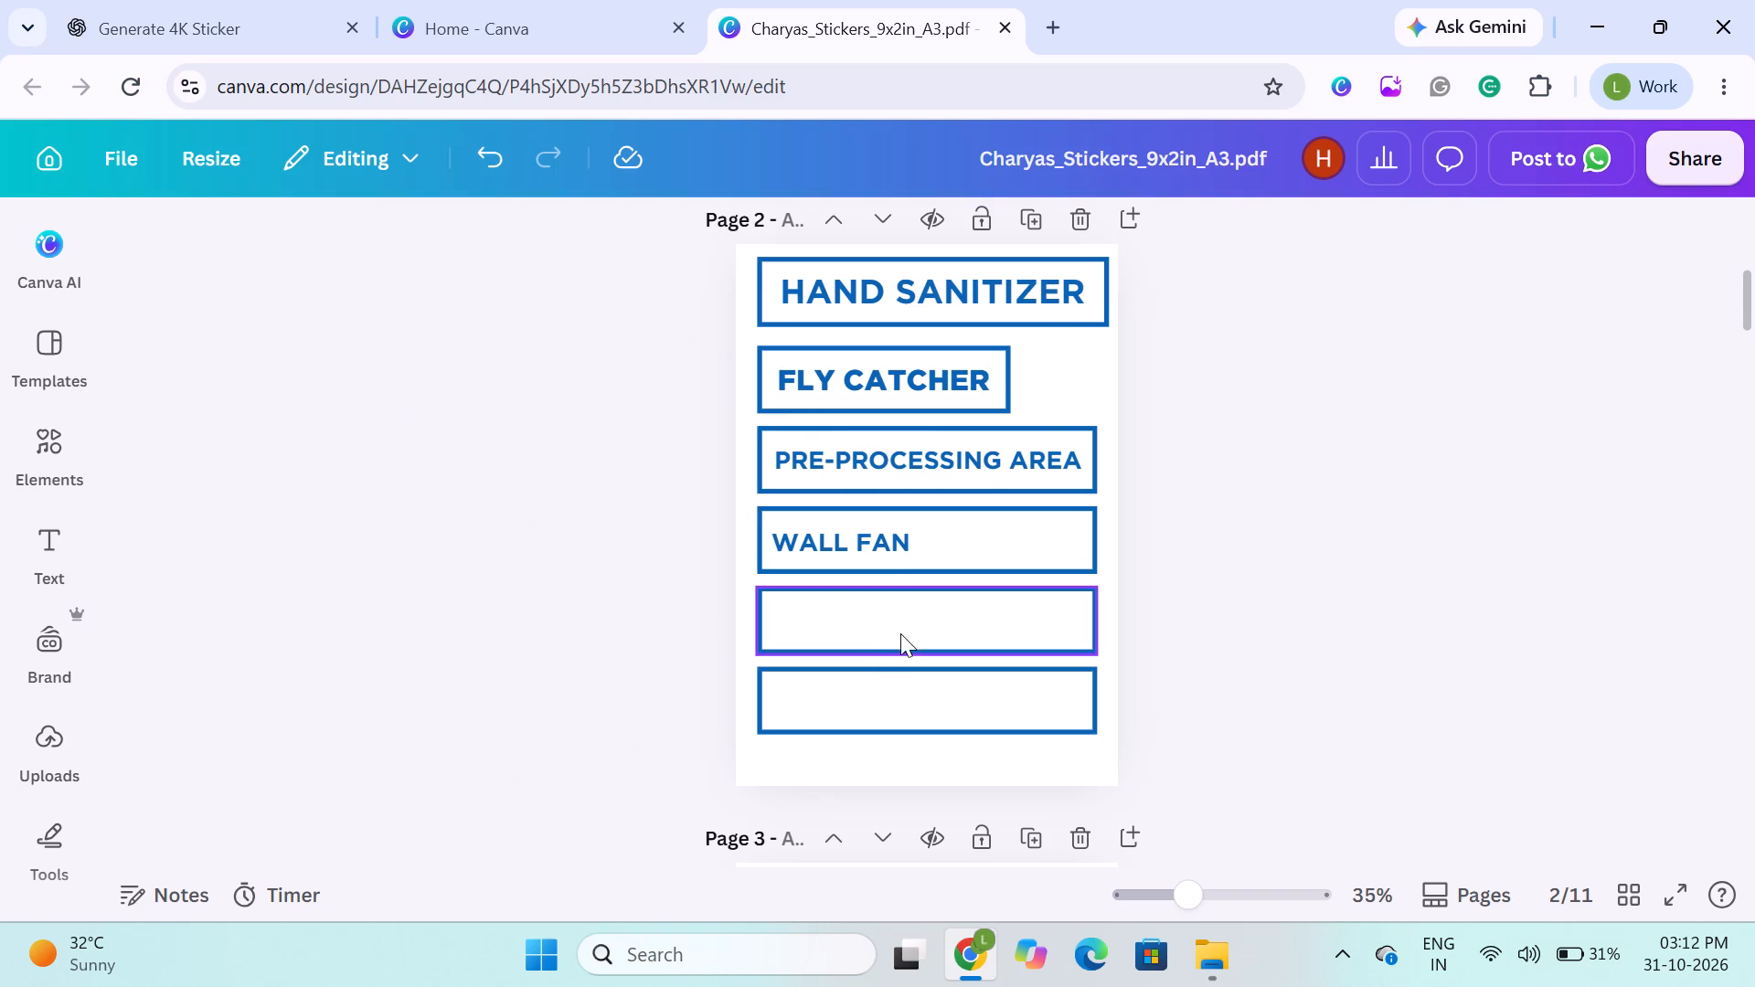
pyautogui.click(854, 551)
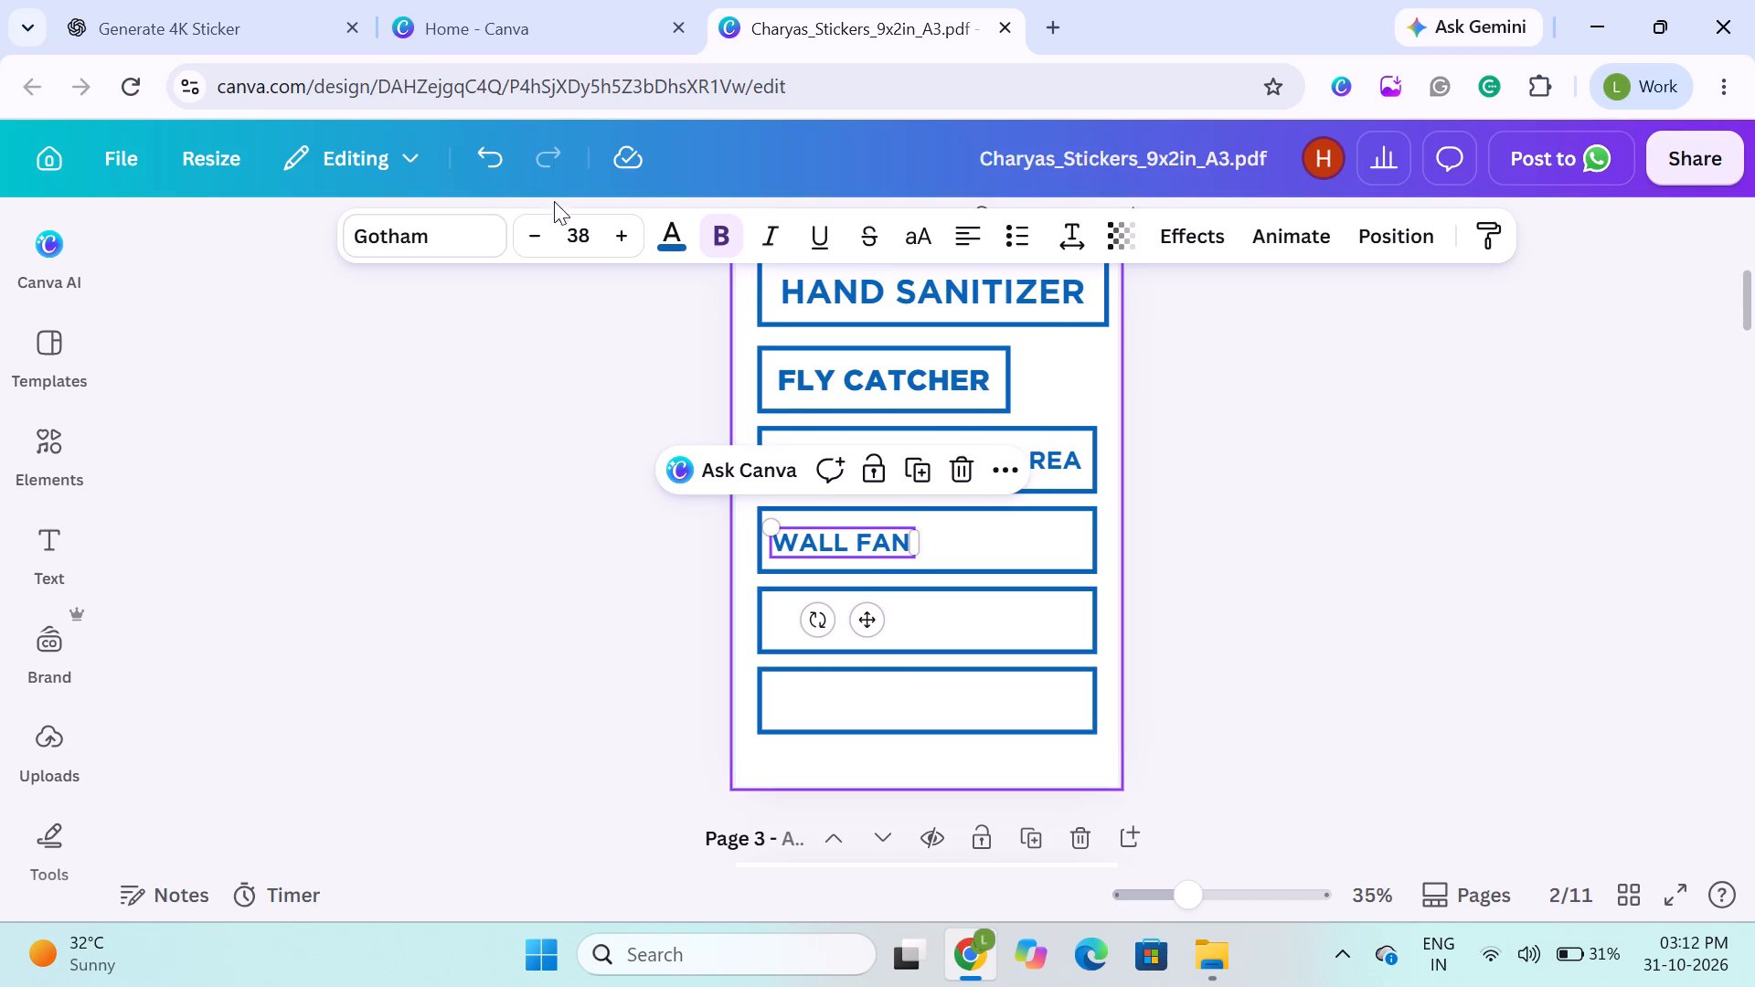
pyautogui.click(583, 242)
pyautogui.hotkey('ctrl', 'v')
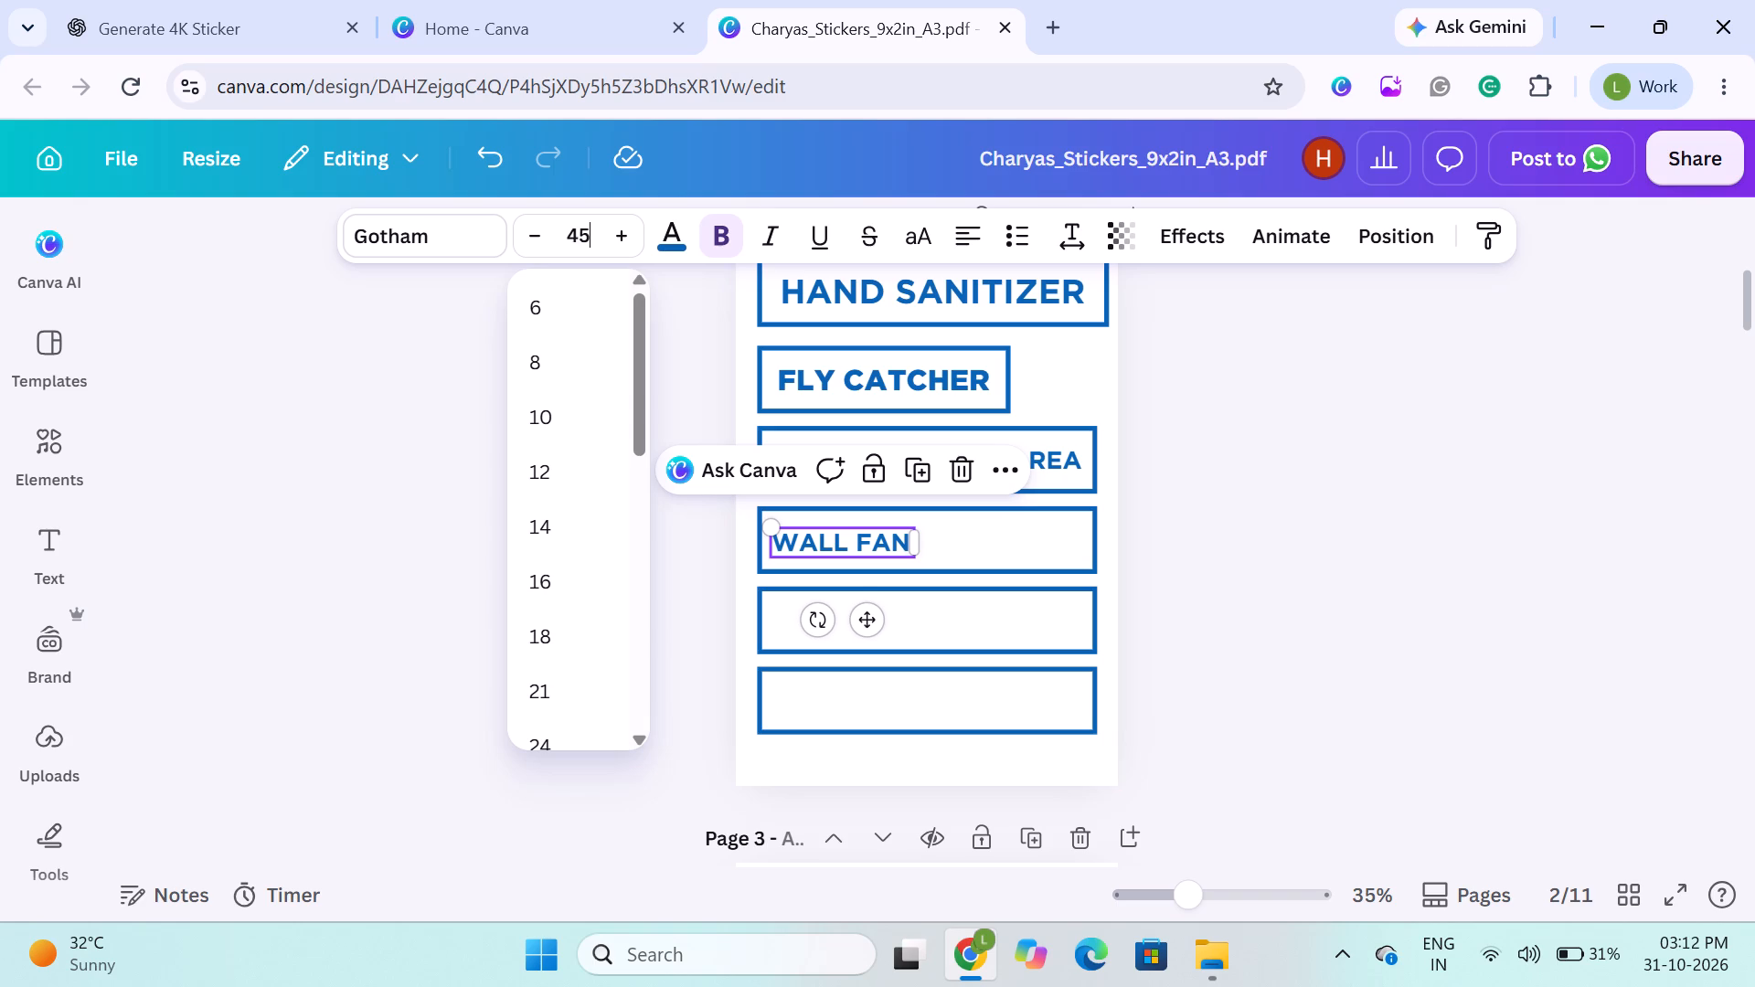
pyautogui.click(371, 416)
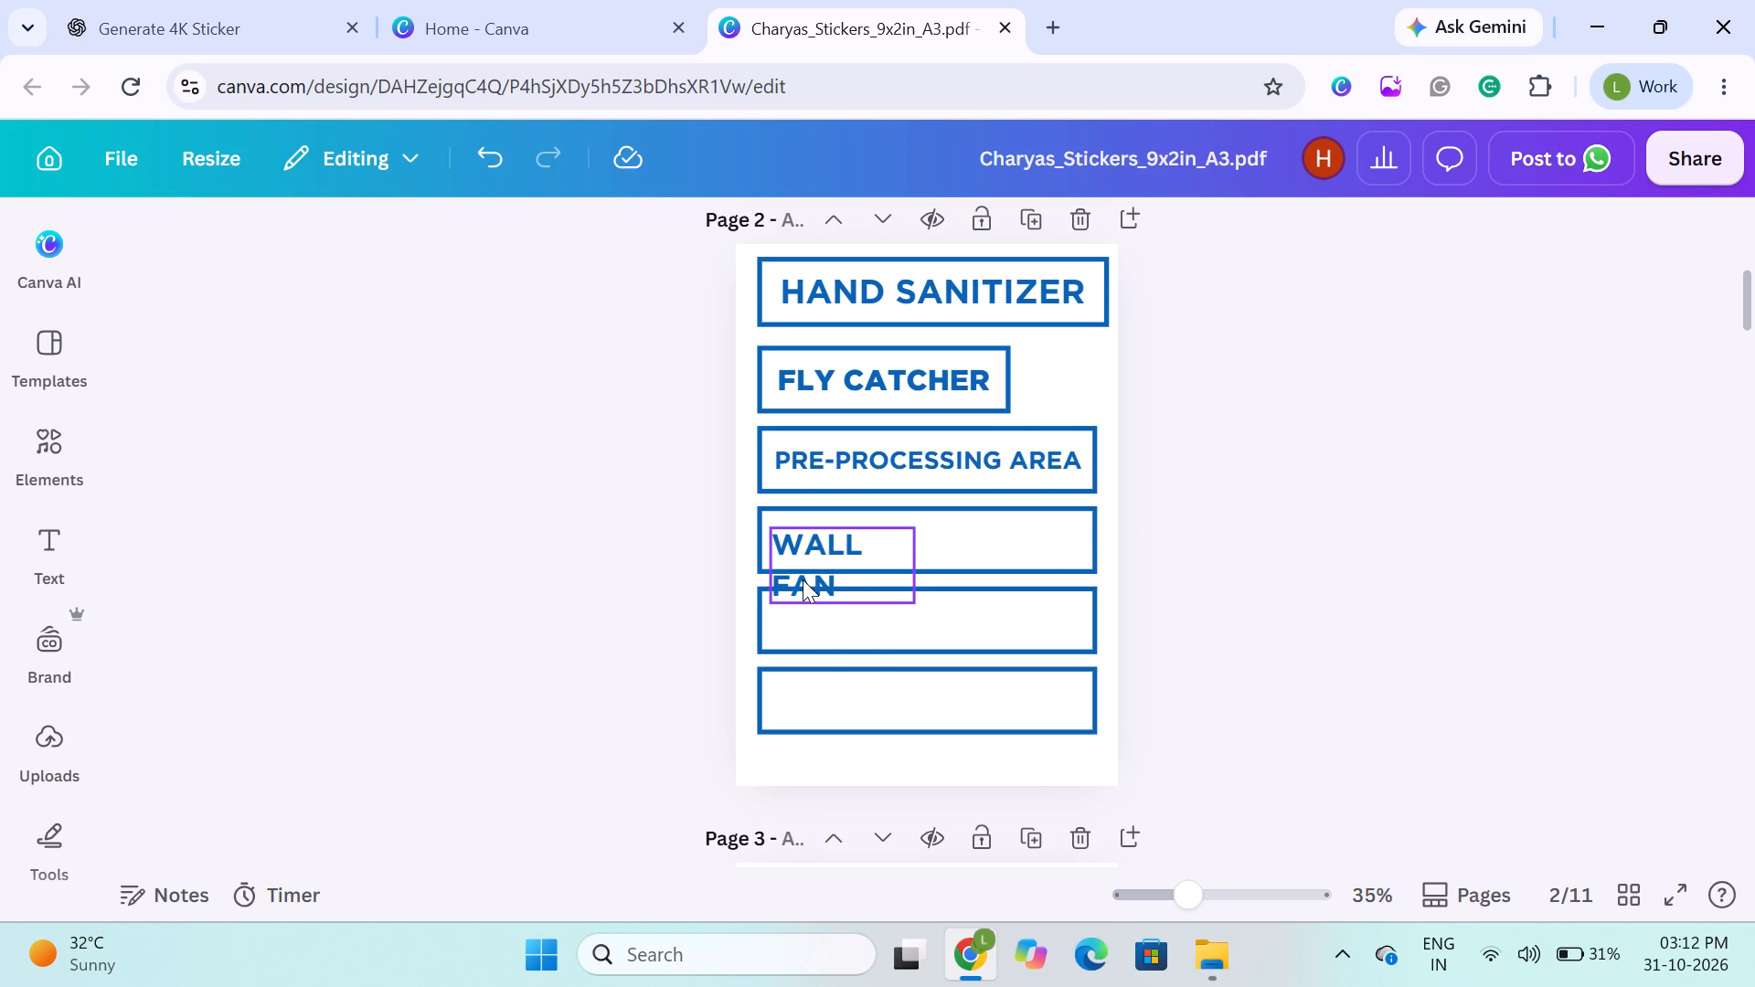
# Widen the "WALL FAN" text box just enough to hold the enlarged text on a single line.
pyautogui.click(803, 579)
pyautogui.moveTo(925, 567); pyautogui.dragTo(942, 567)
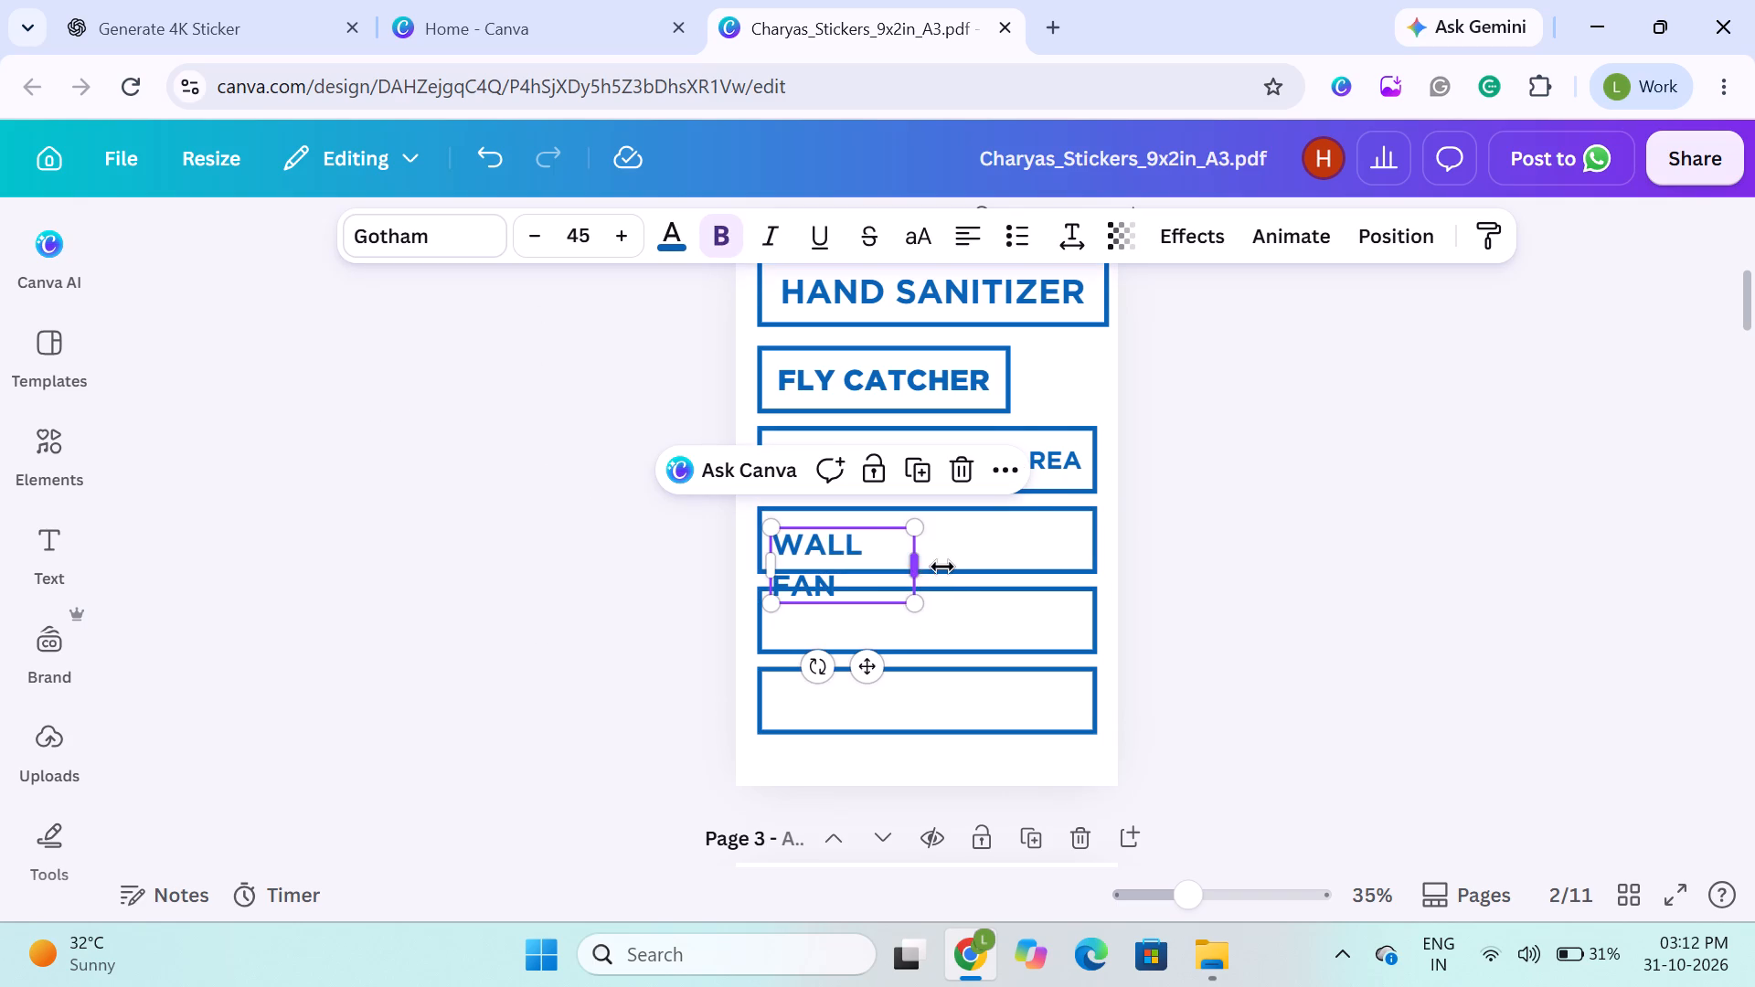
pyautogui.moveTo(942, 567); pyautogui.dragTo(955, 563)
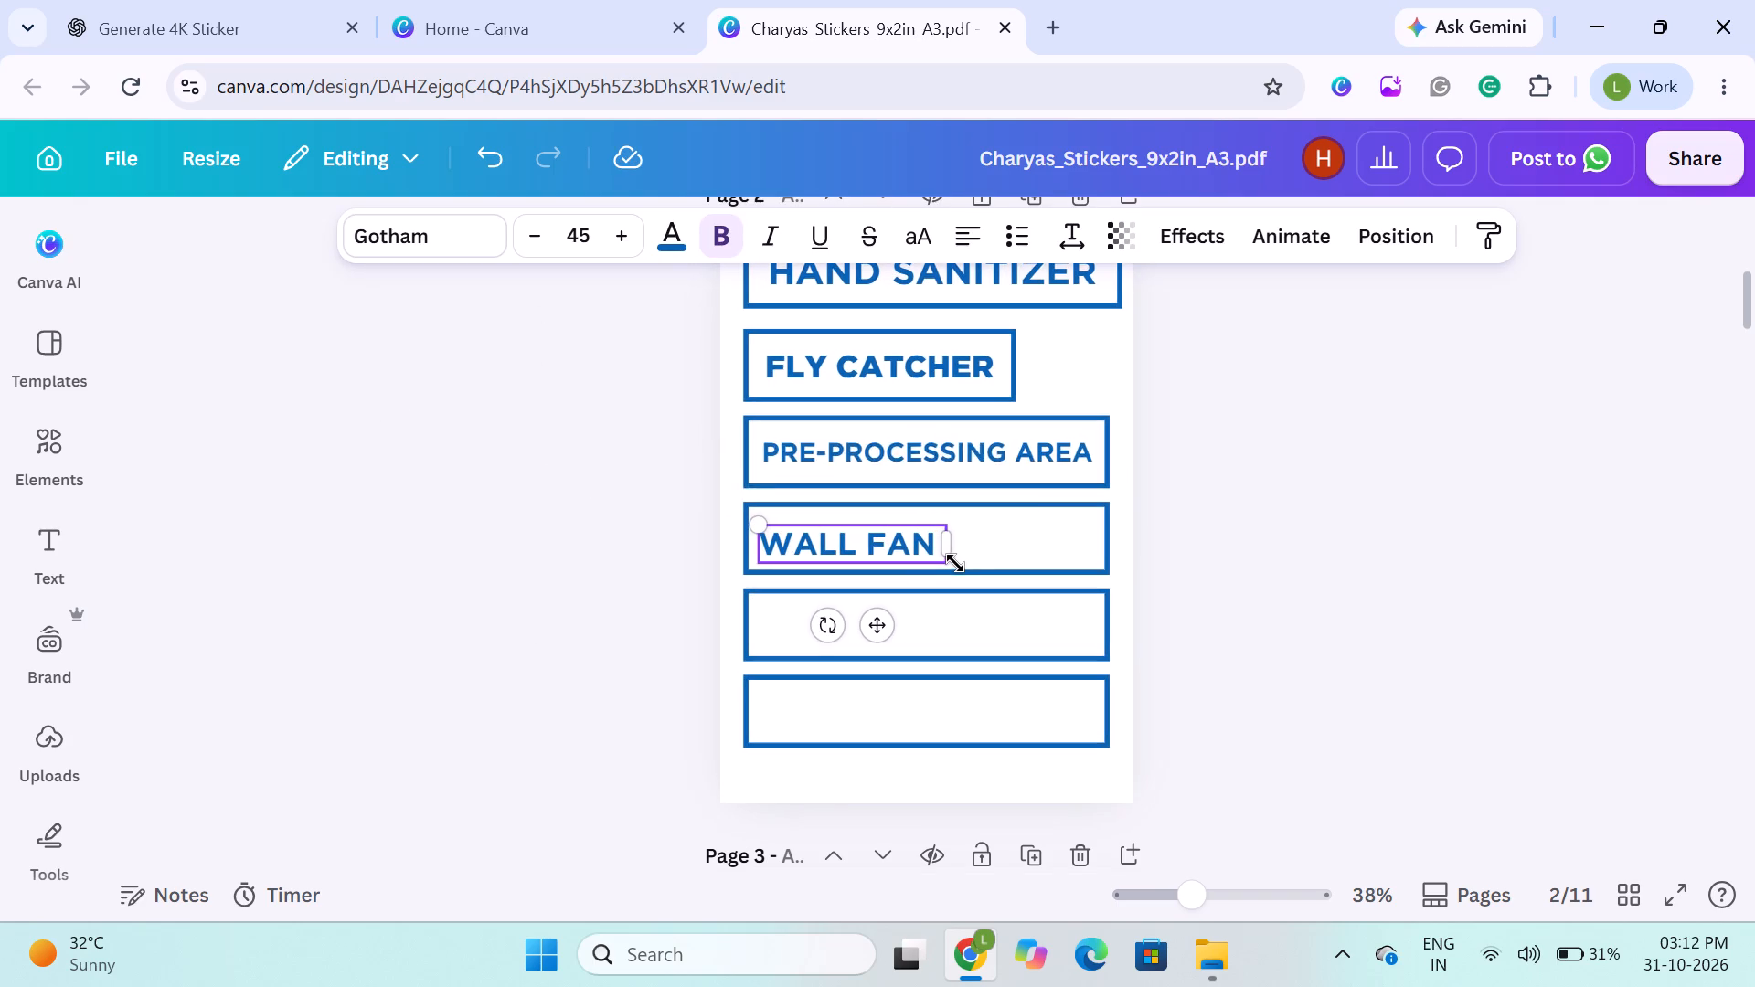
pyautogui.click(954, 536)
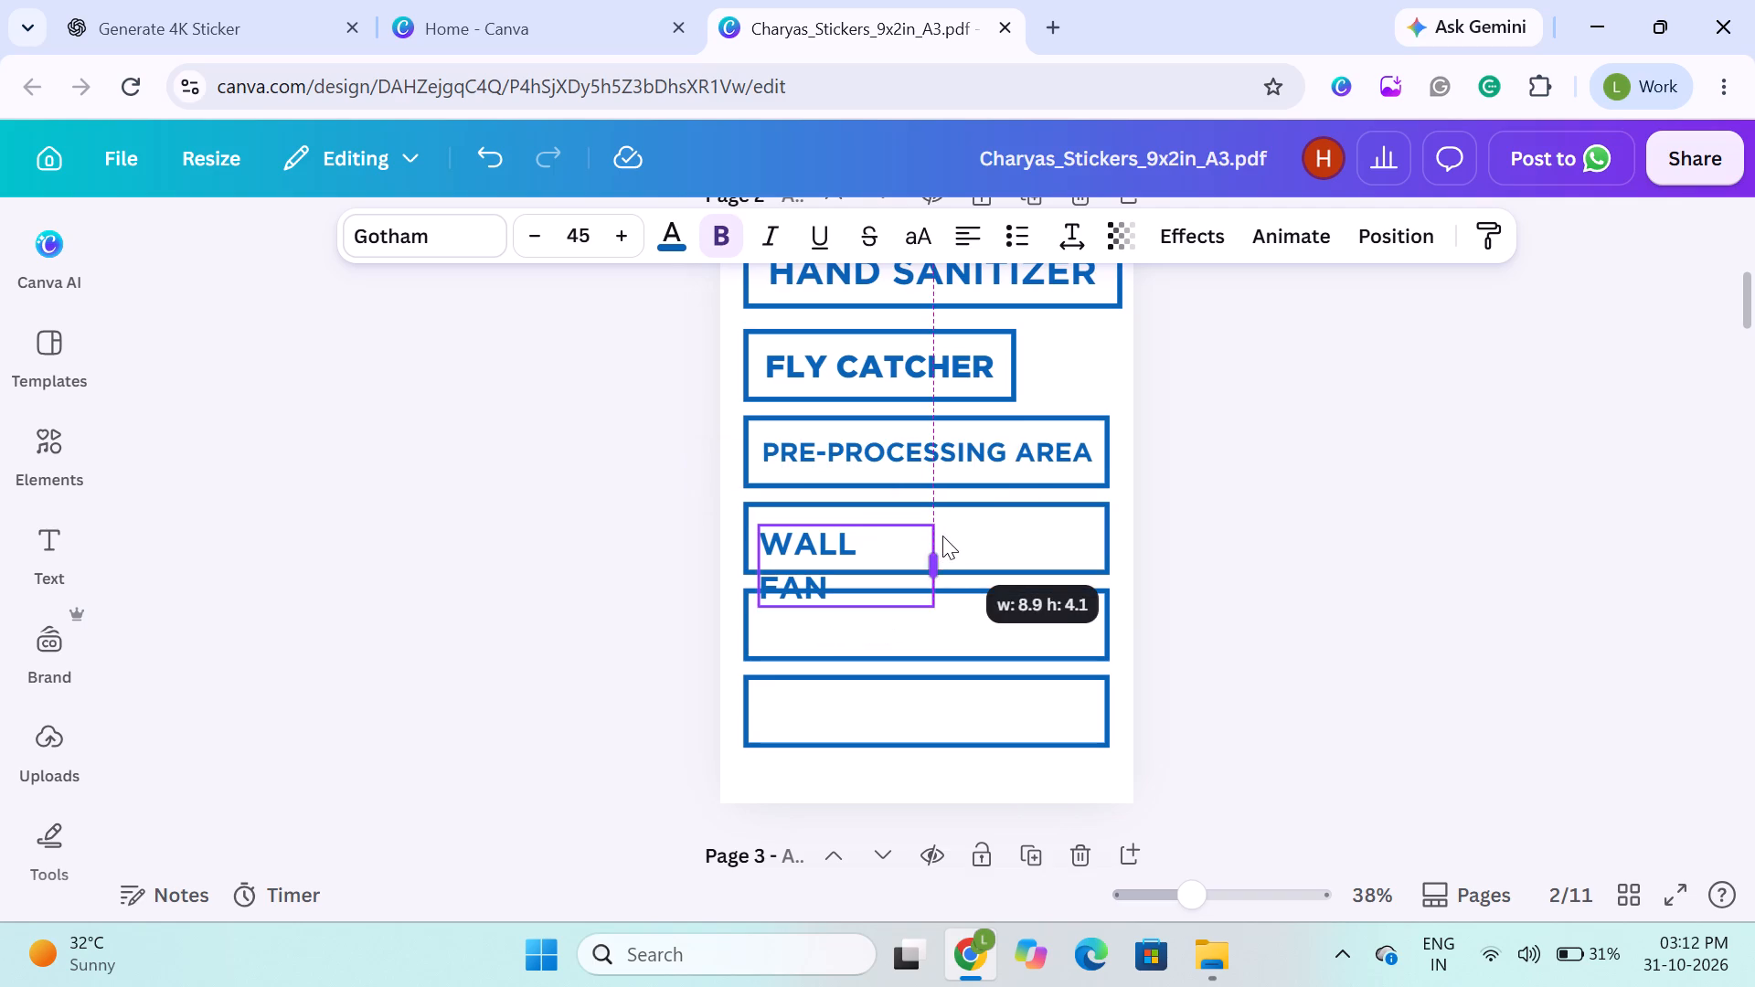
# Align the "WALL FAN" text and its surrounding frame to each other's centre and middle.
pyautogui.keyDown('shift'); pyautogui.click(1041, 538); pyautogui.keyUp('shift')
pyautogui.click(1590, 253)
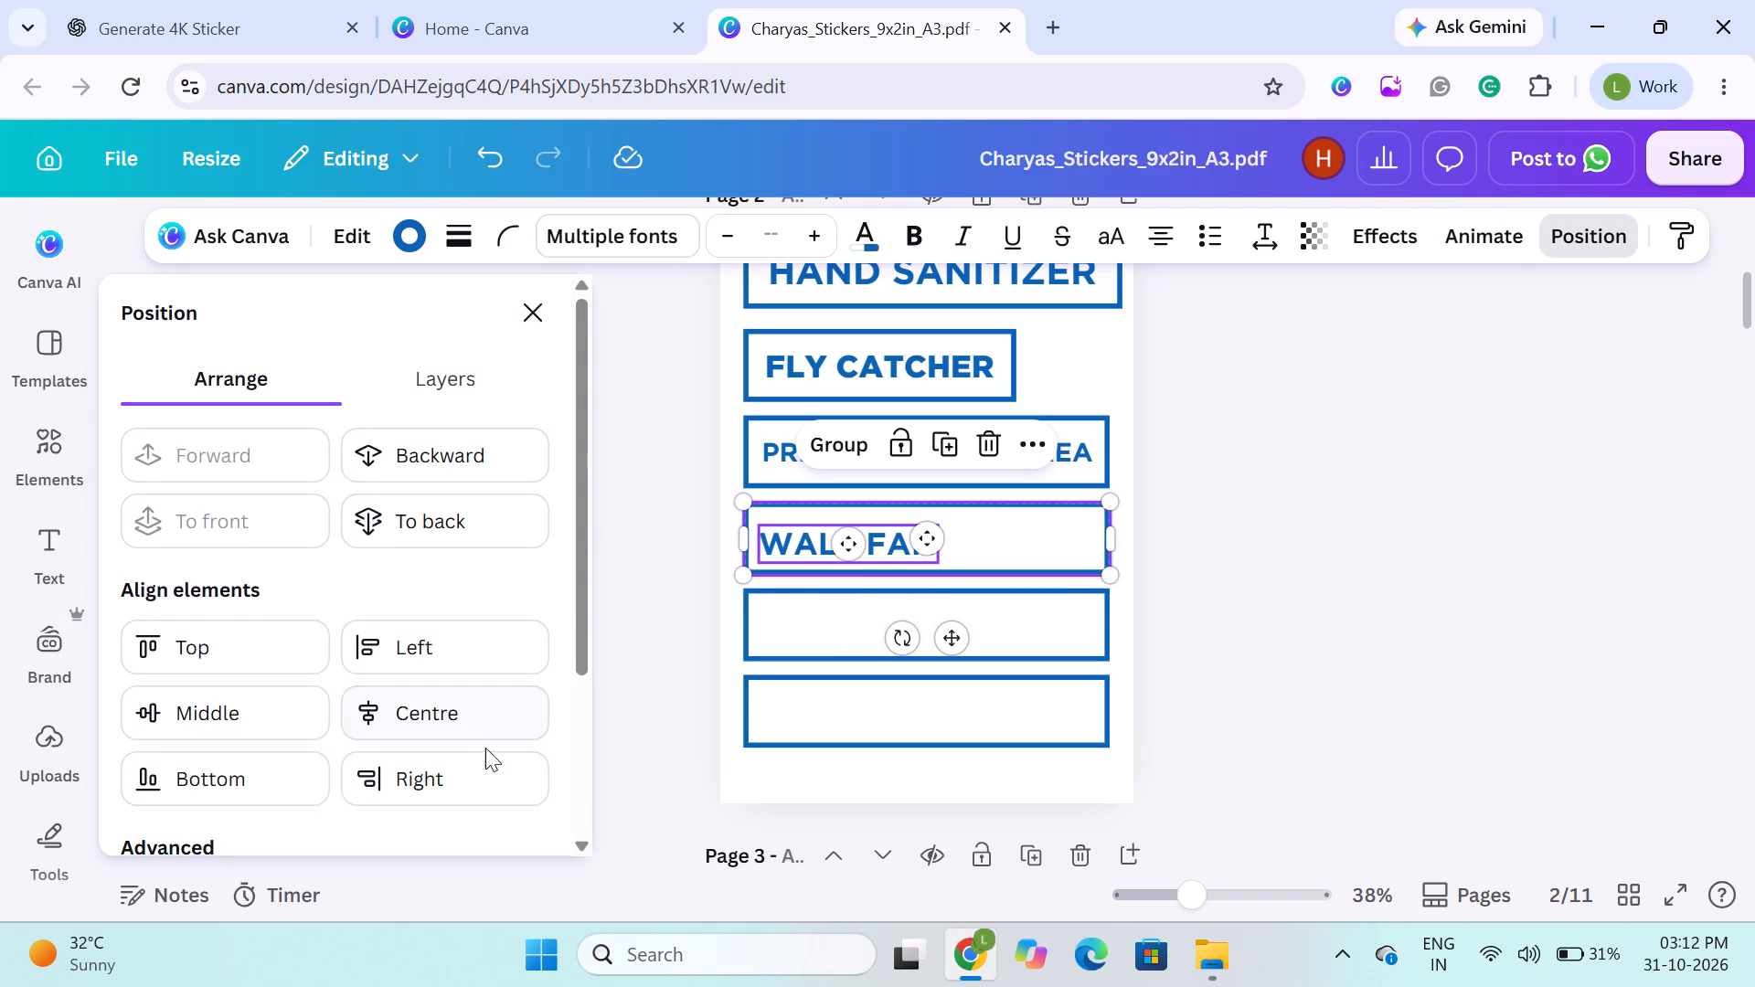
pyautogui.click(466, 722)
pyautogui.click(244, 711)
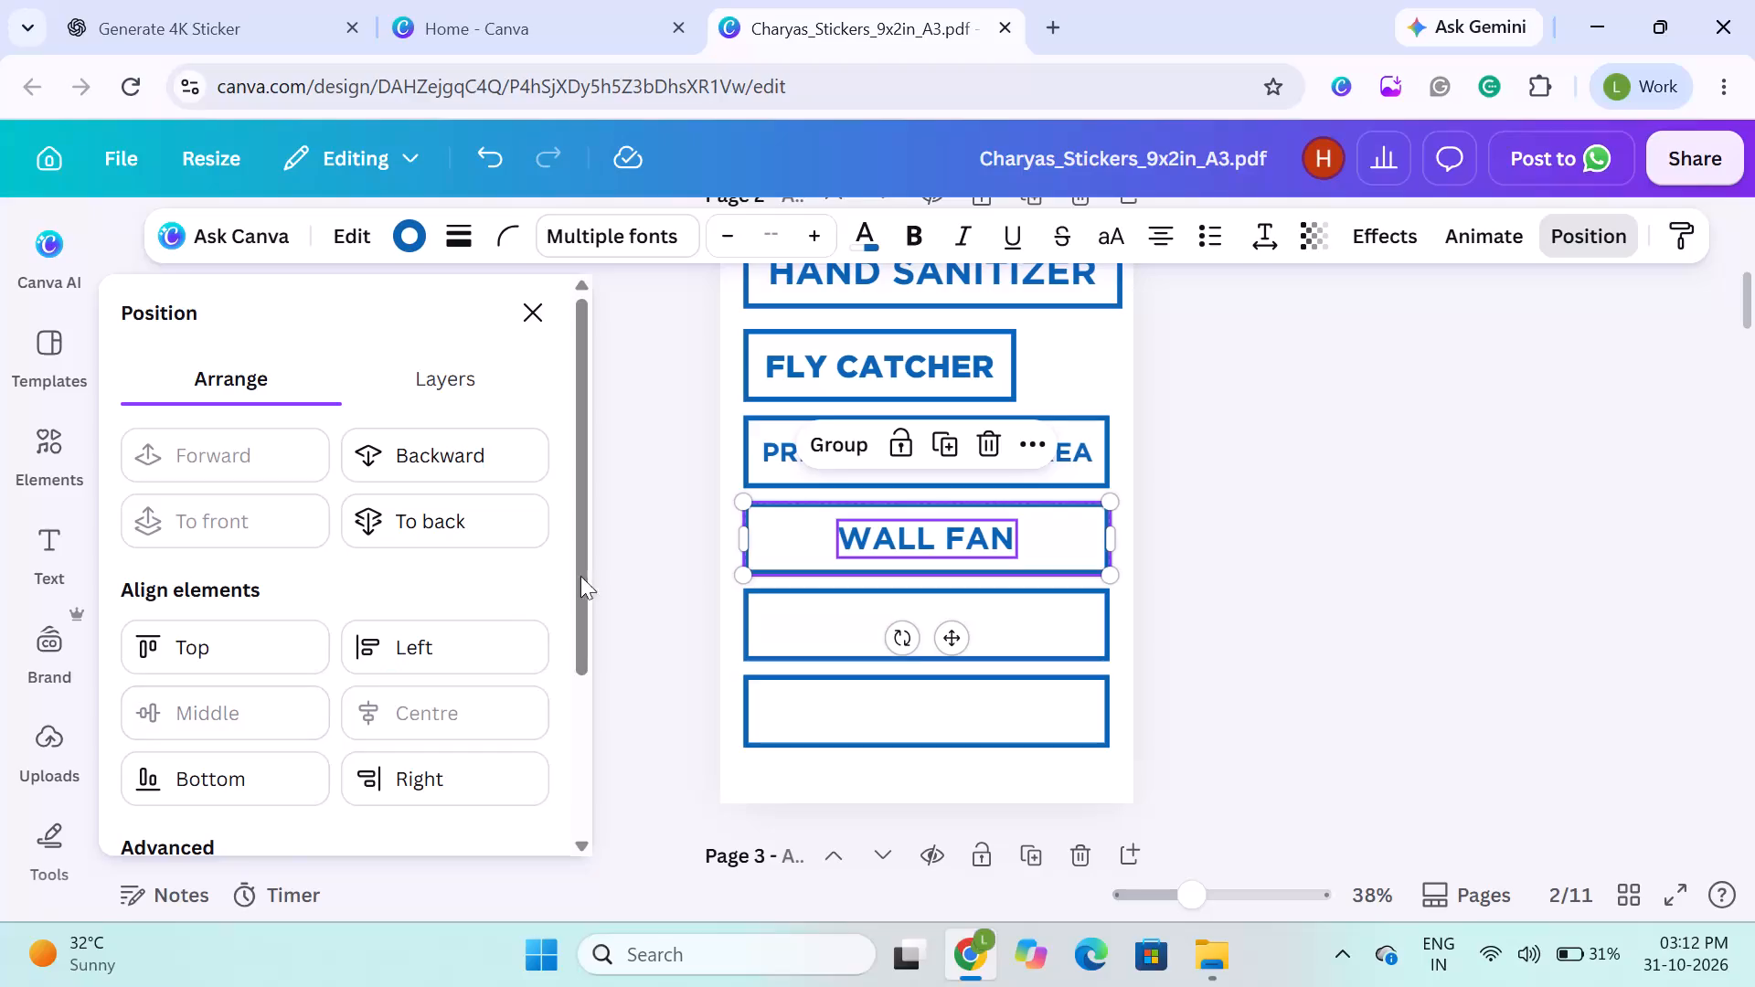
pyautogui.click(729, 515)
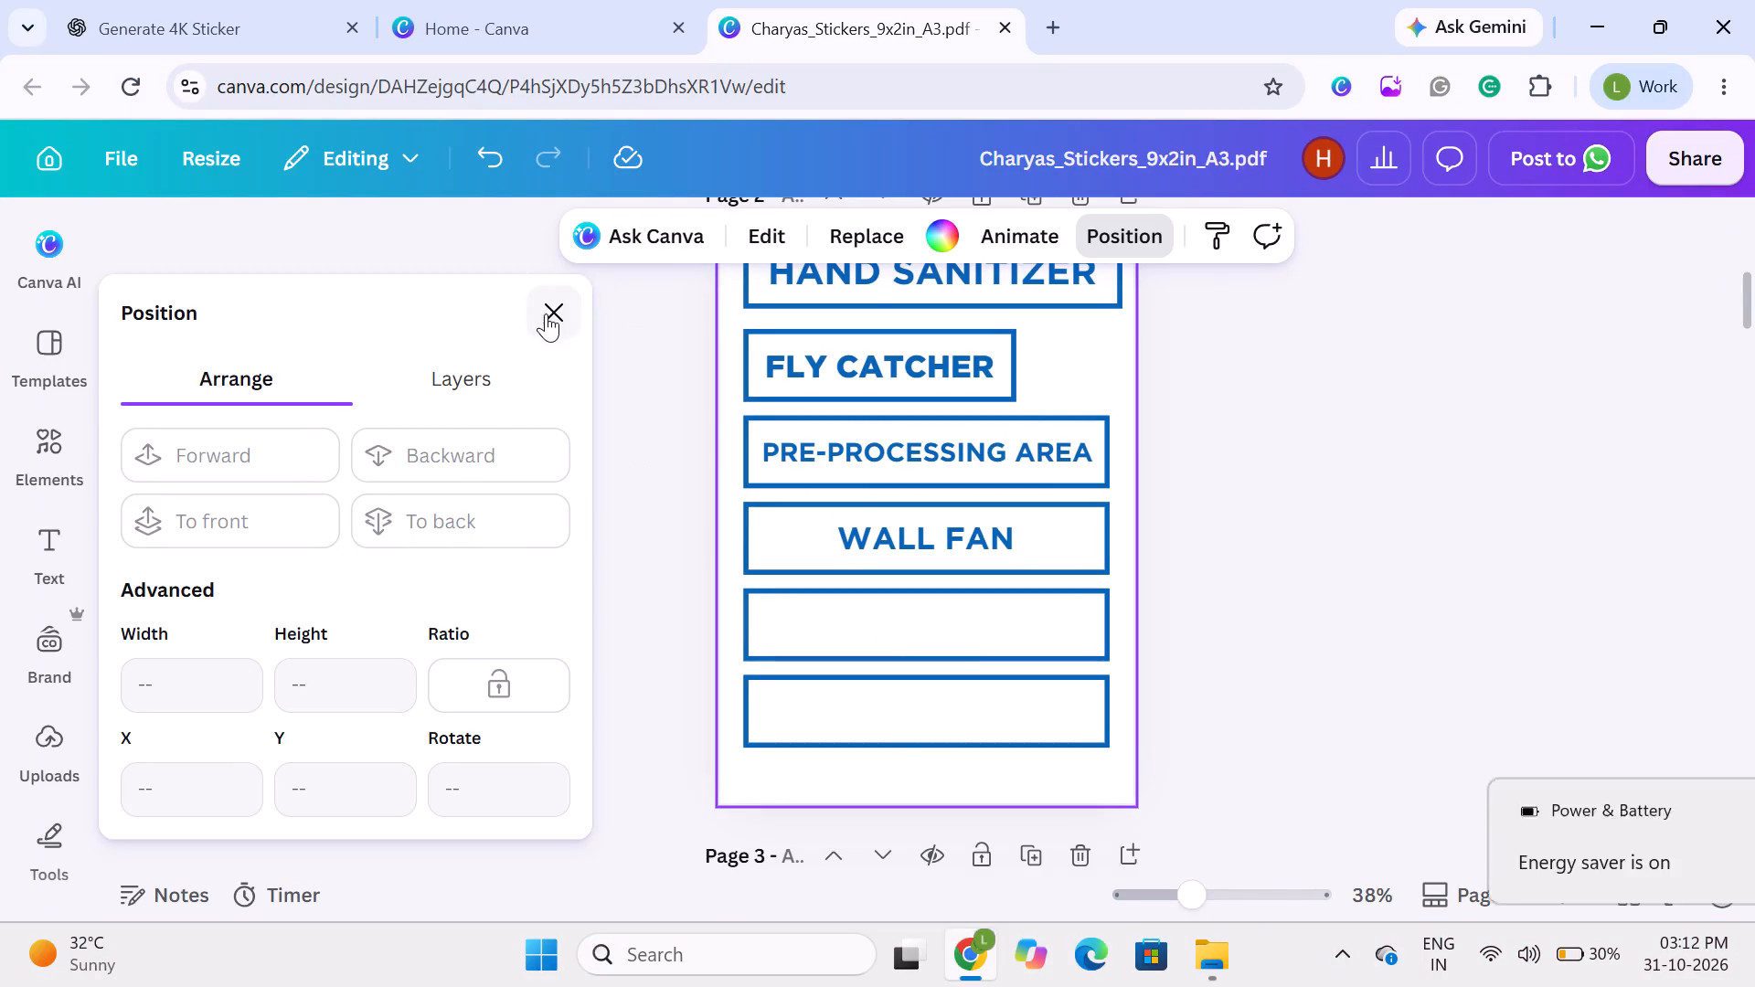
pyautogui.click(546, 313)
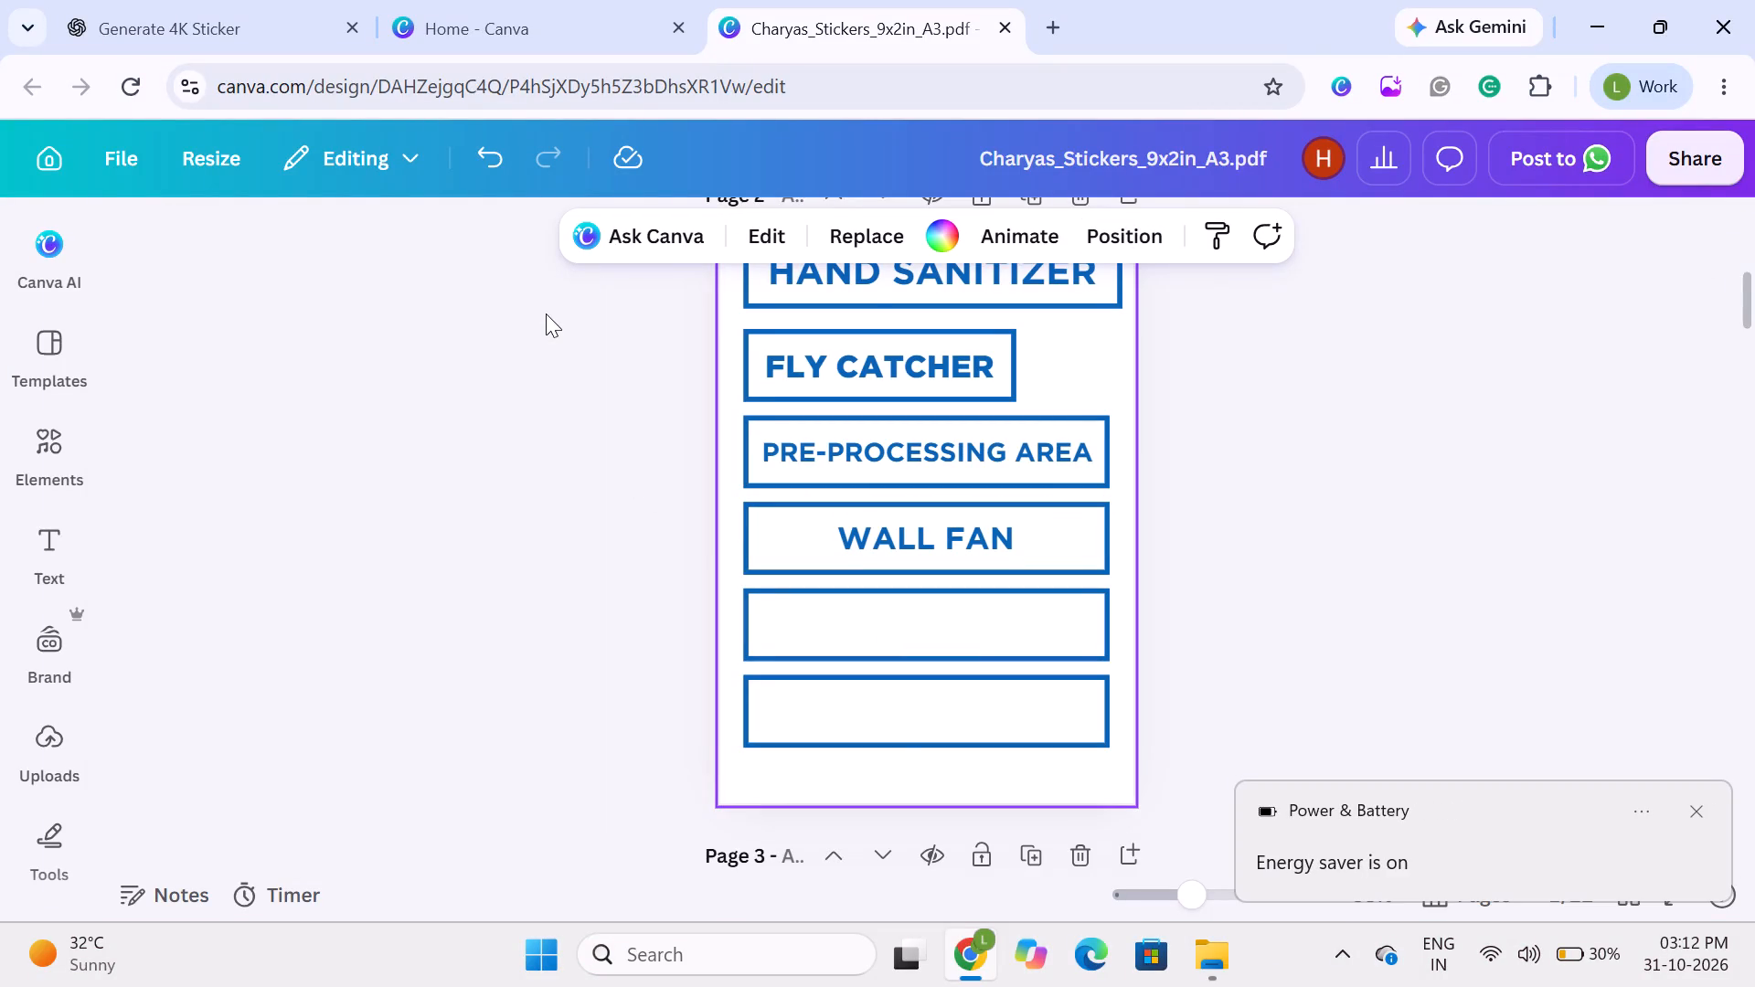
pyautogui.click(556, 508)
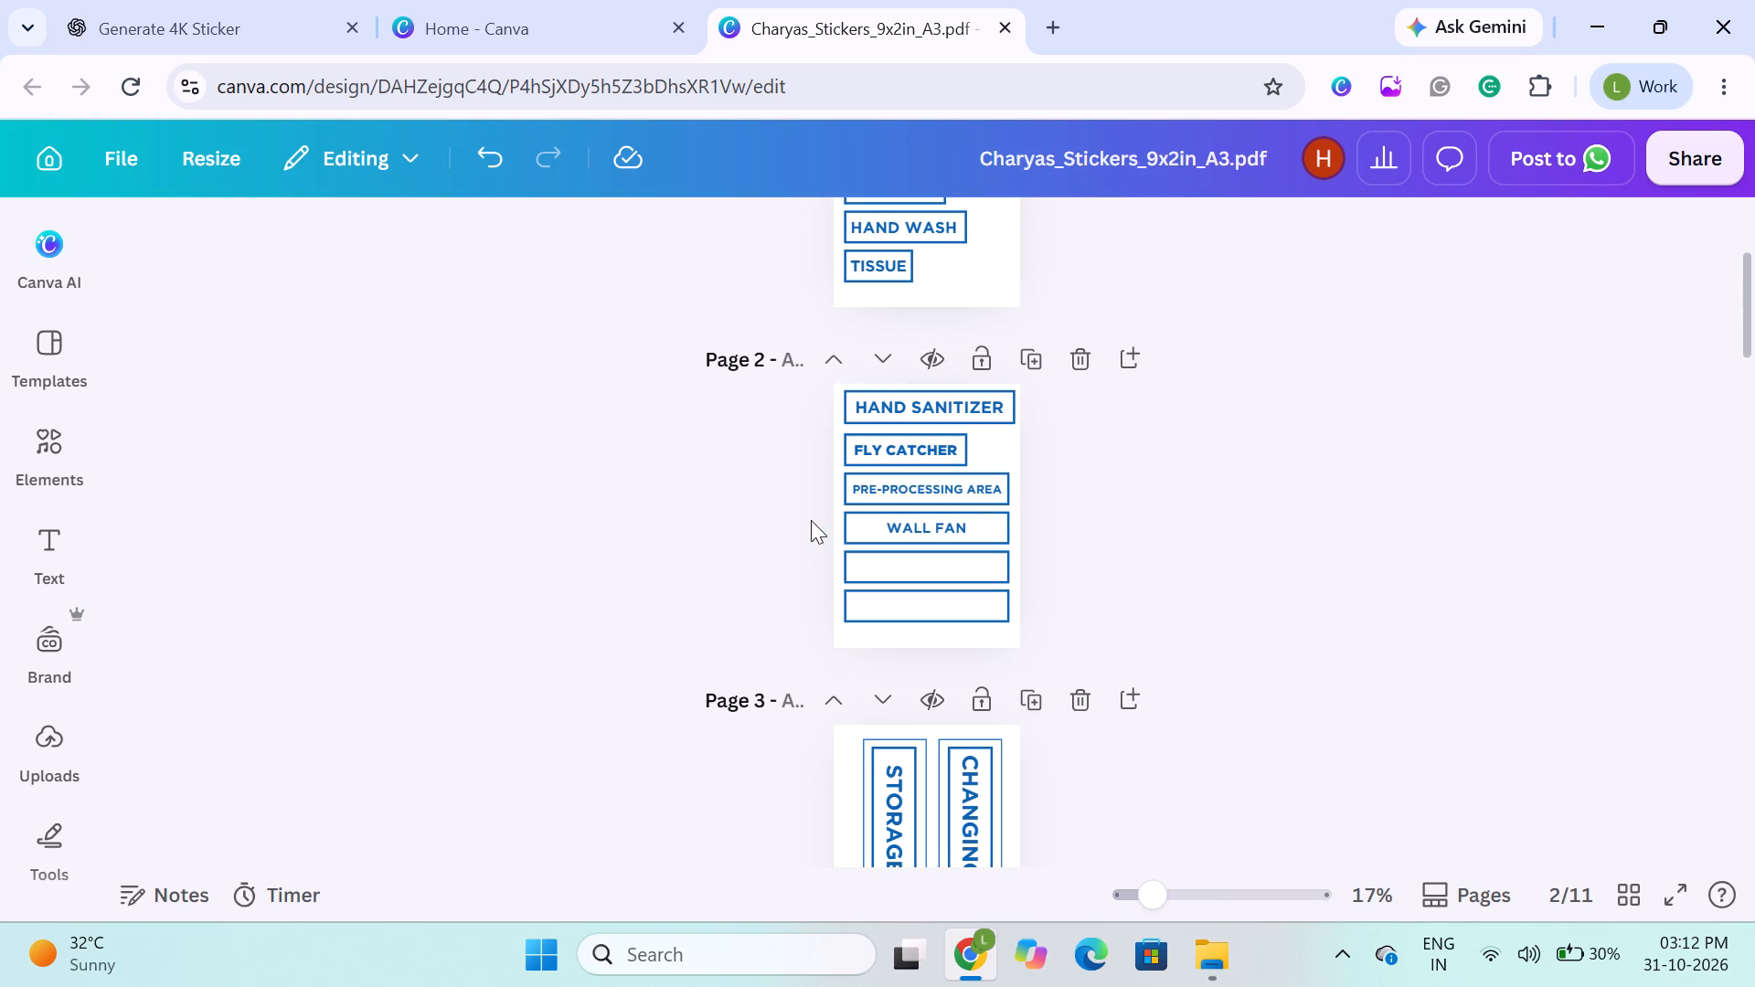
# Delete the old small "WALL FAN" text, its frame and the three empty frames above it on page 8.
pyautogui.scroll(-9, 811, 520)
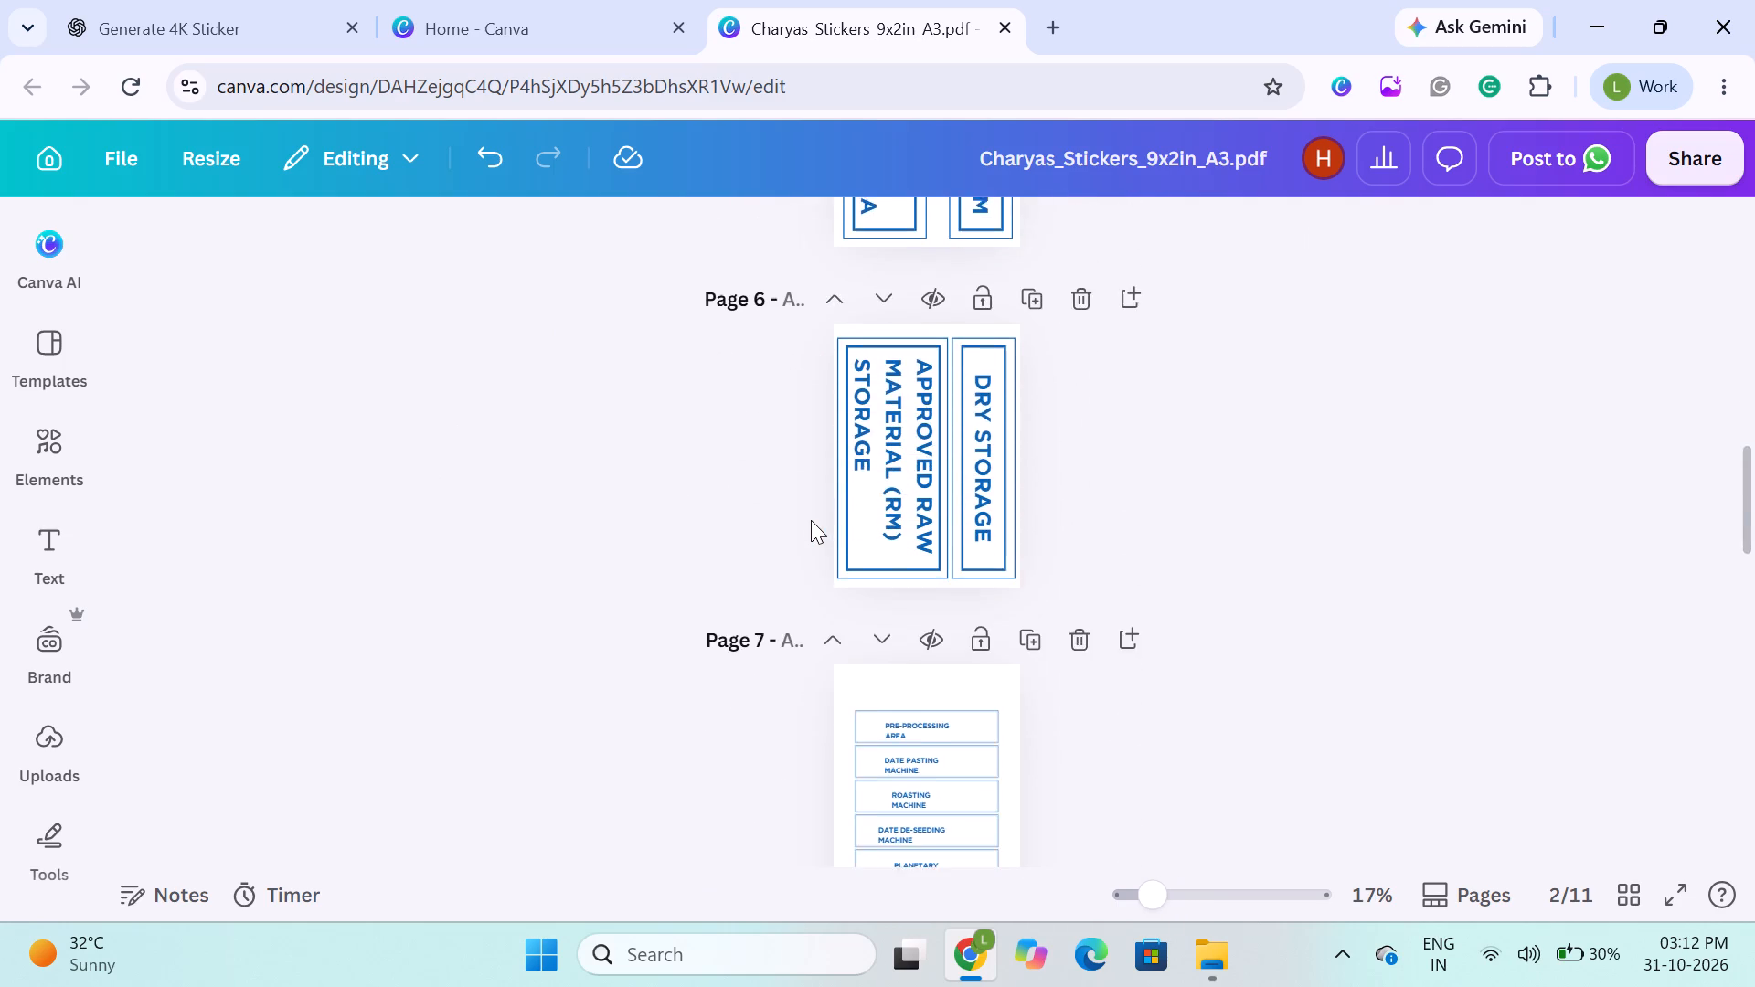
pyautogui.scroll(-1, 811, 520)
pyautogui.scroll(2, 811, 520)
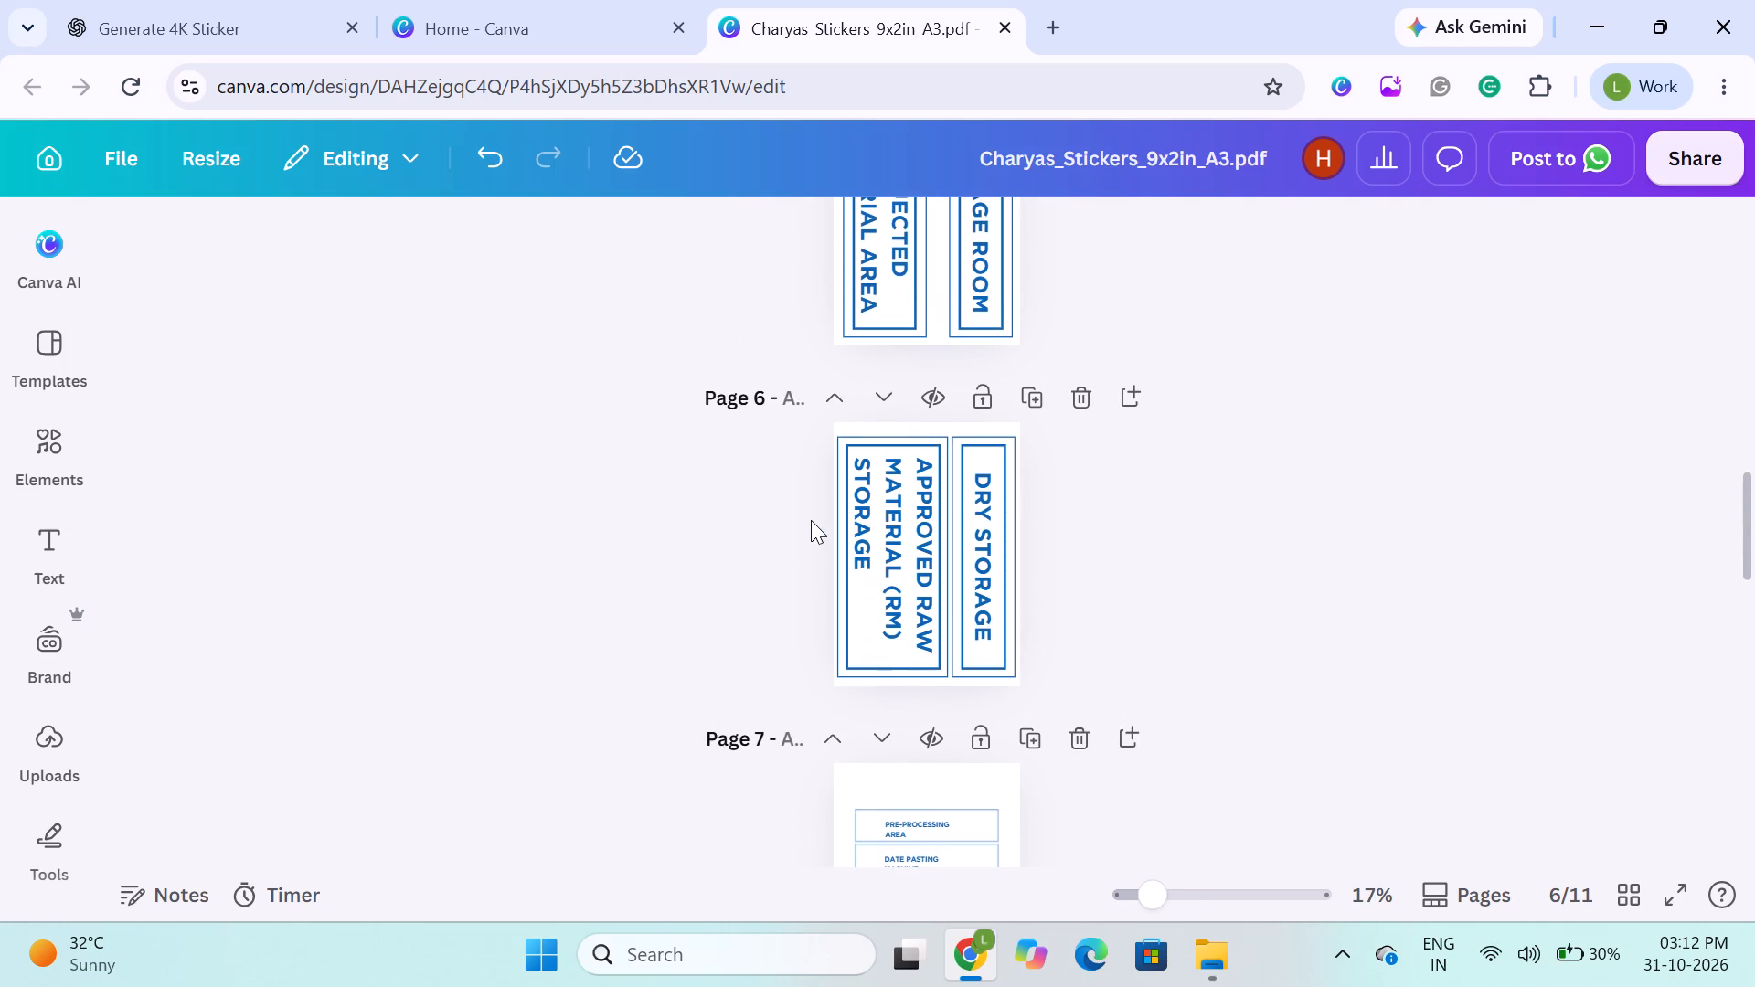
pyautogui.scroll(-3, 811, 520)
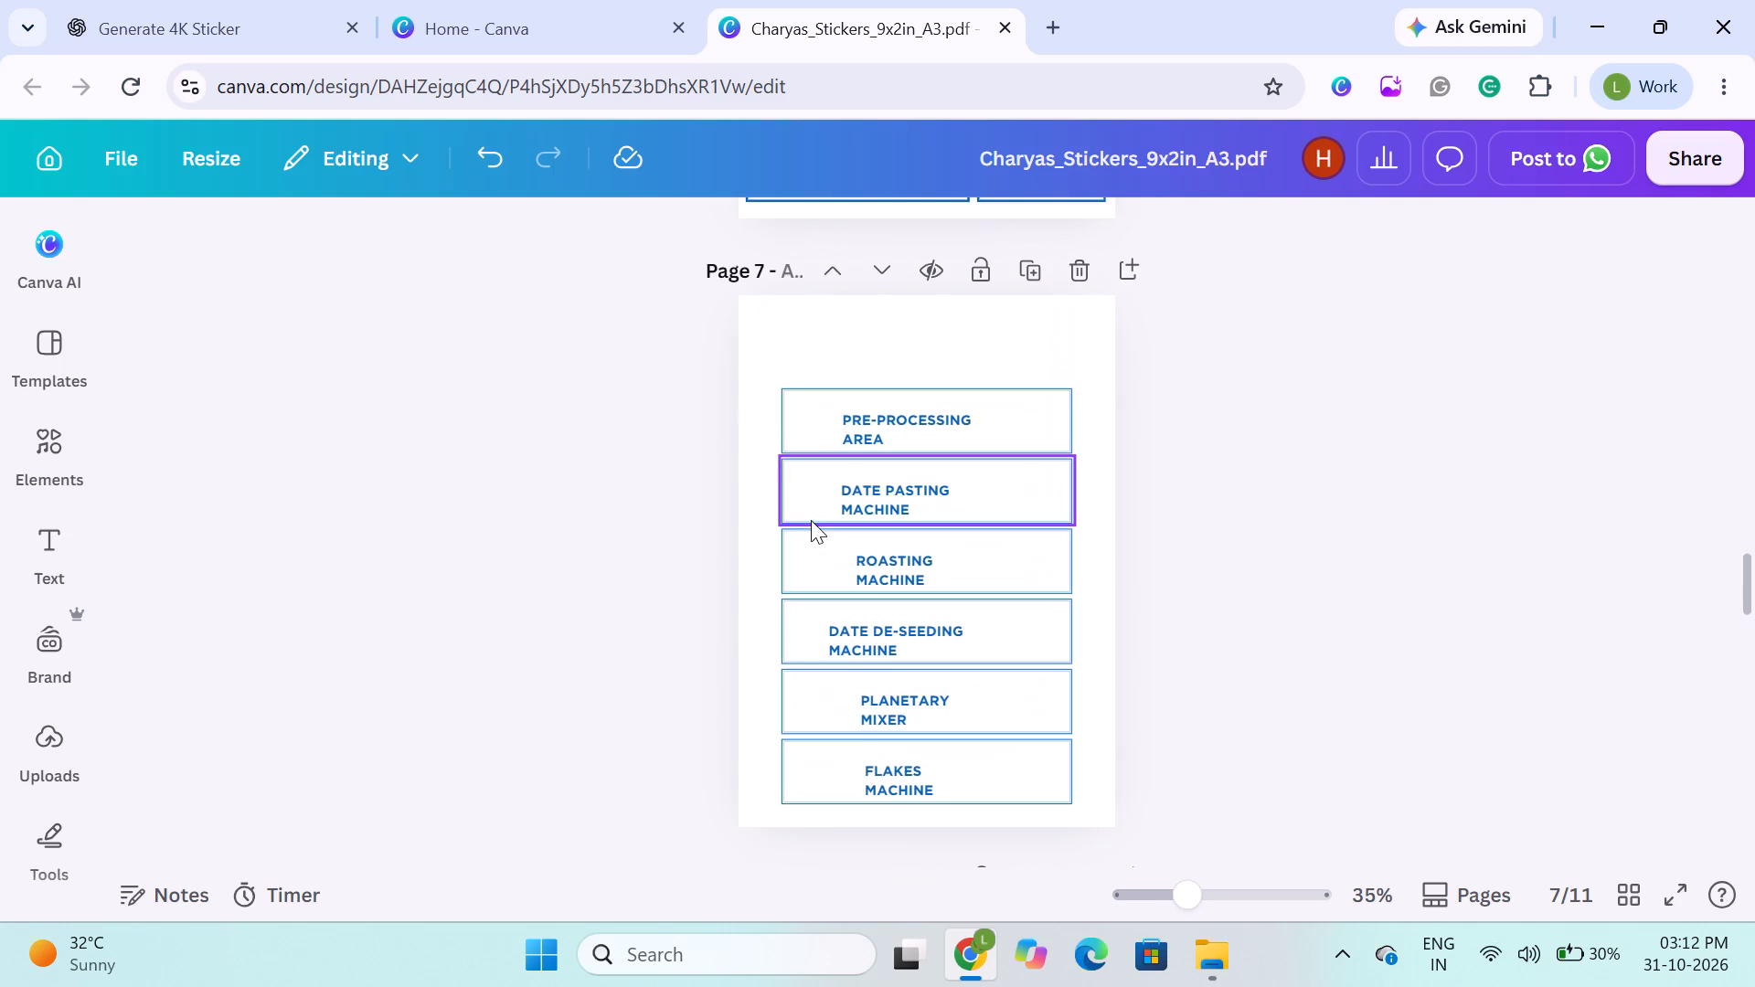
pyautogui.scroll(2, 811, 520)
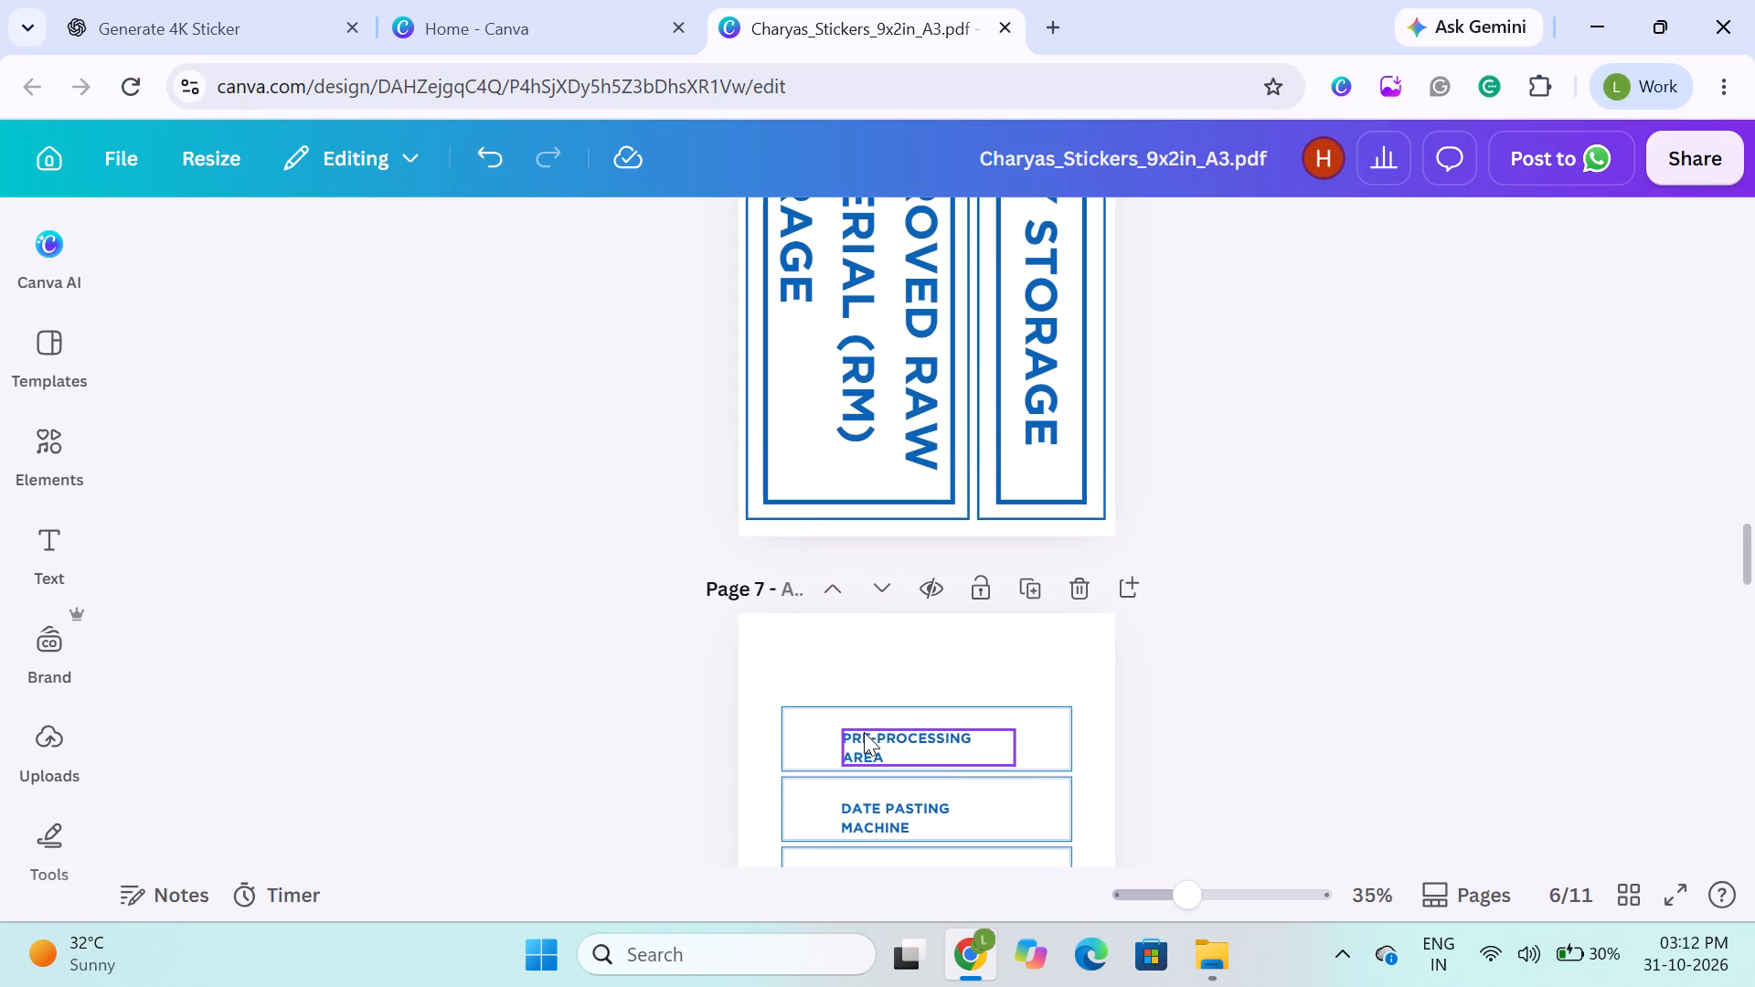
pyautogui.scroll(-3, 864, 732)
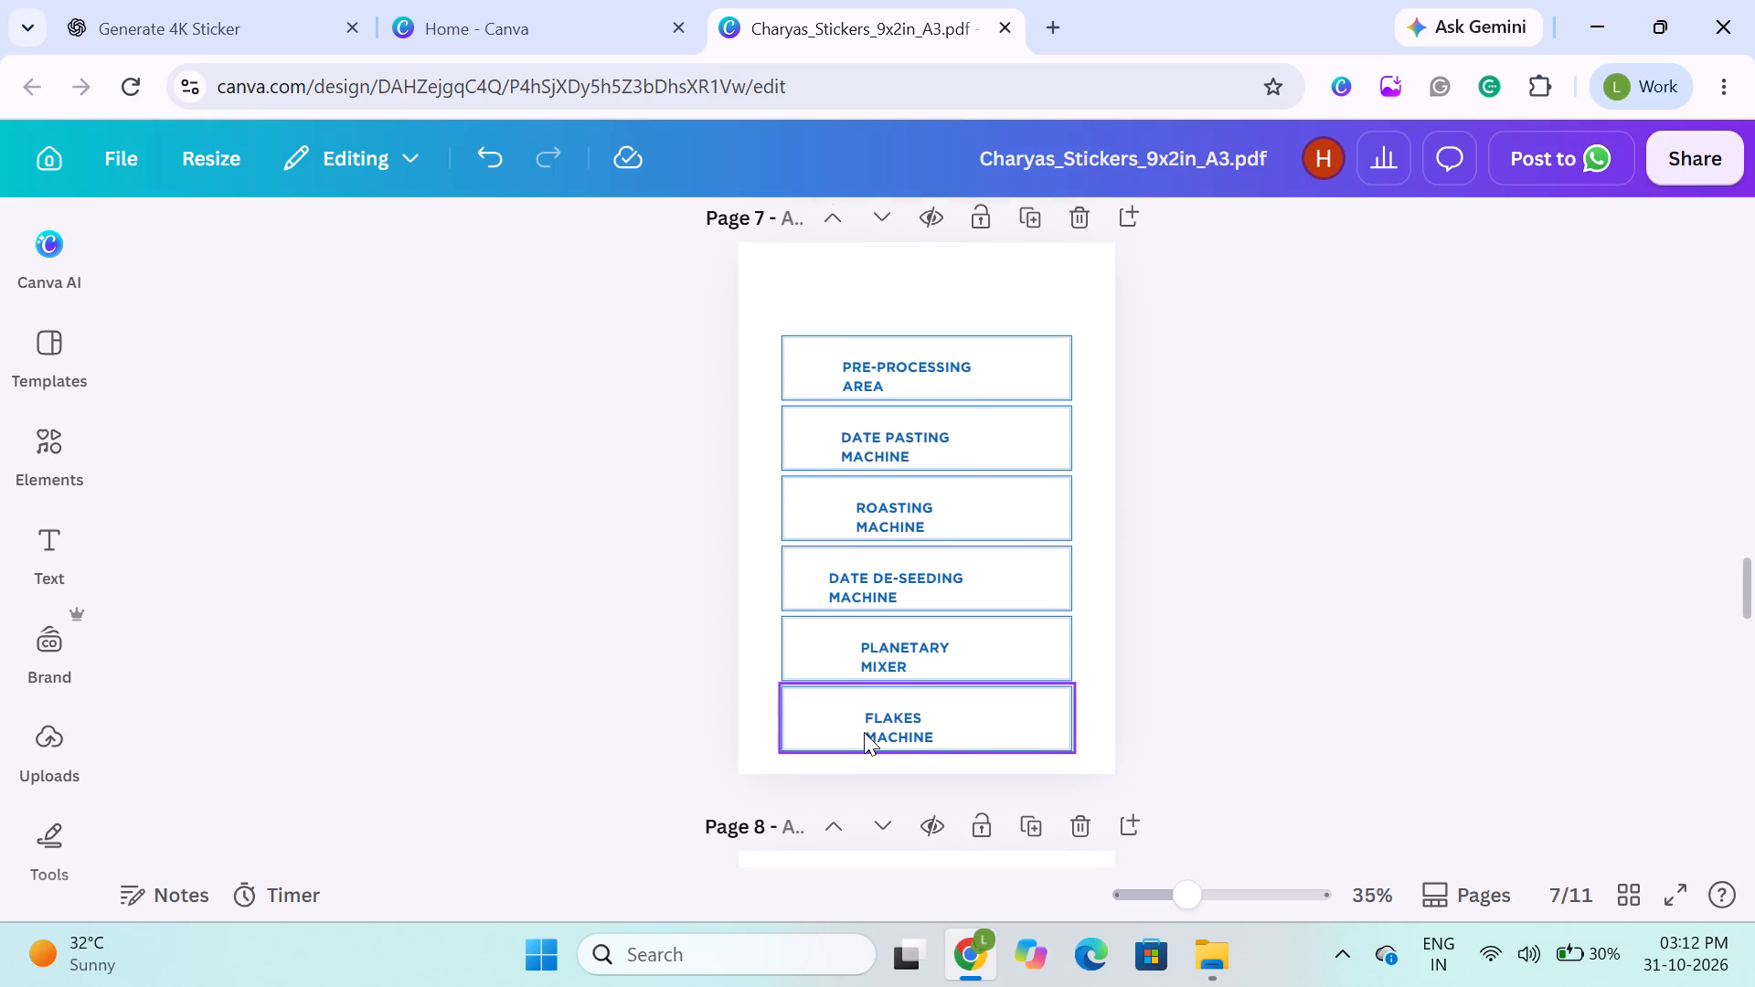
pyautogui.scroll(-3, 864, 732)
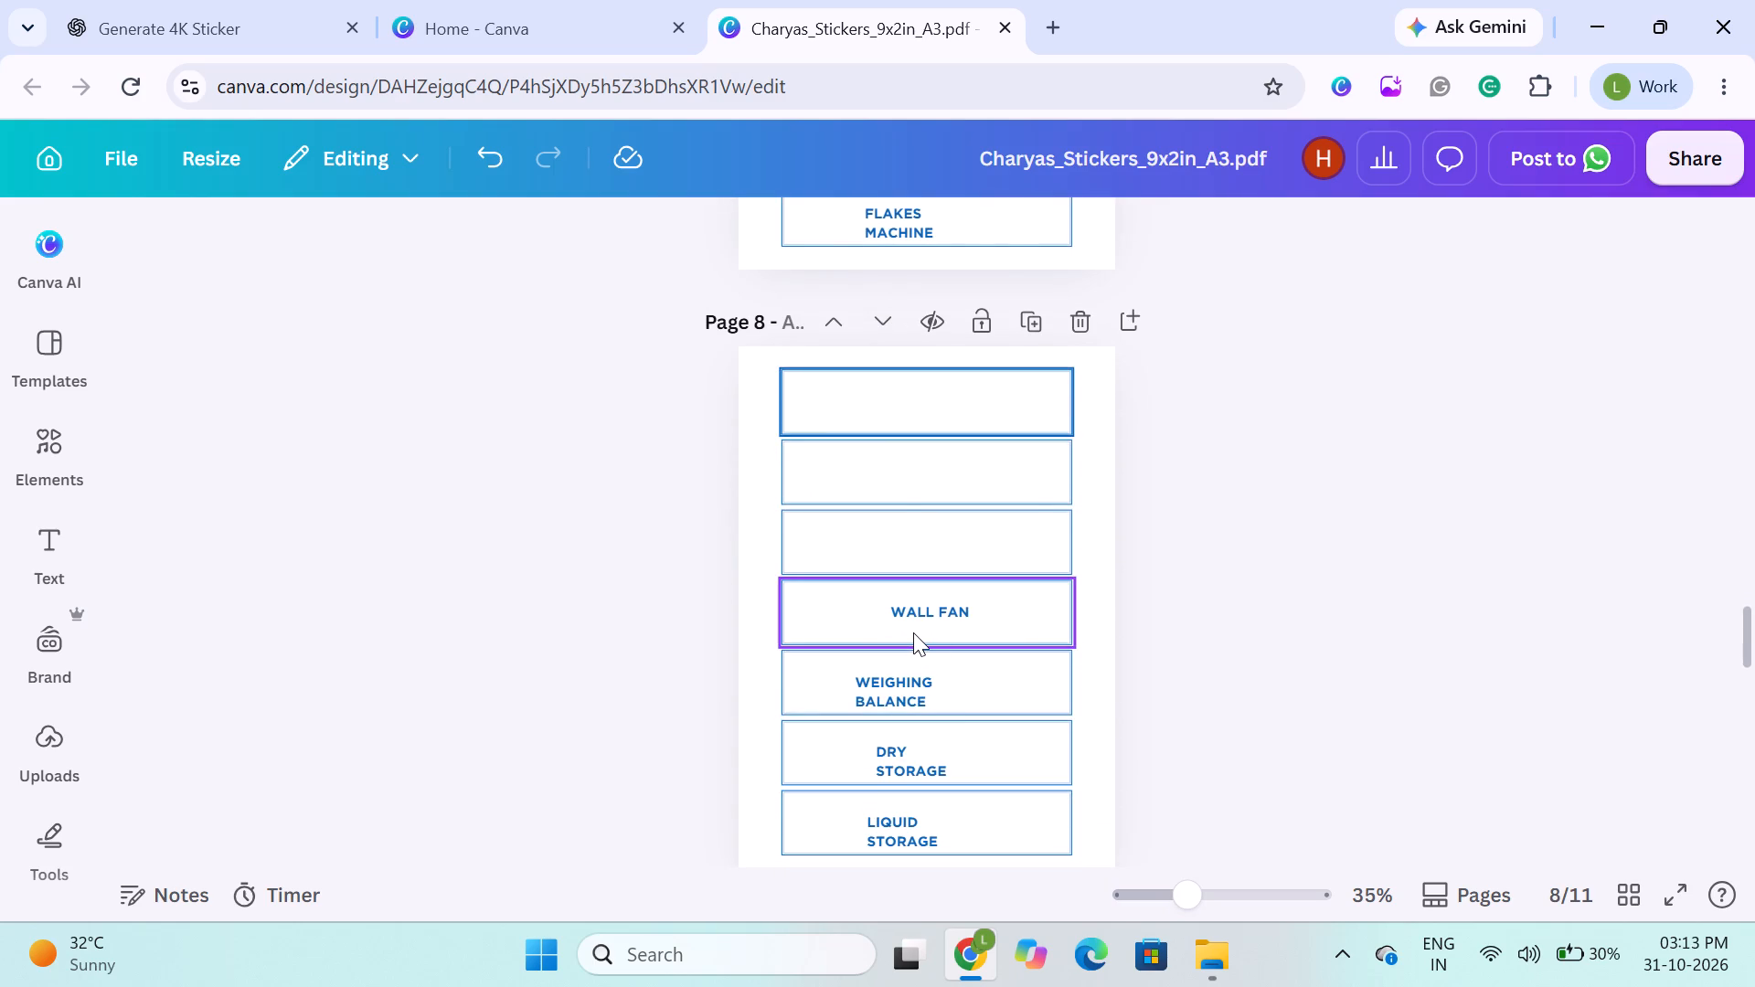
pyautogui.click(913, 632)
pyautogui.press('BackSpace')
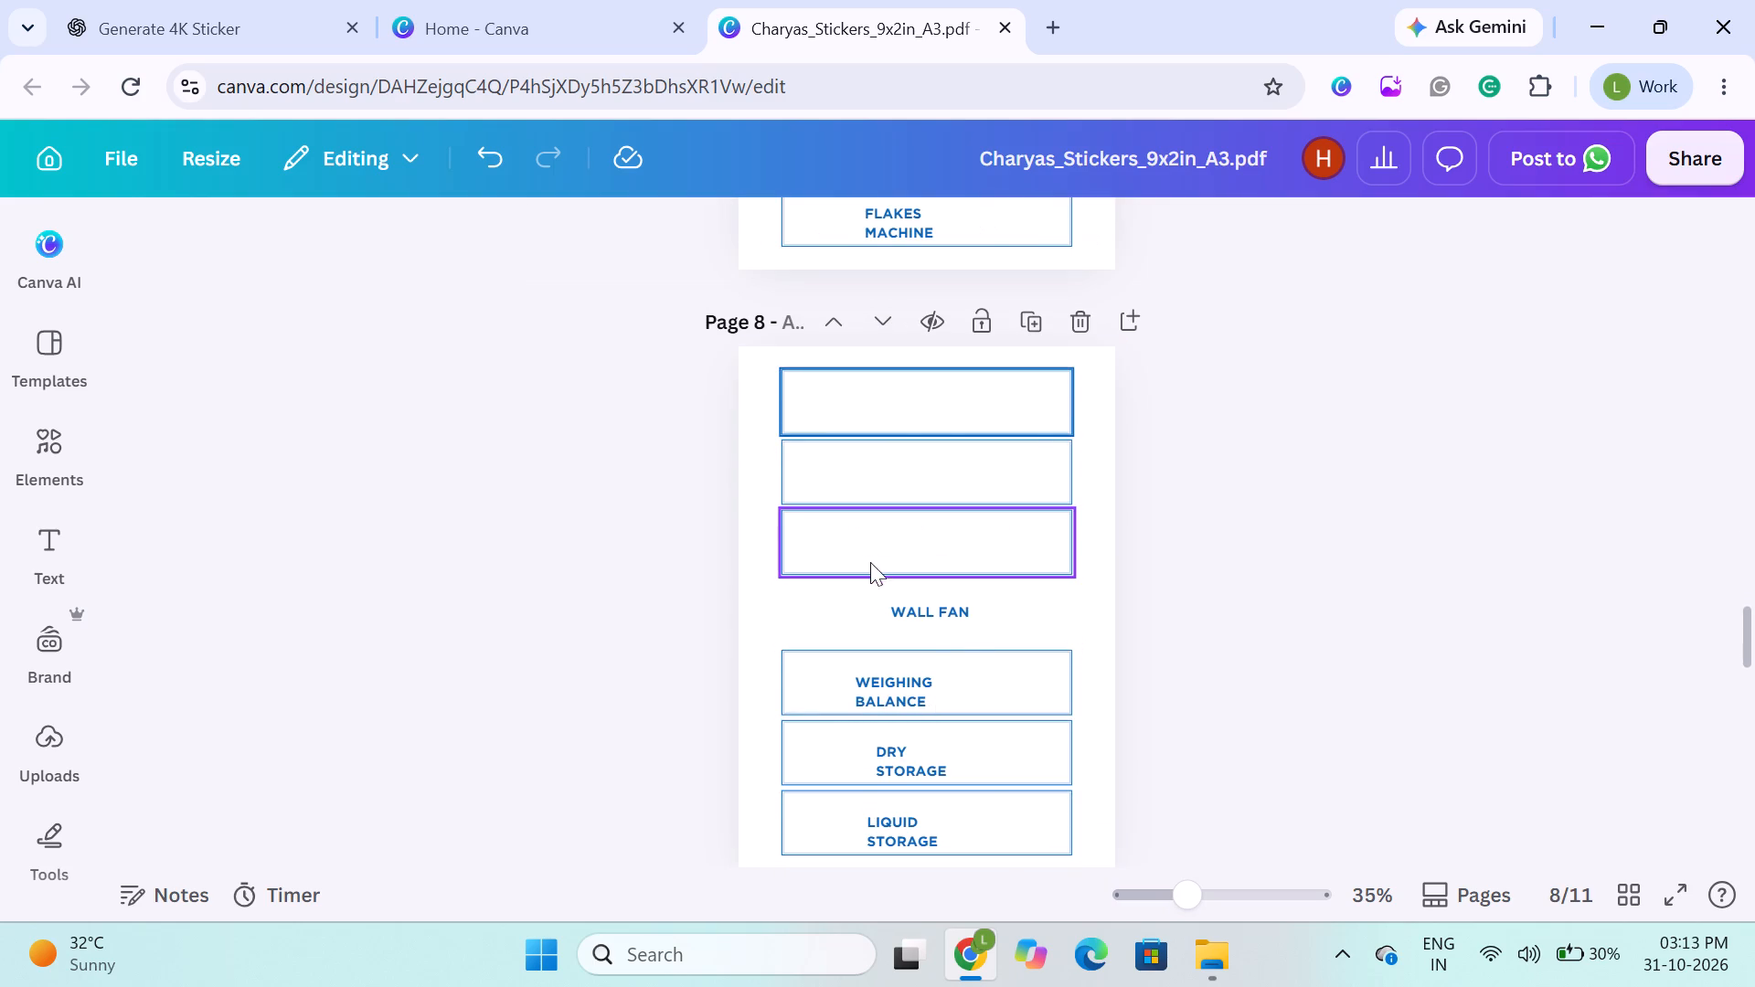
pyautogui.click(867, 551)
pyautogui.press('BackSpace')
pyautogui.click(865, 494)
pyautogui.press('BackSpace')
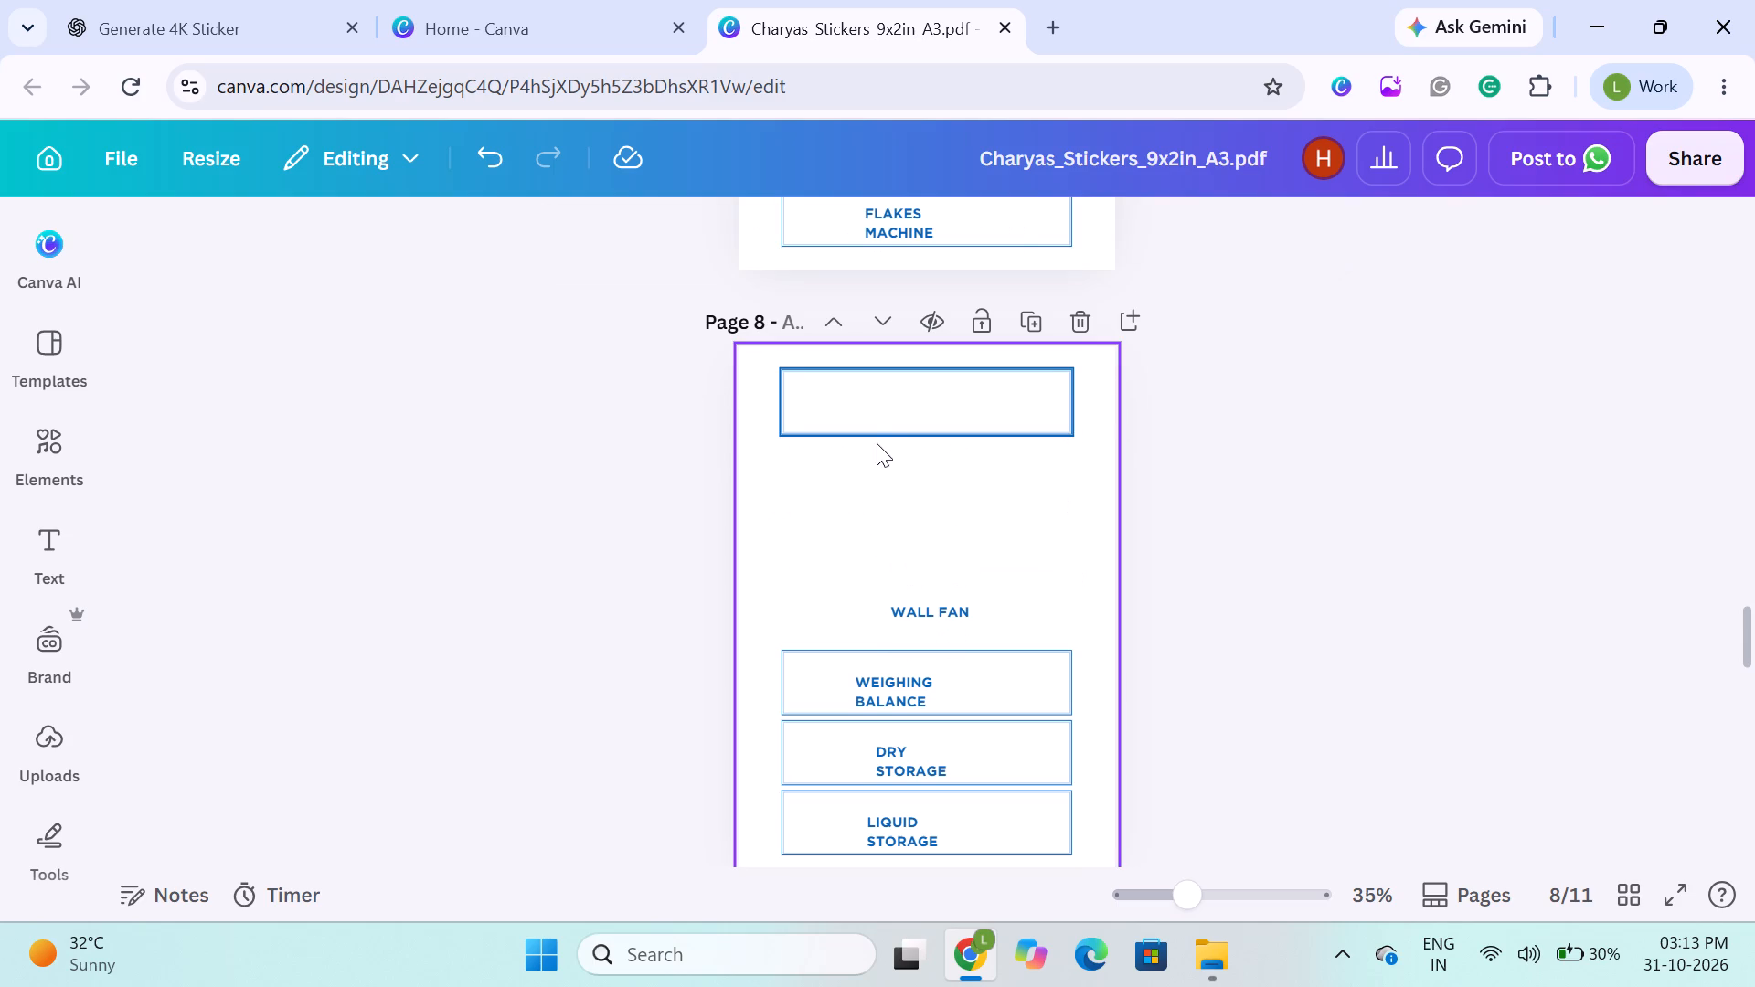
pyautogui.click(871, 419)
pyautogui.press('BackSpace')
pyautogui.click(905, 614)
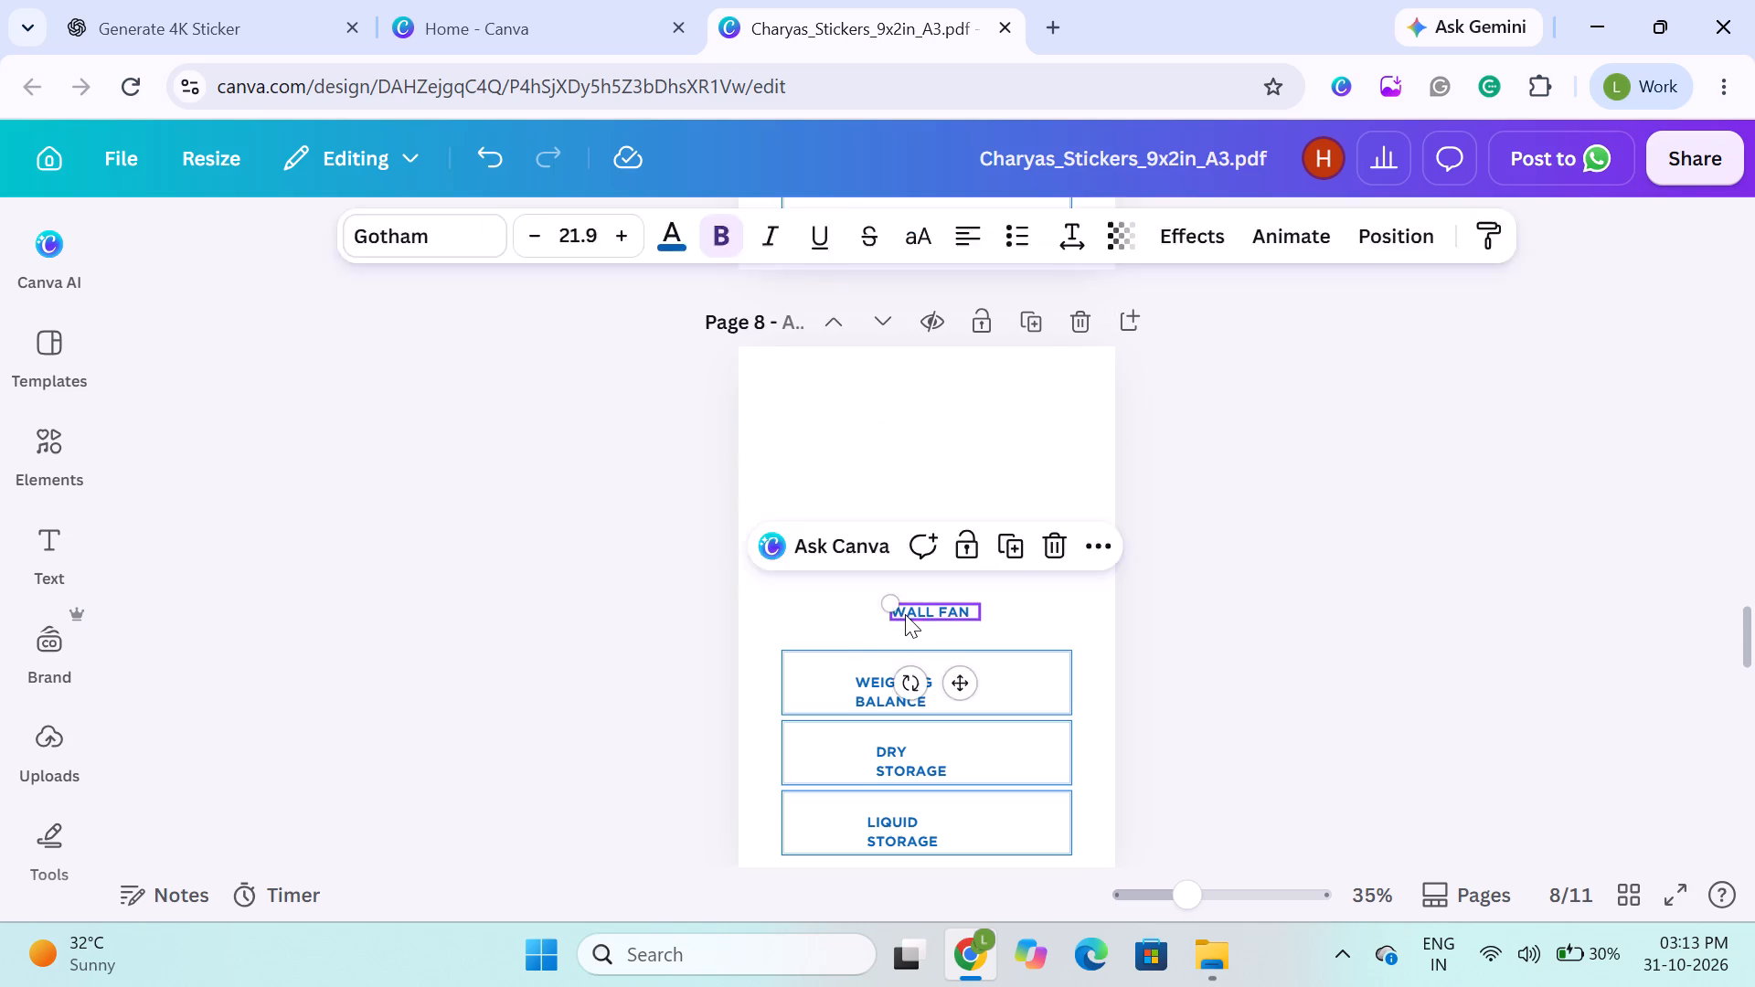
pyautogui.press('BackSpace')
pyautogui.click(559, 673)
# Delete the old small "DRY STORAGE" text together with its frame on page 8.
pyautogui.scroll(1, 559, 673)
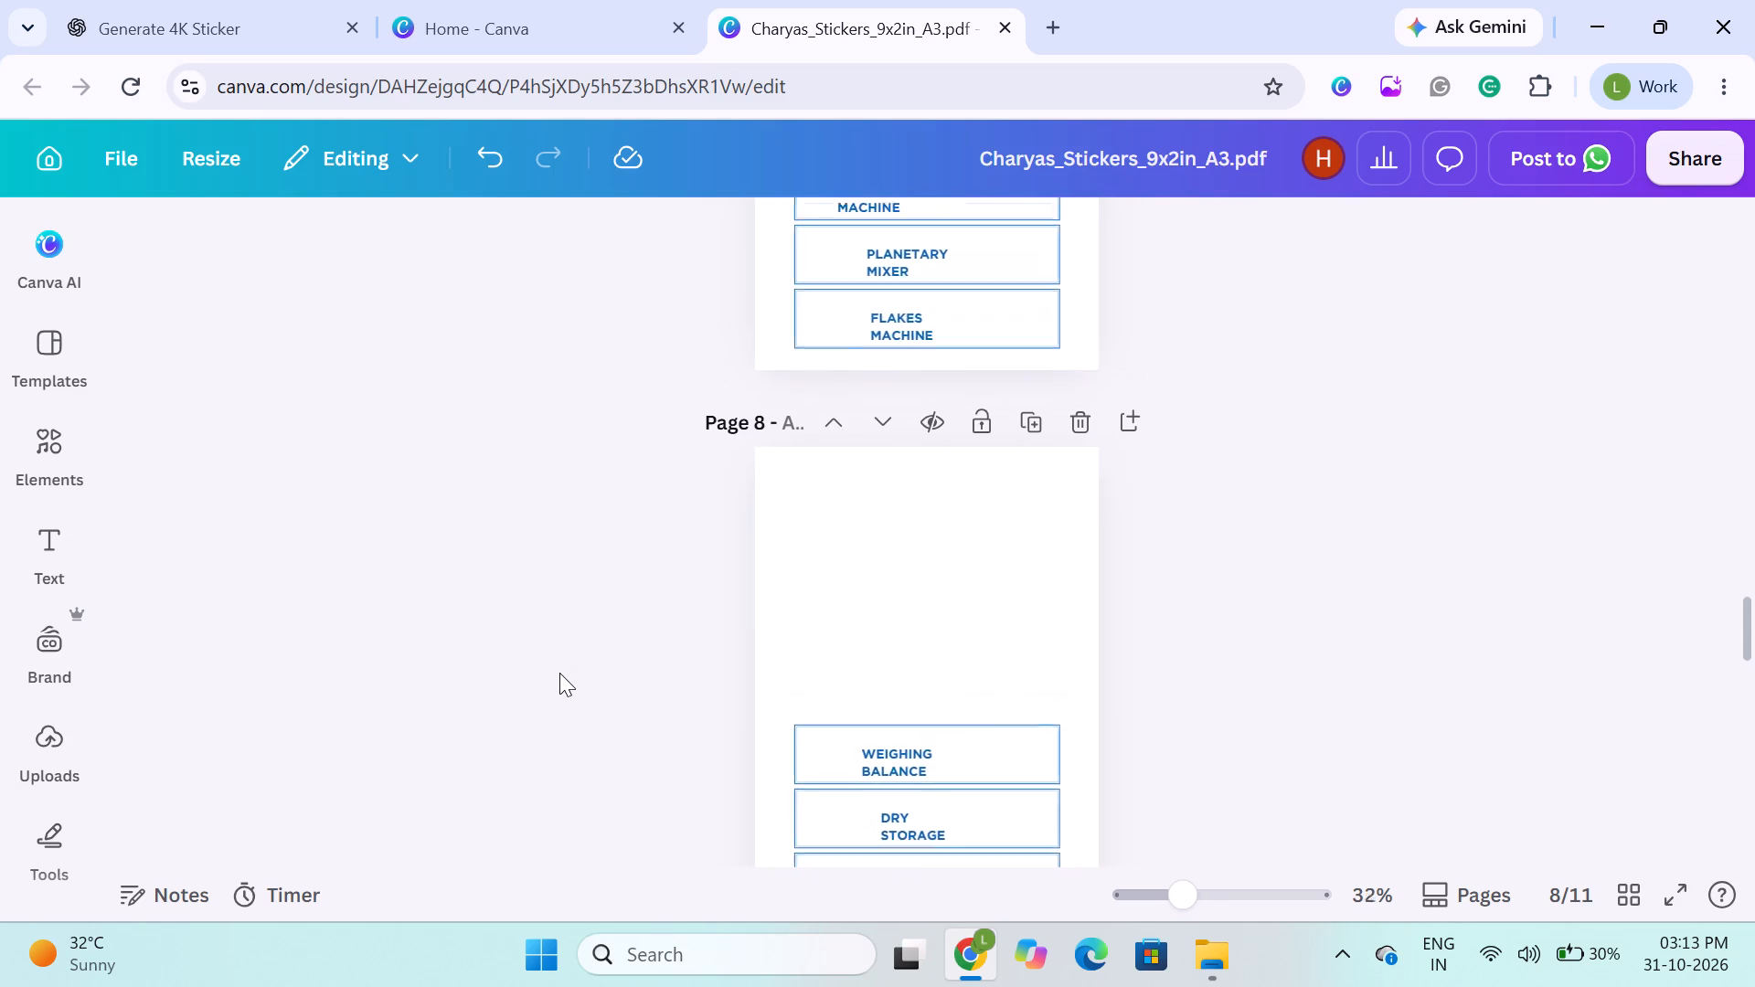
pyautogui.scroll(2, 559, 673)
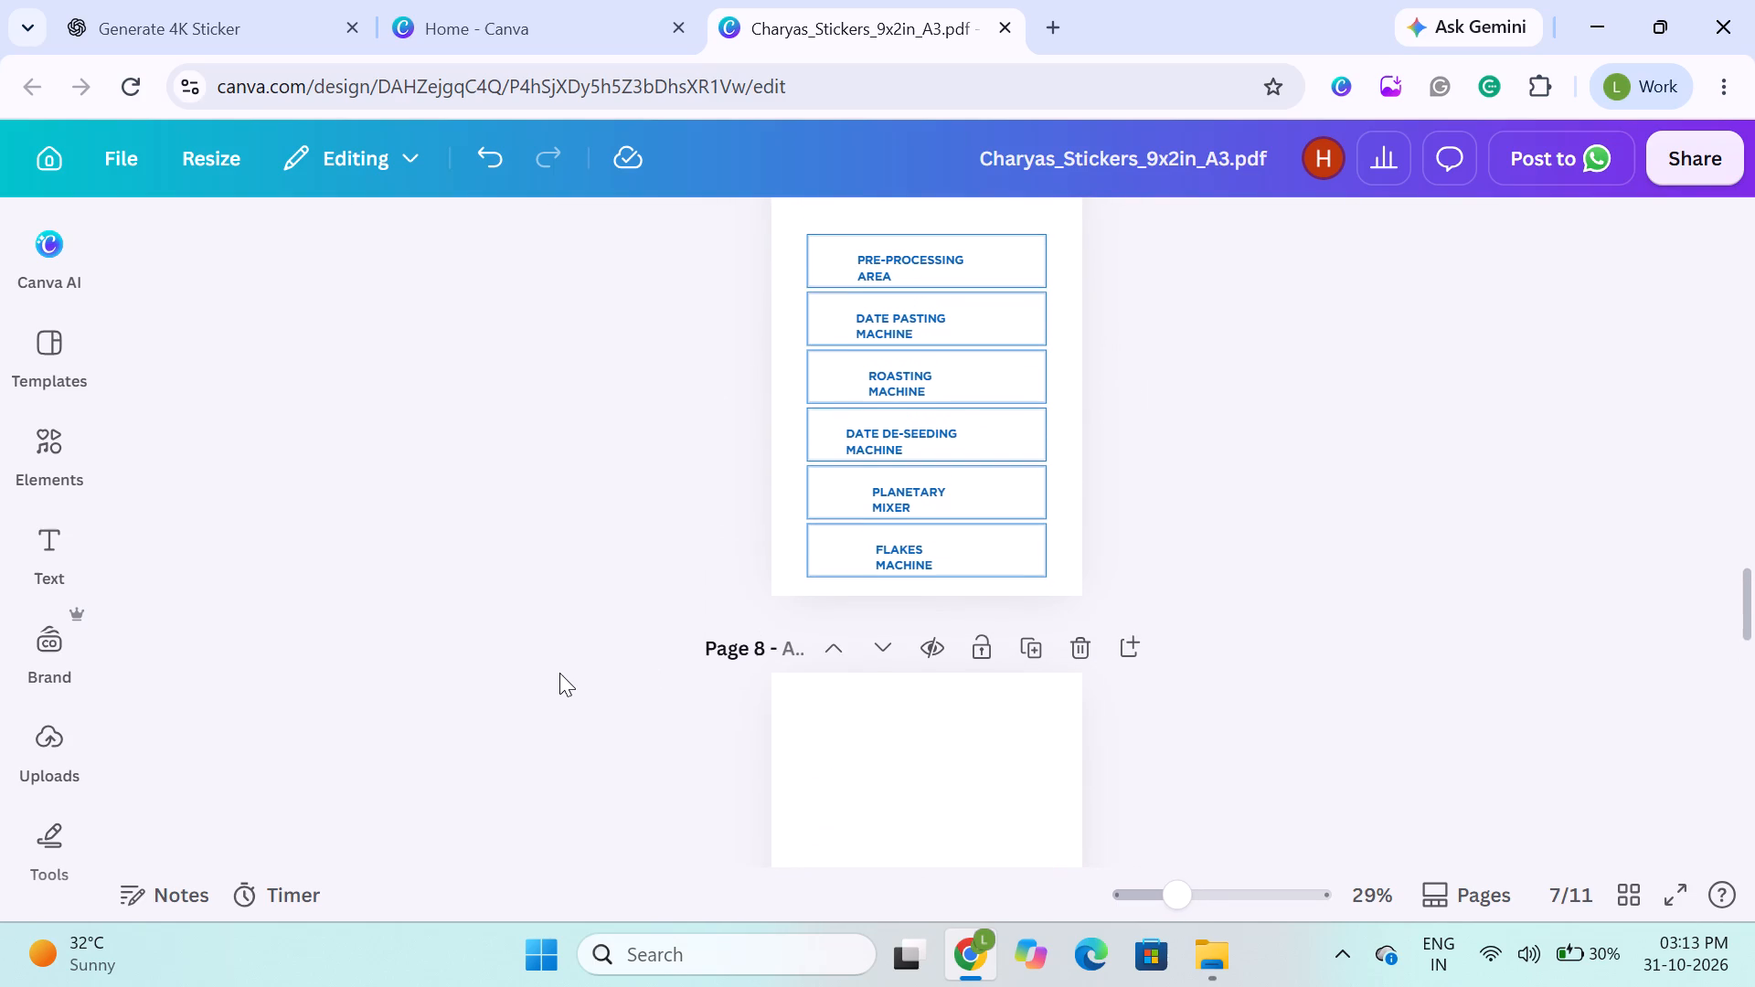
pyautogui.scroll(1, 559, 673)
pyautogui.scroll(-4, 559, 673)
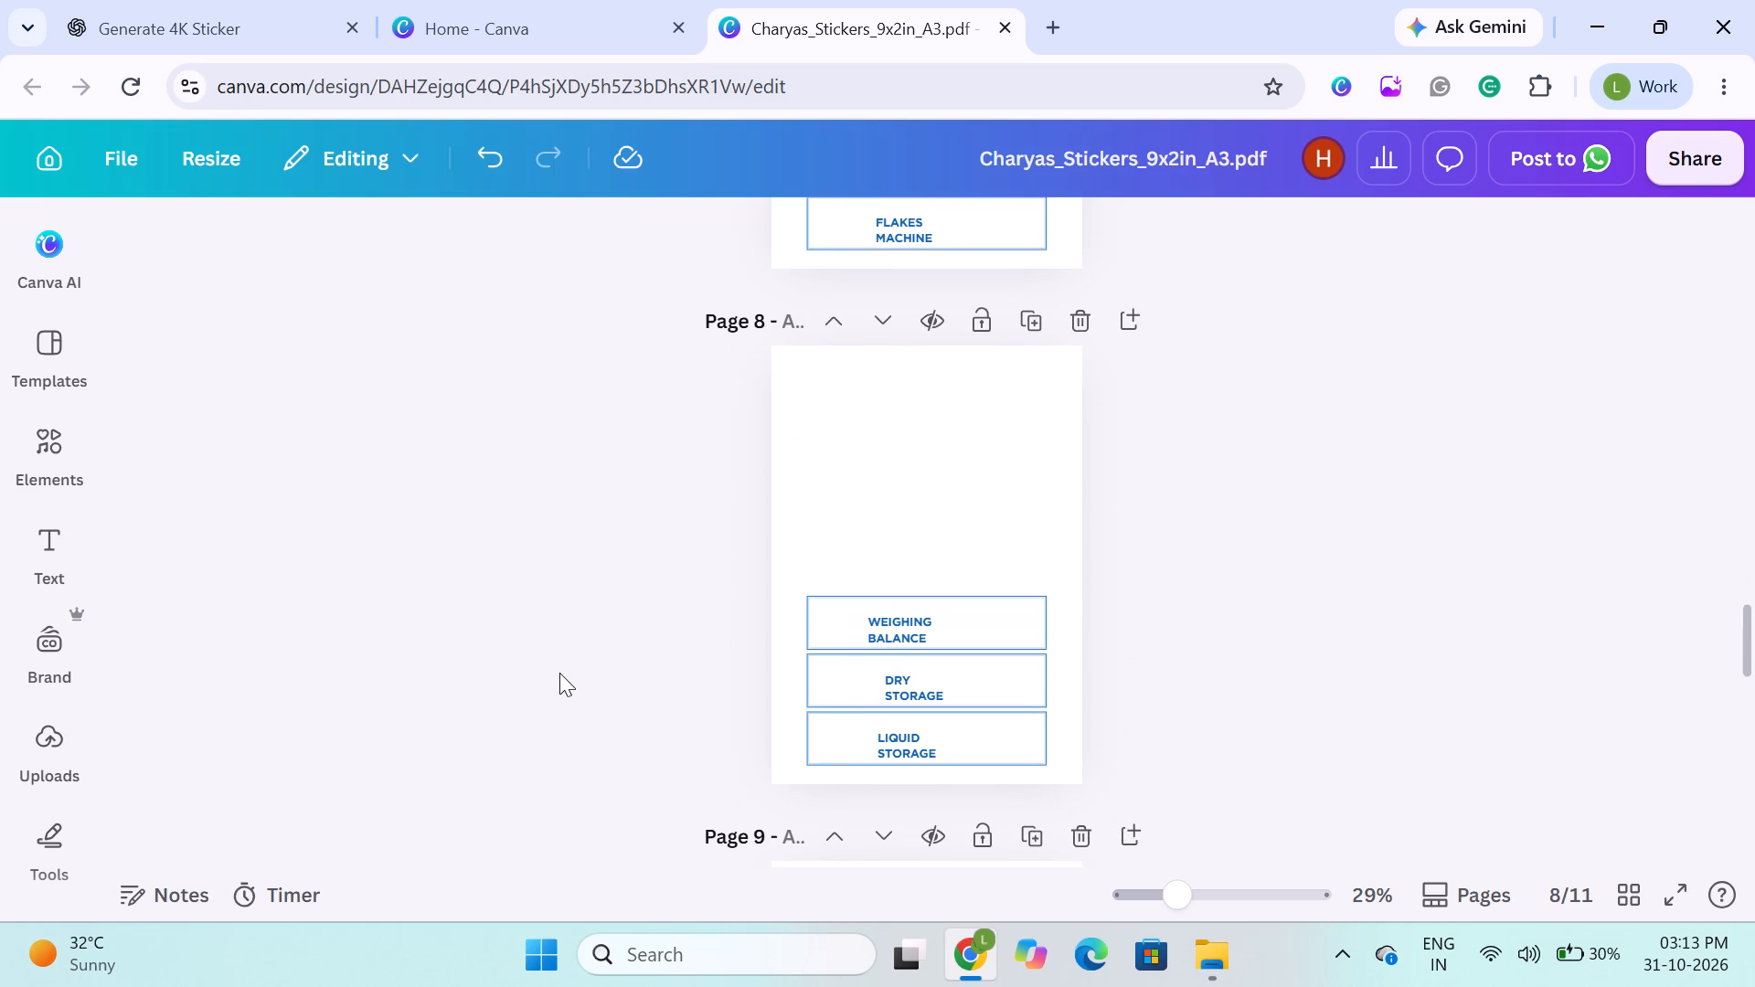
pyautogui.scroll(3, 559, 673)
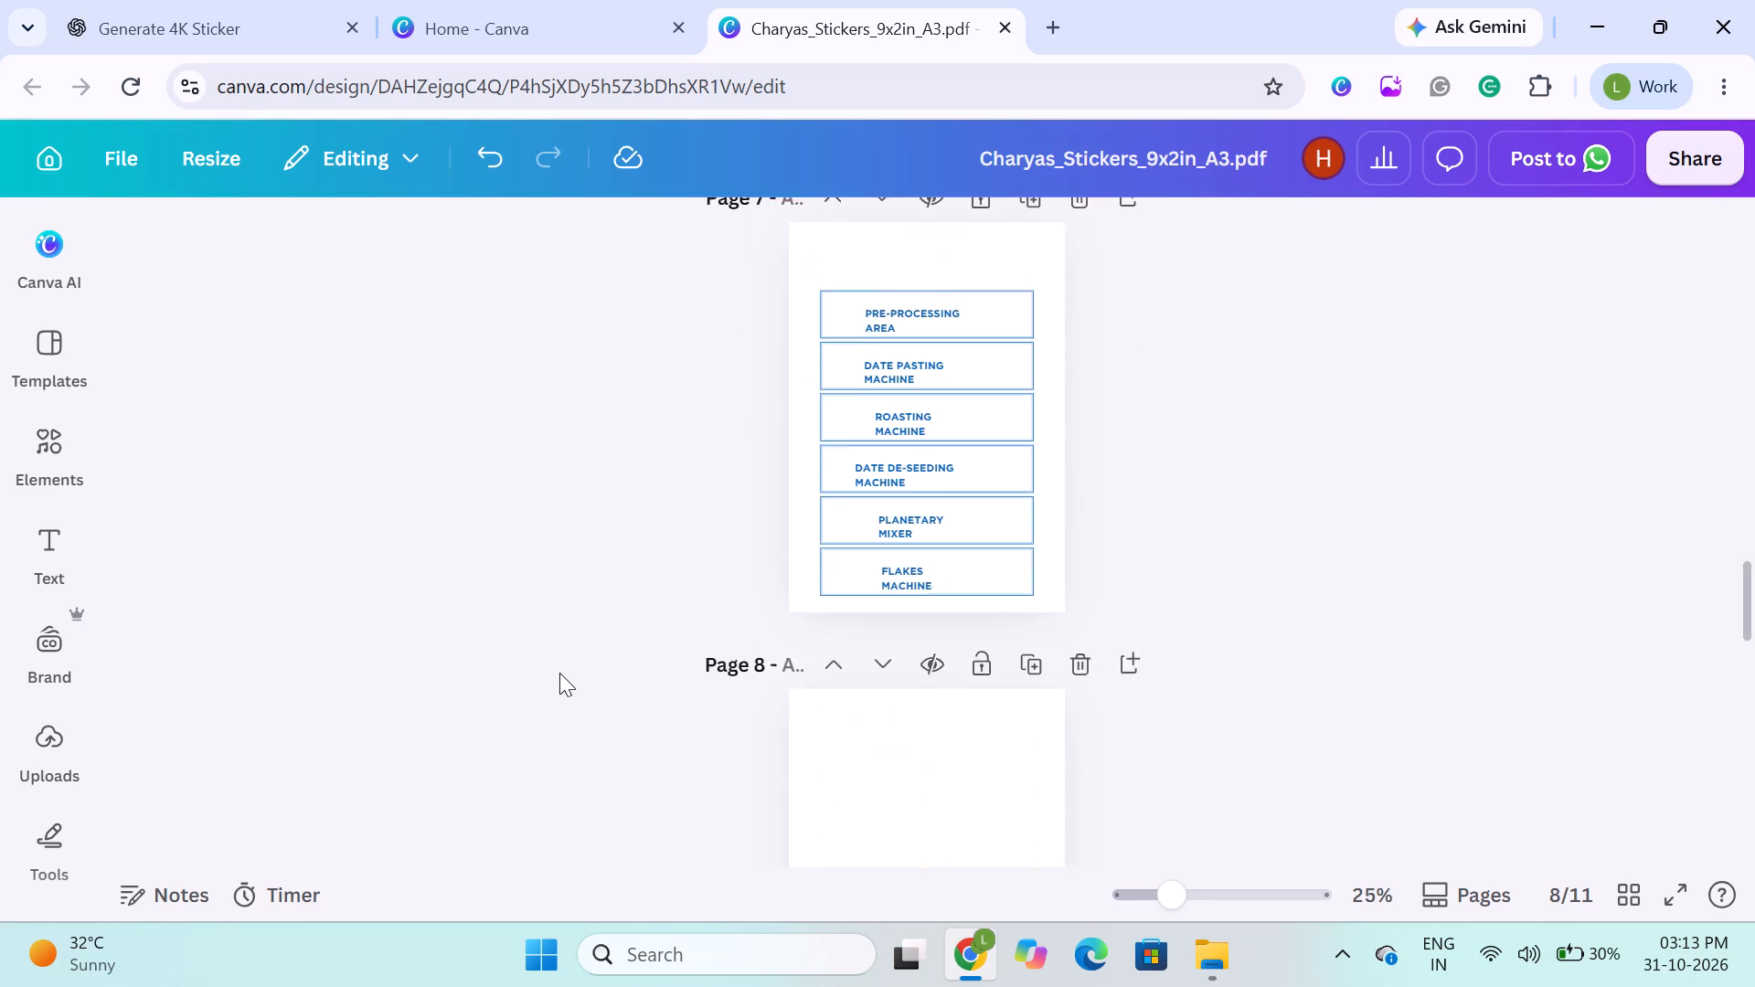
pyautogui.scroll(2, 559, 673)
pyautogui.scroll(-4, 559, 673)
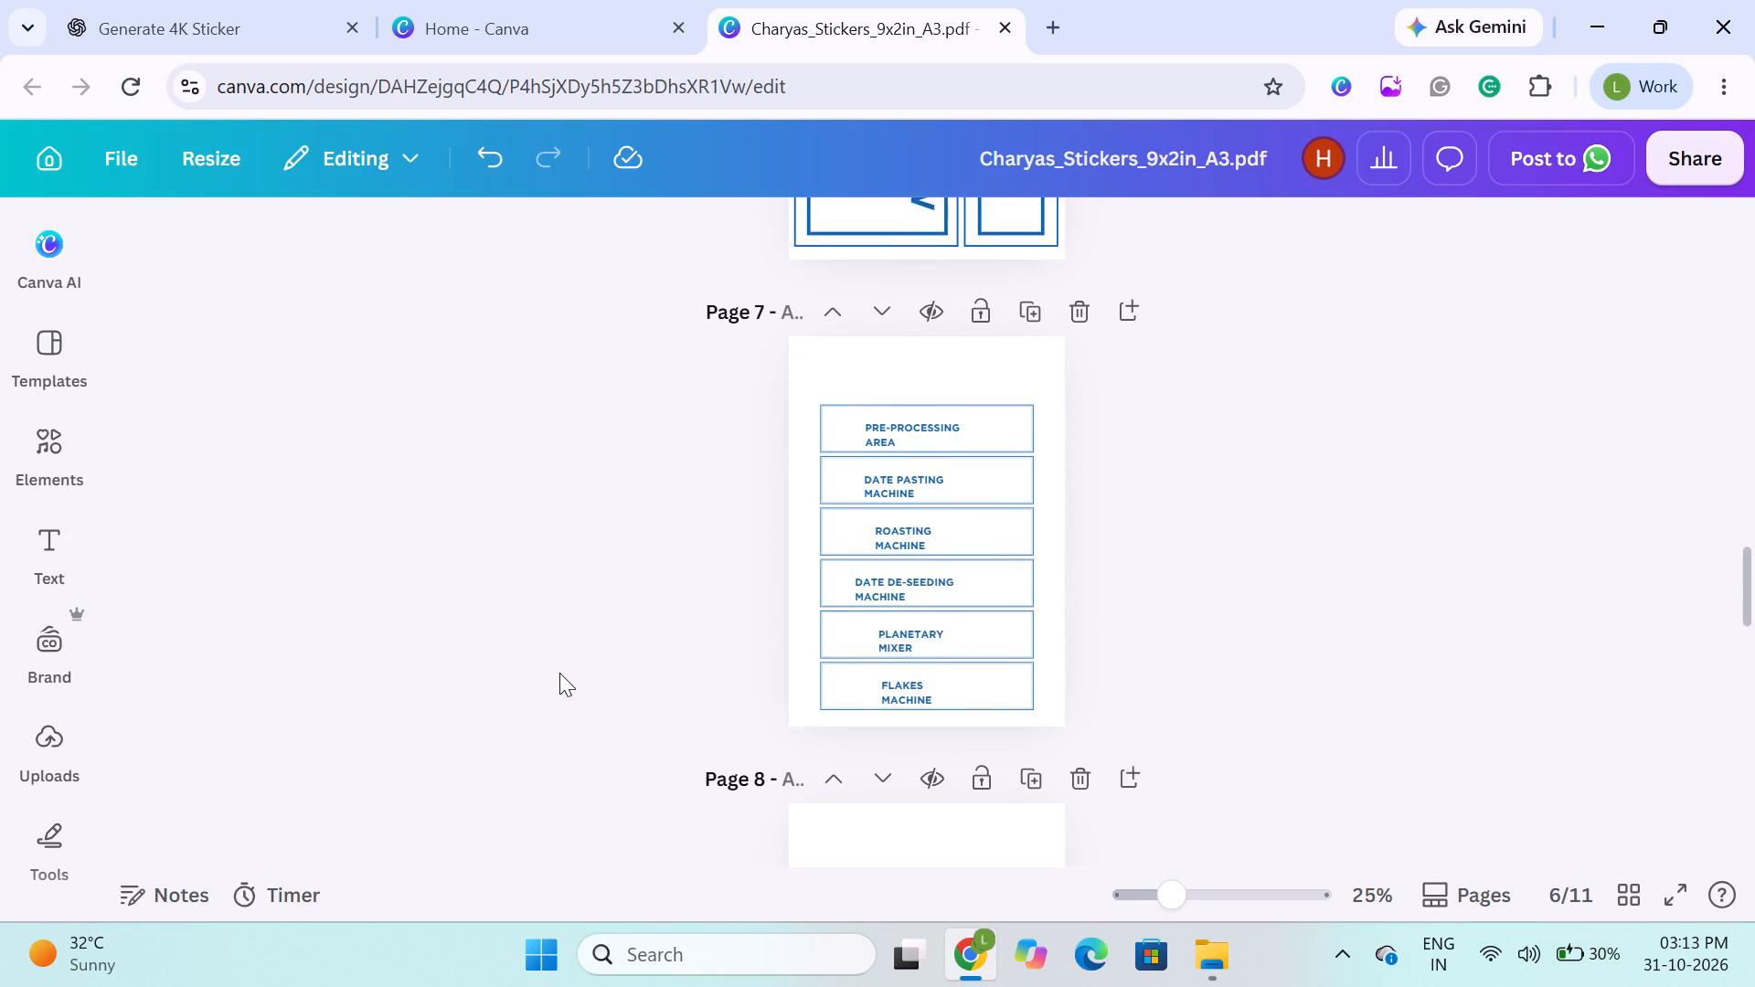
pyautogui.scroll(-2, 781, 443)
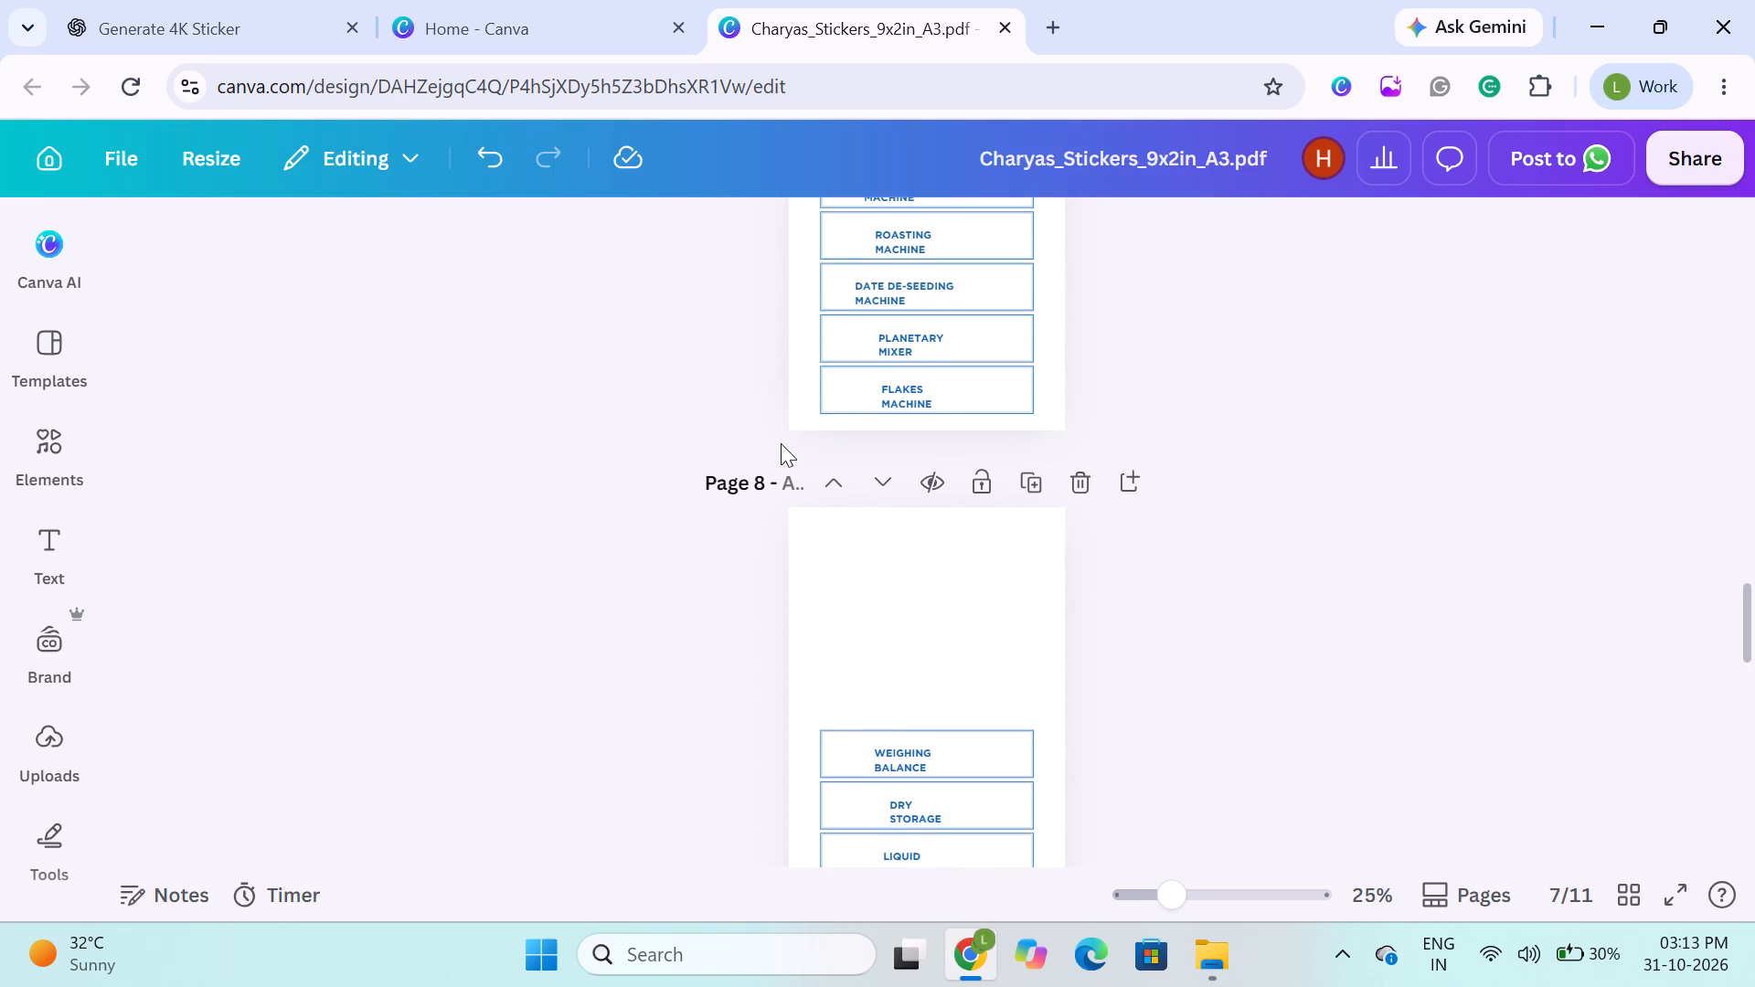
pyautogui.moveTo(723, 815); pyautogui.dragTo(854, 780)
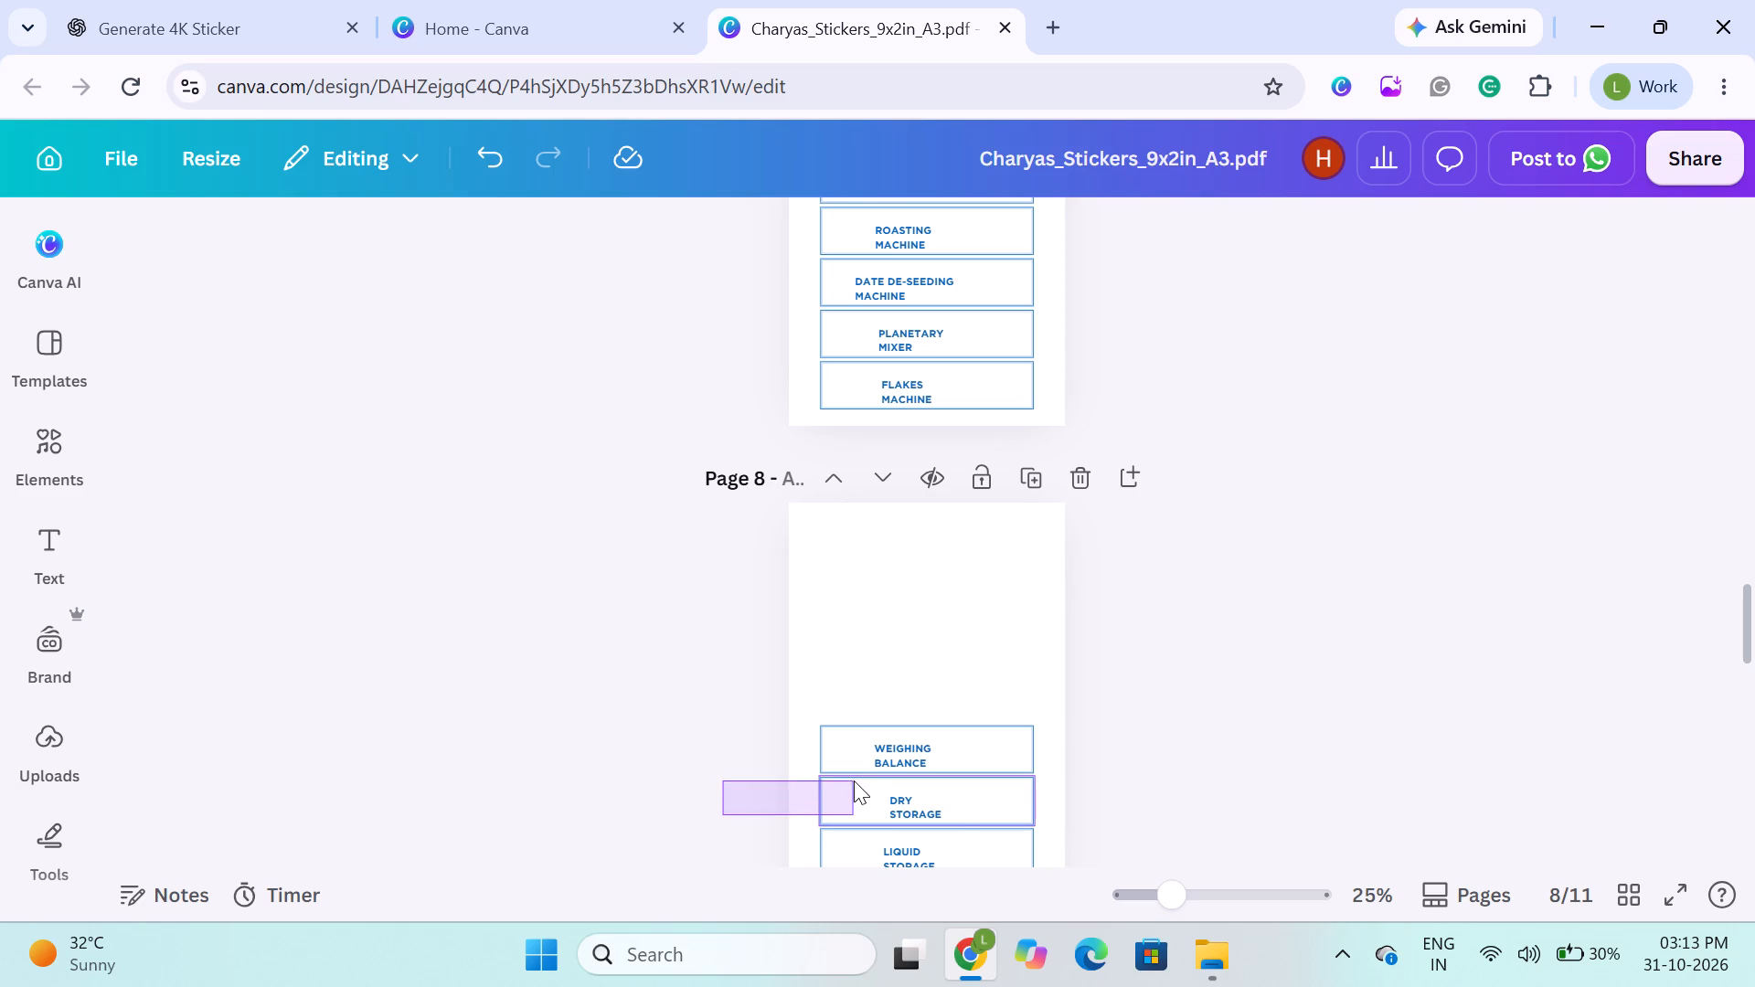
pyautogui.moveTo(854, 780); pyautogui.dragTo(916, 786)
pyautogui.press('BackSpace')
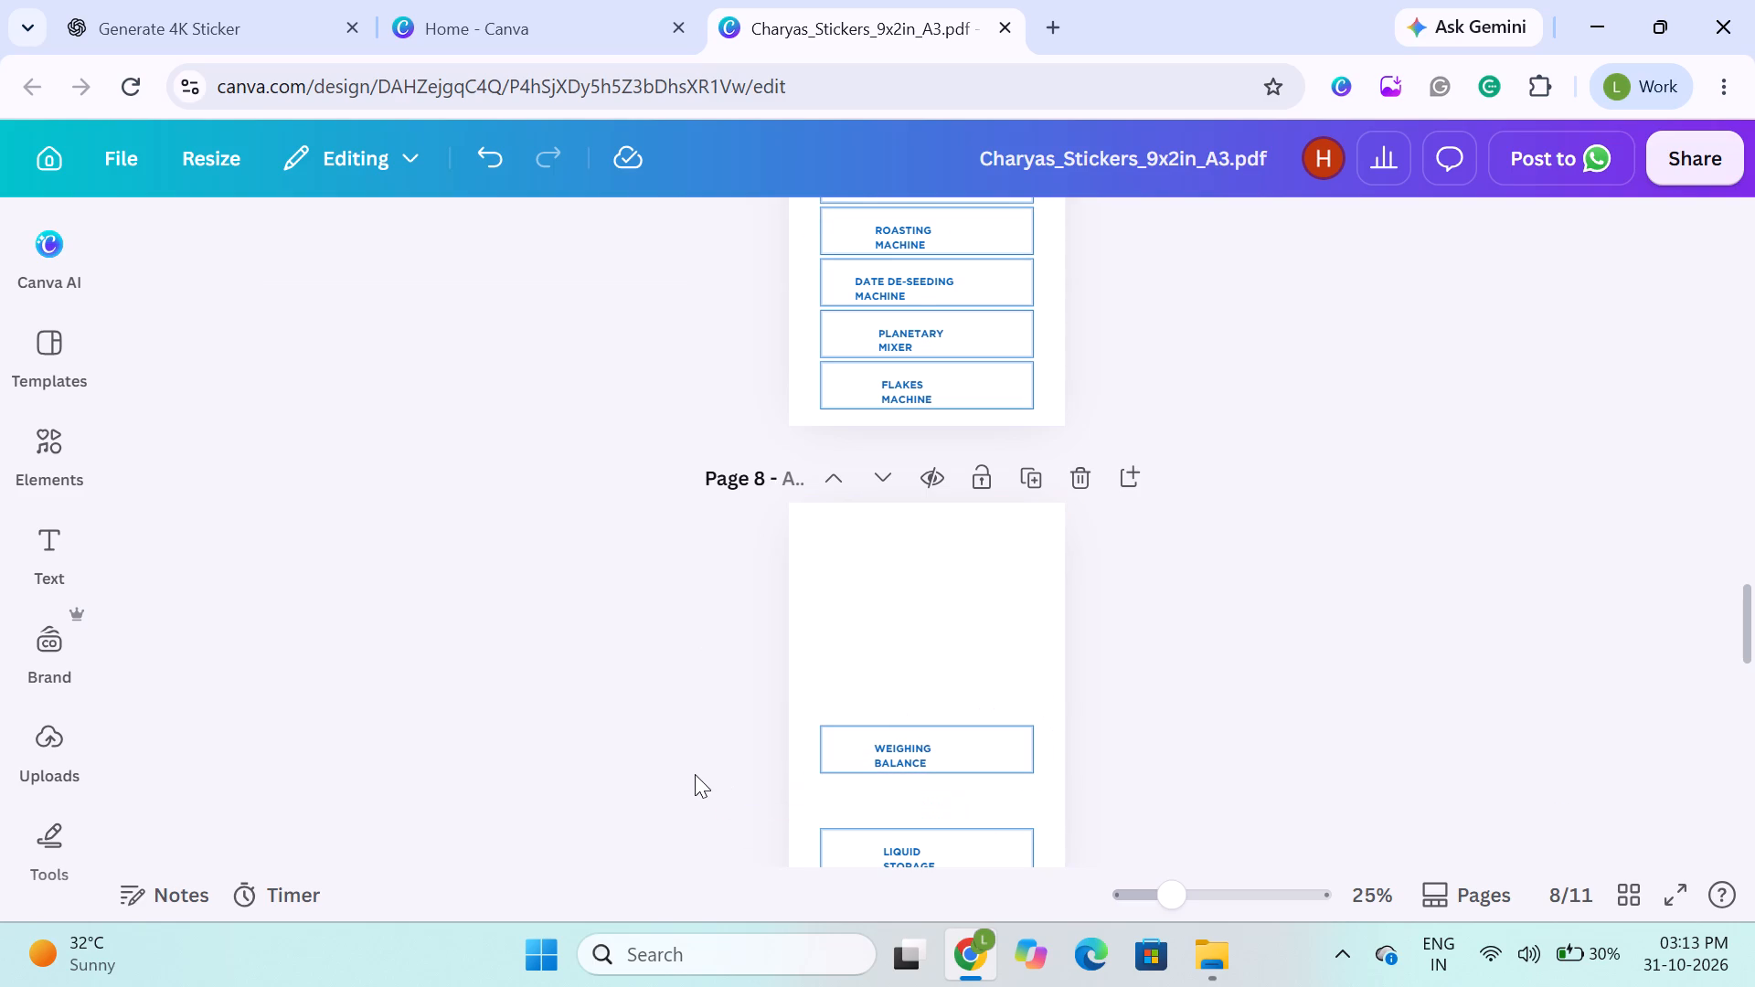
# Delete the old small "SEMI-FINISHED GOODS (SFG) STORAGE" text and its frame on page 9.
pyautogui.scroll(-1, 695, 774)
pyautogui.scroll(2, 852, 587)
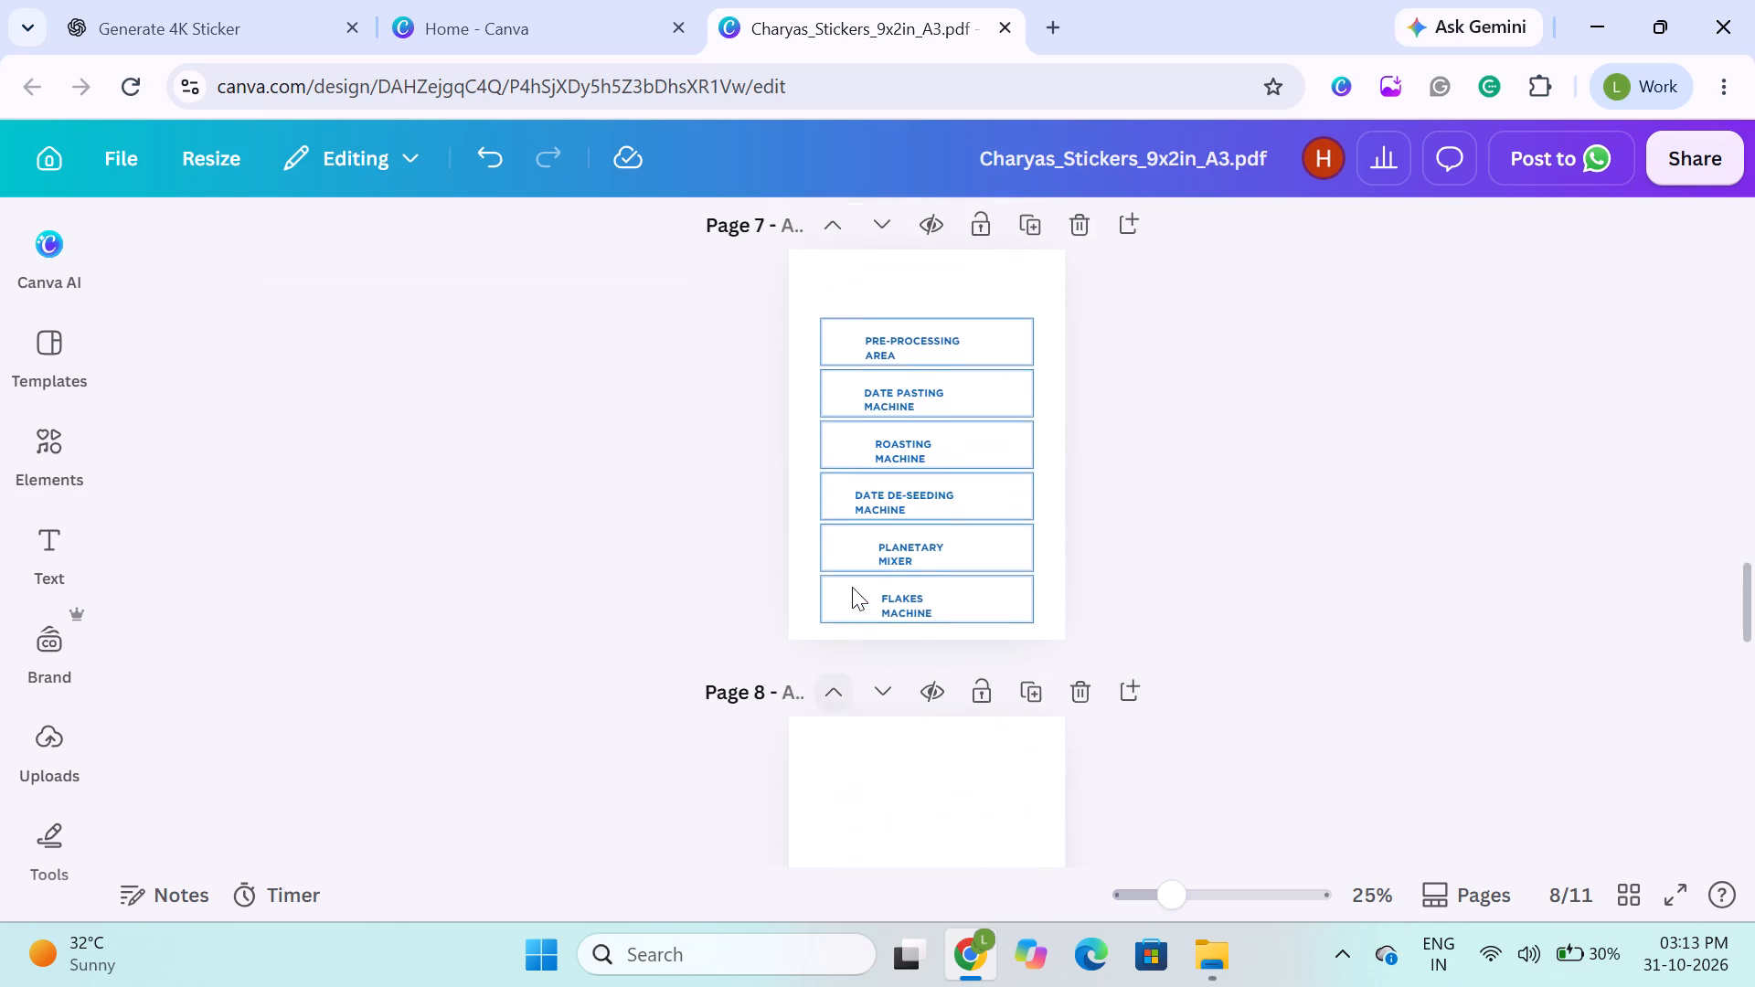
pyautogui.scroll(3, 852, 587)
pyautogui.scroll(-5, 852, 587)
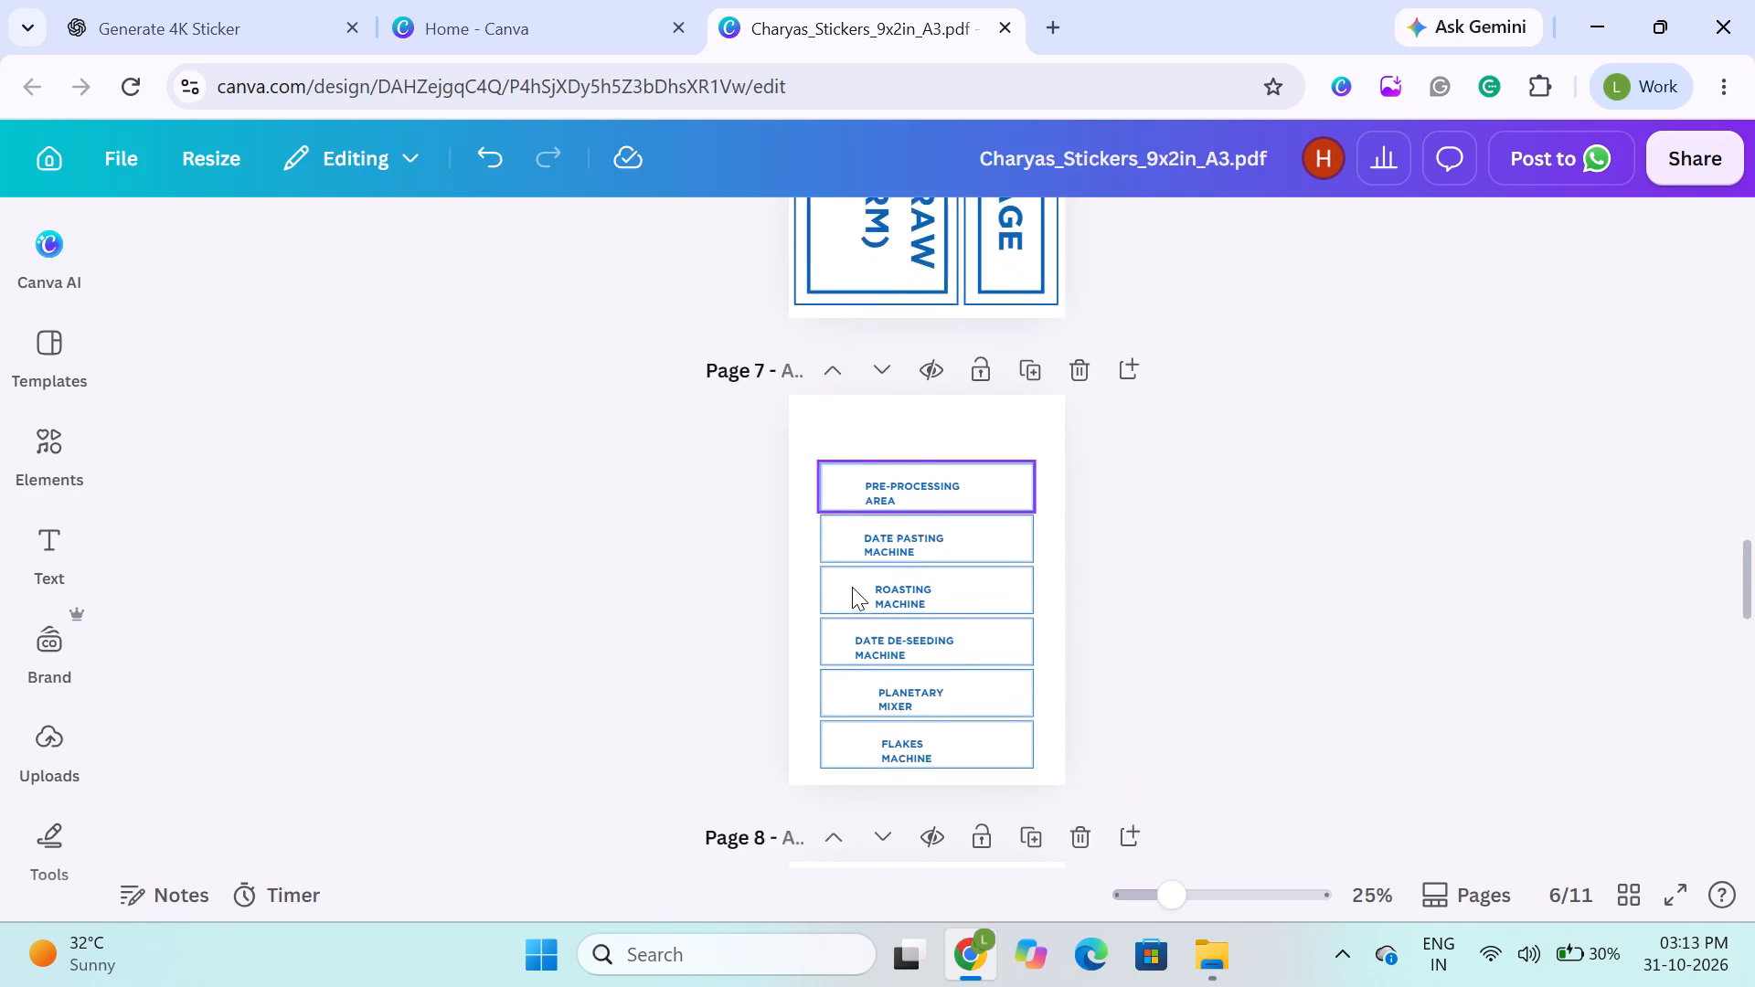
pyautogui.scroll(-4, 852, 587)
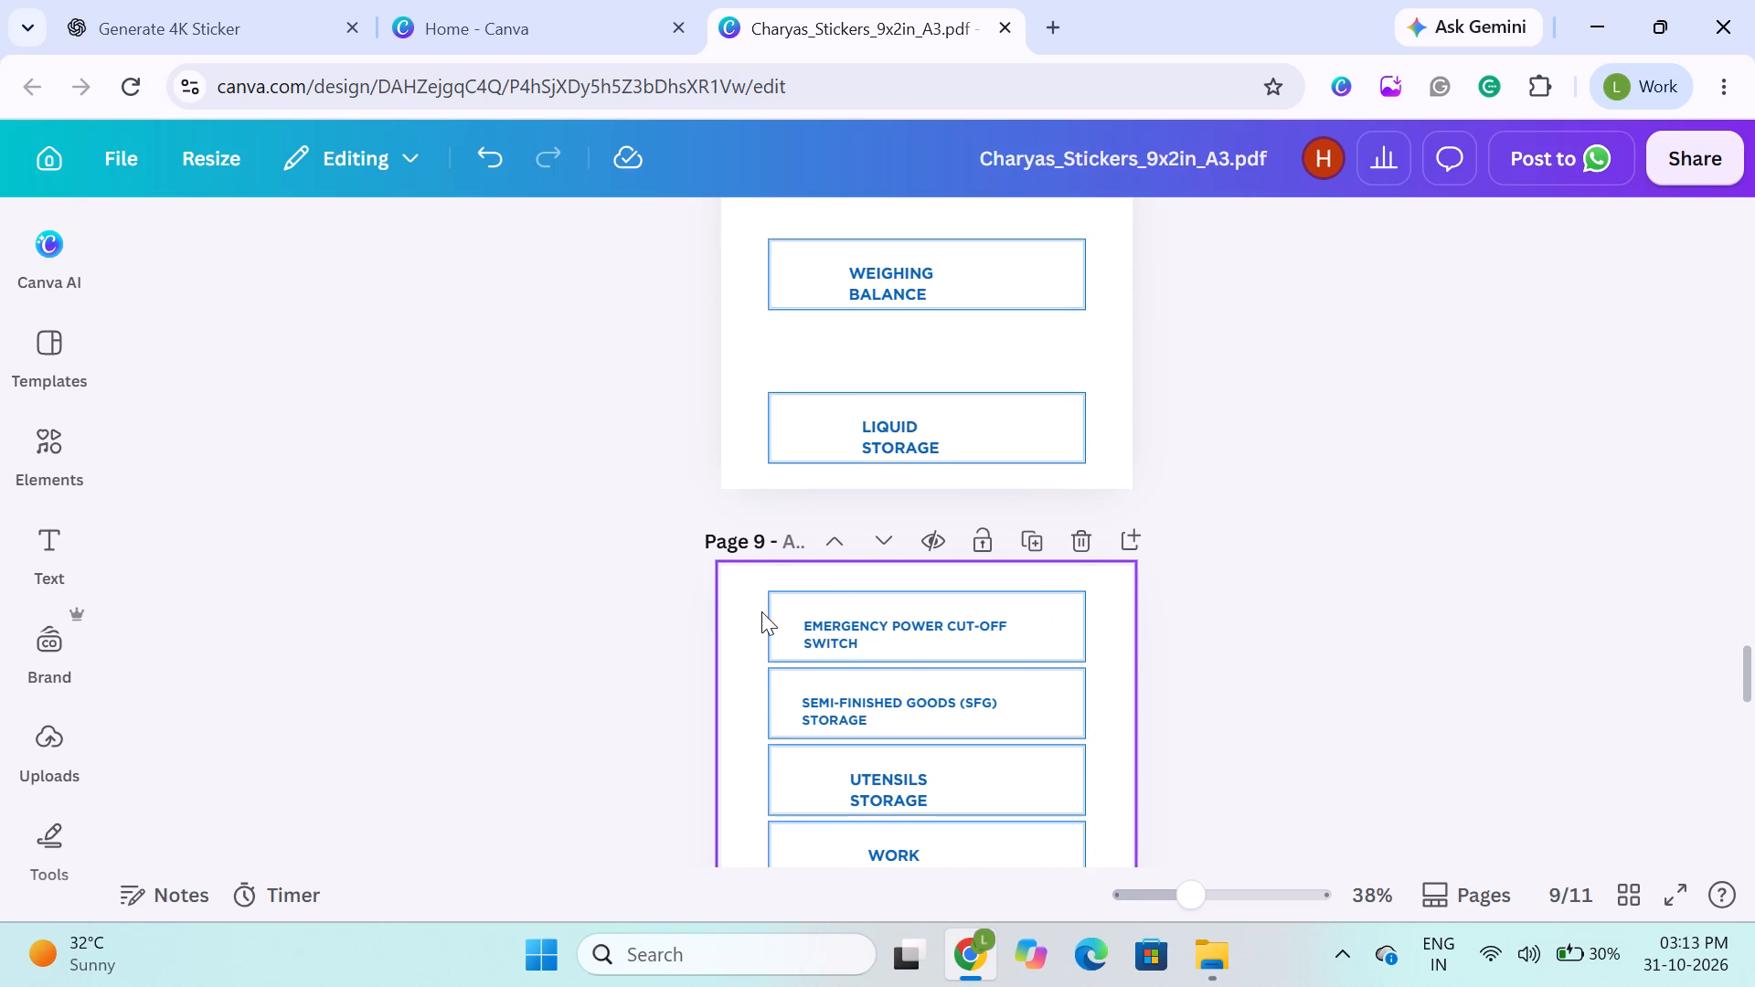
pyautogui.scroll(-1, 761, 611)
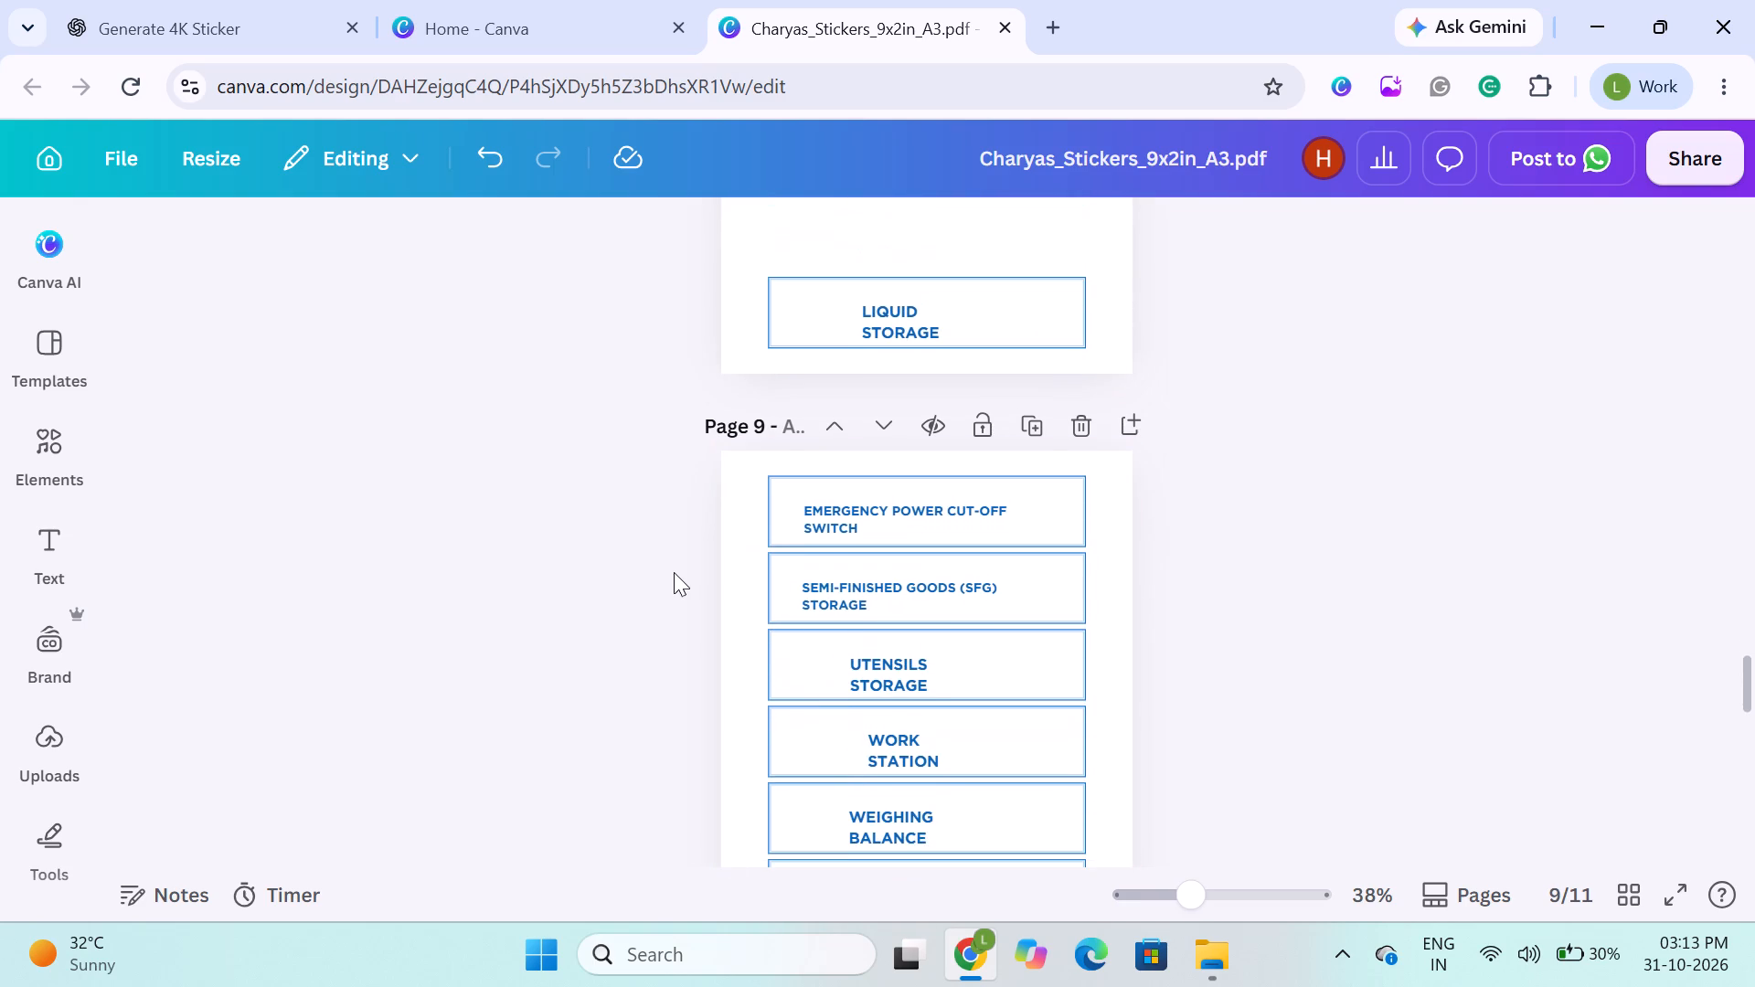
pyautogui.moveTo(674, 572); pyautogui.dragTo(802, 582)
pyautogui.press('BackSpace')
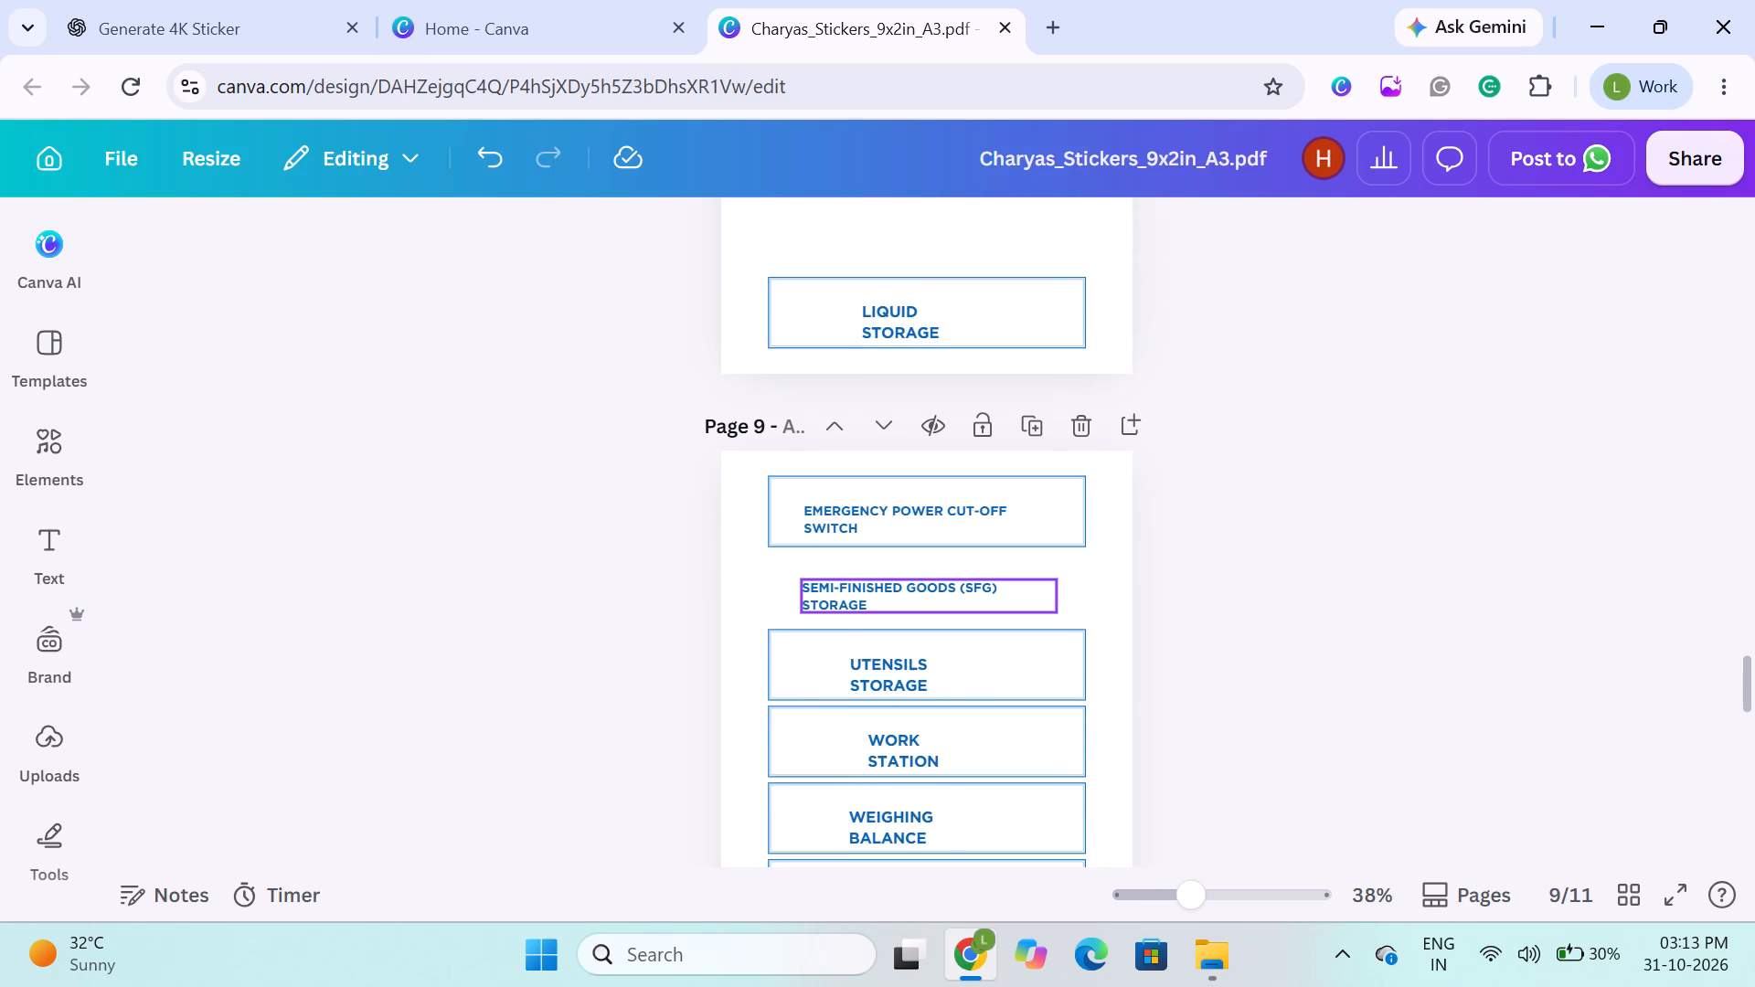
pyautogui.press('BackSpace')
pyautogui.click(575, 586)
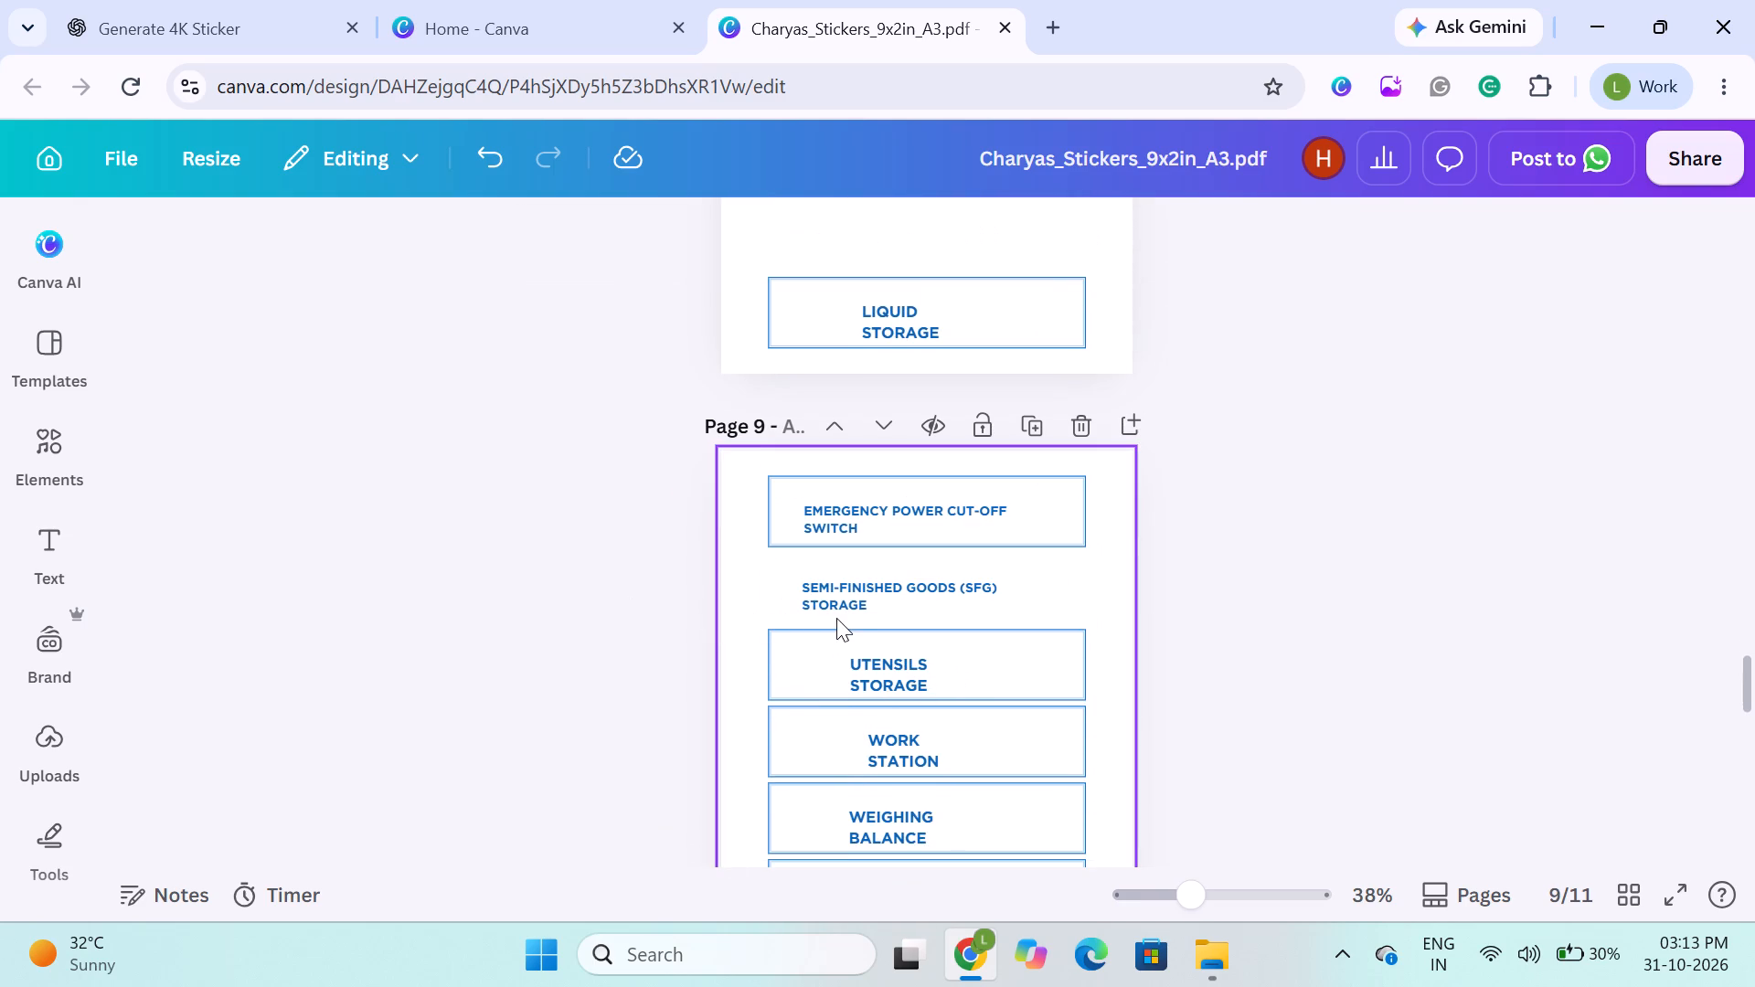
pyautogui.click(836, 605)
pyautogui.press('BackSpace')
pyautogui.click(590, 662)
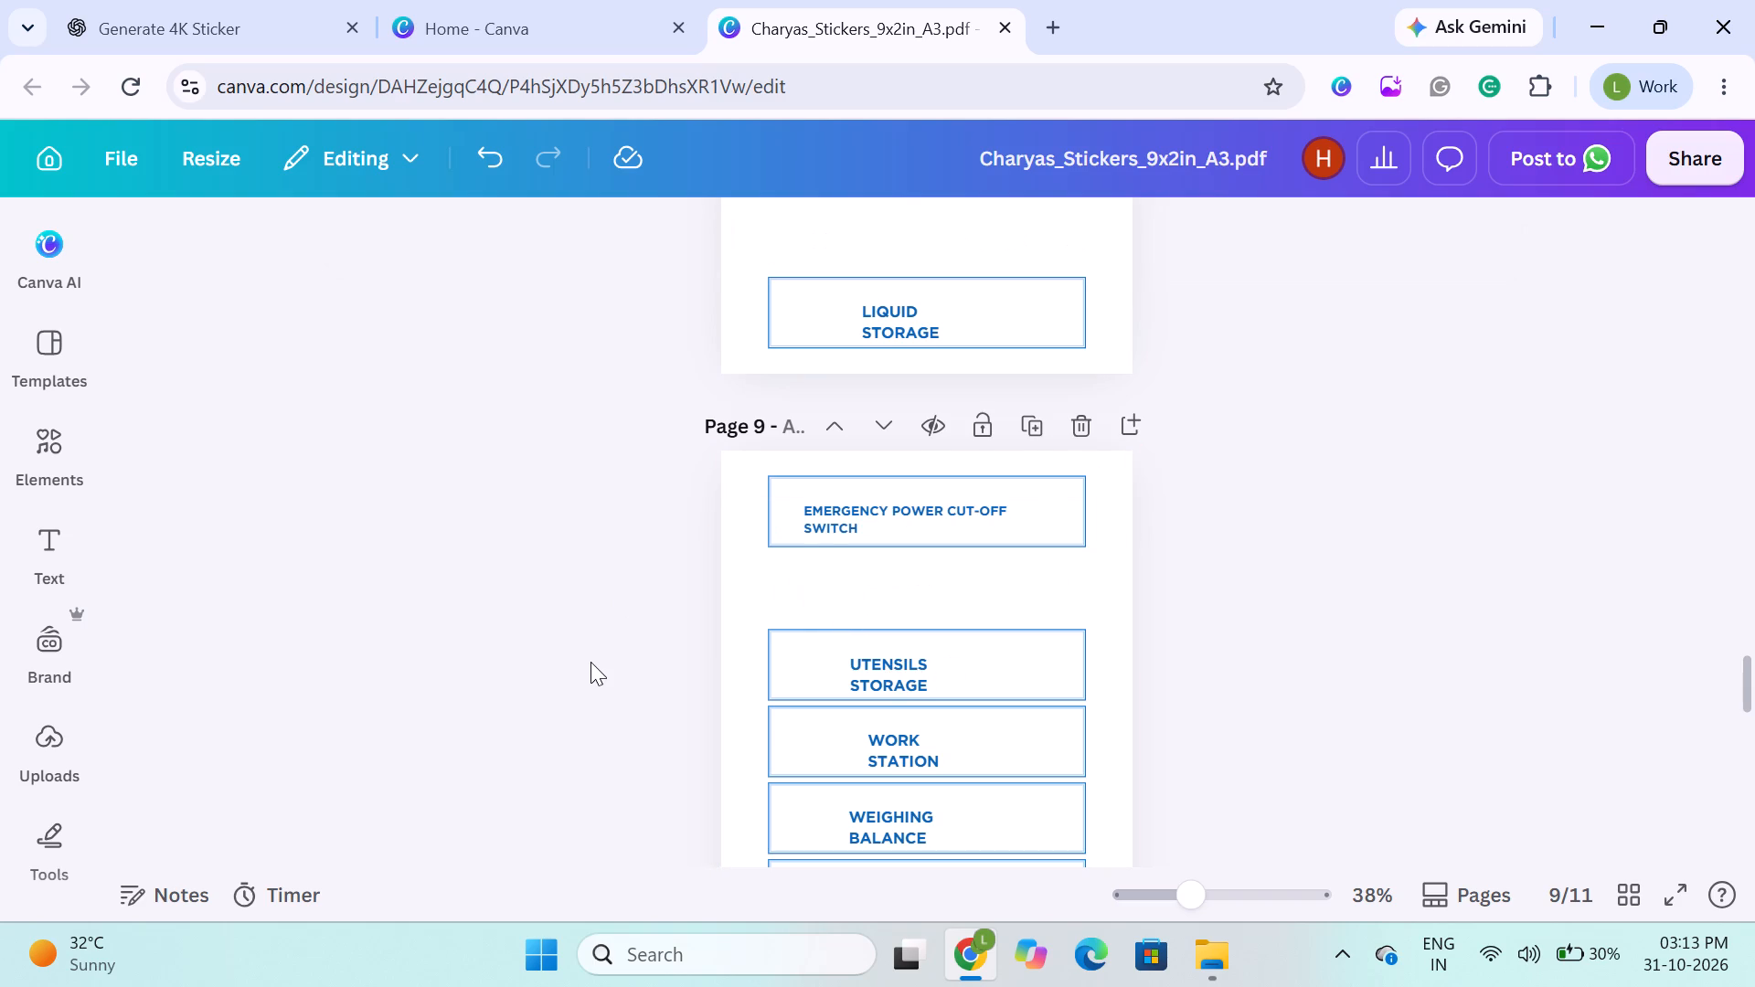
# Narrow the "UTENSILS STORAGE" text box on page 9 so it closely fits its two lines of text.
pyautogui.scroll(-1, 590, 662)
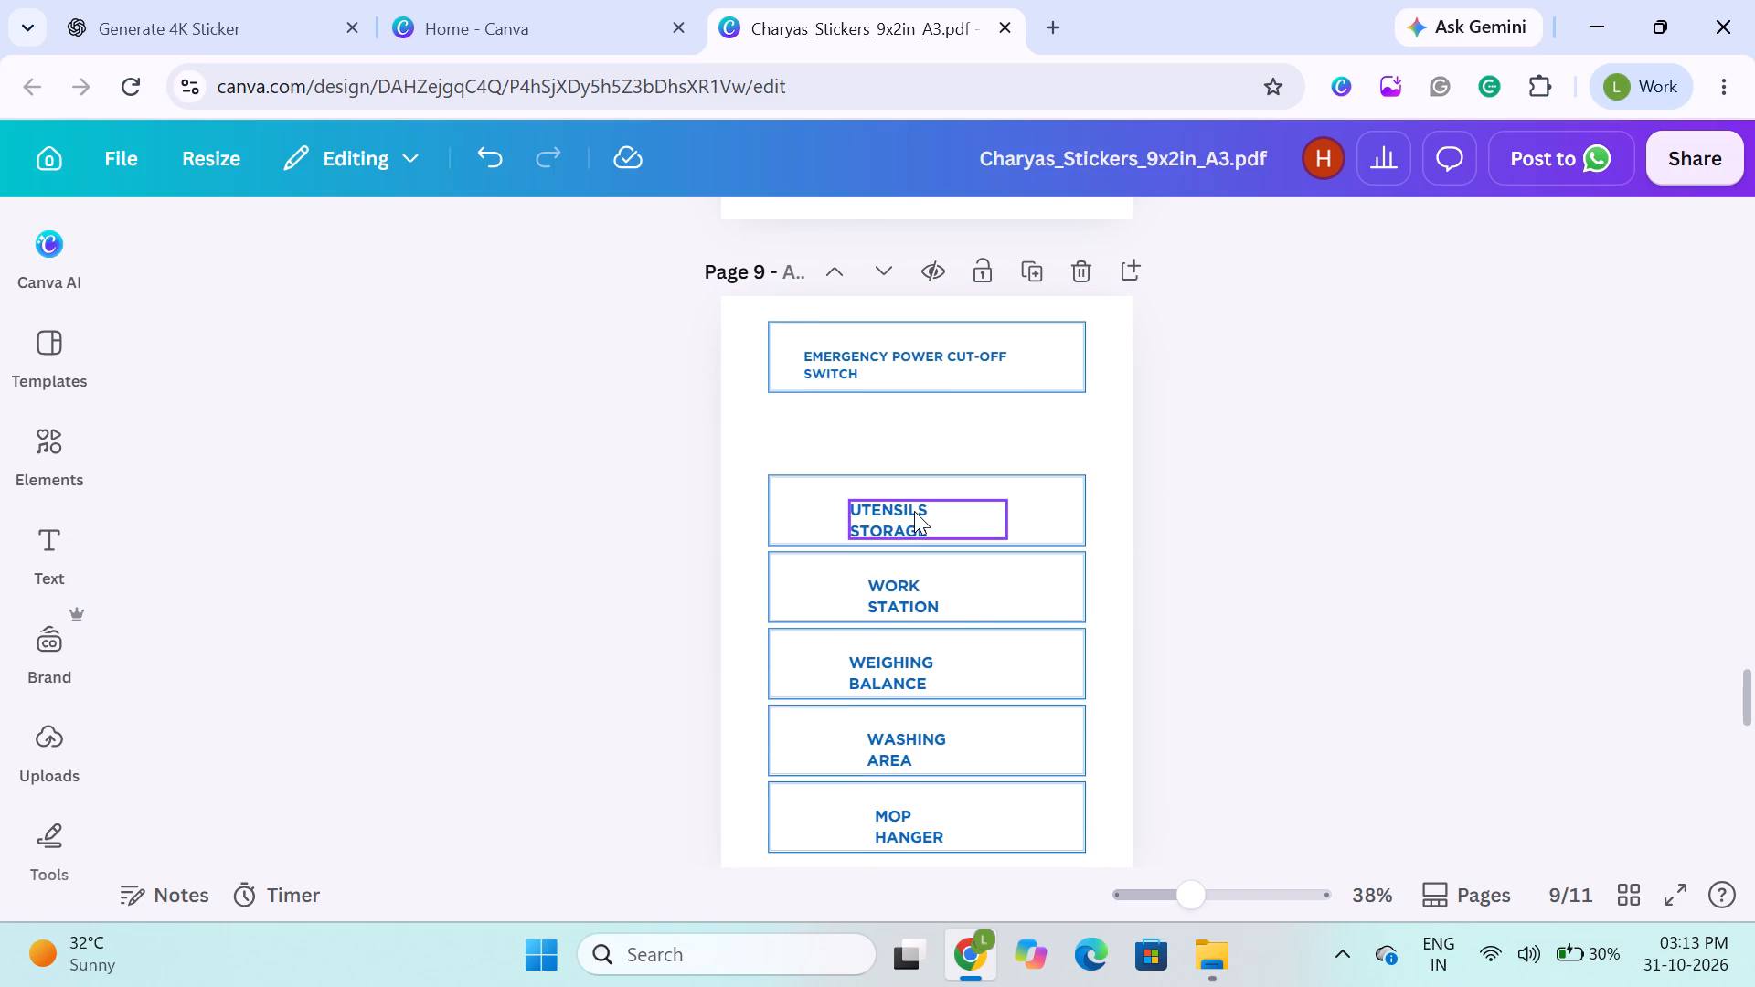
pyautogui.click(914, 511)
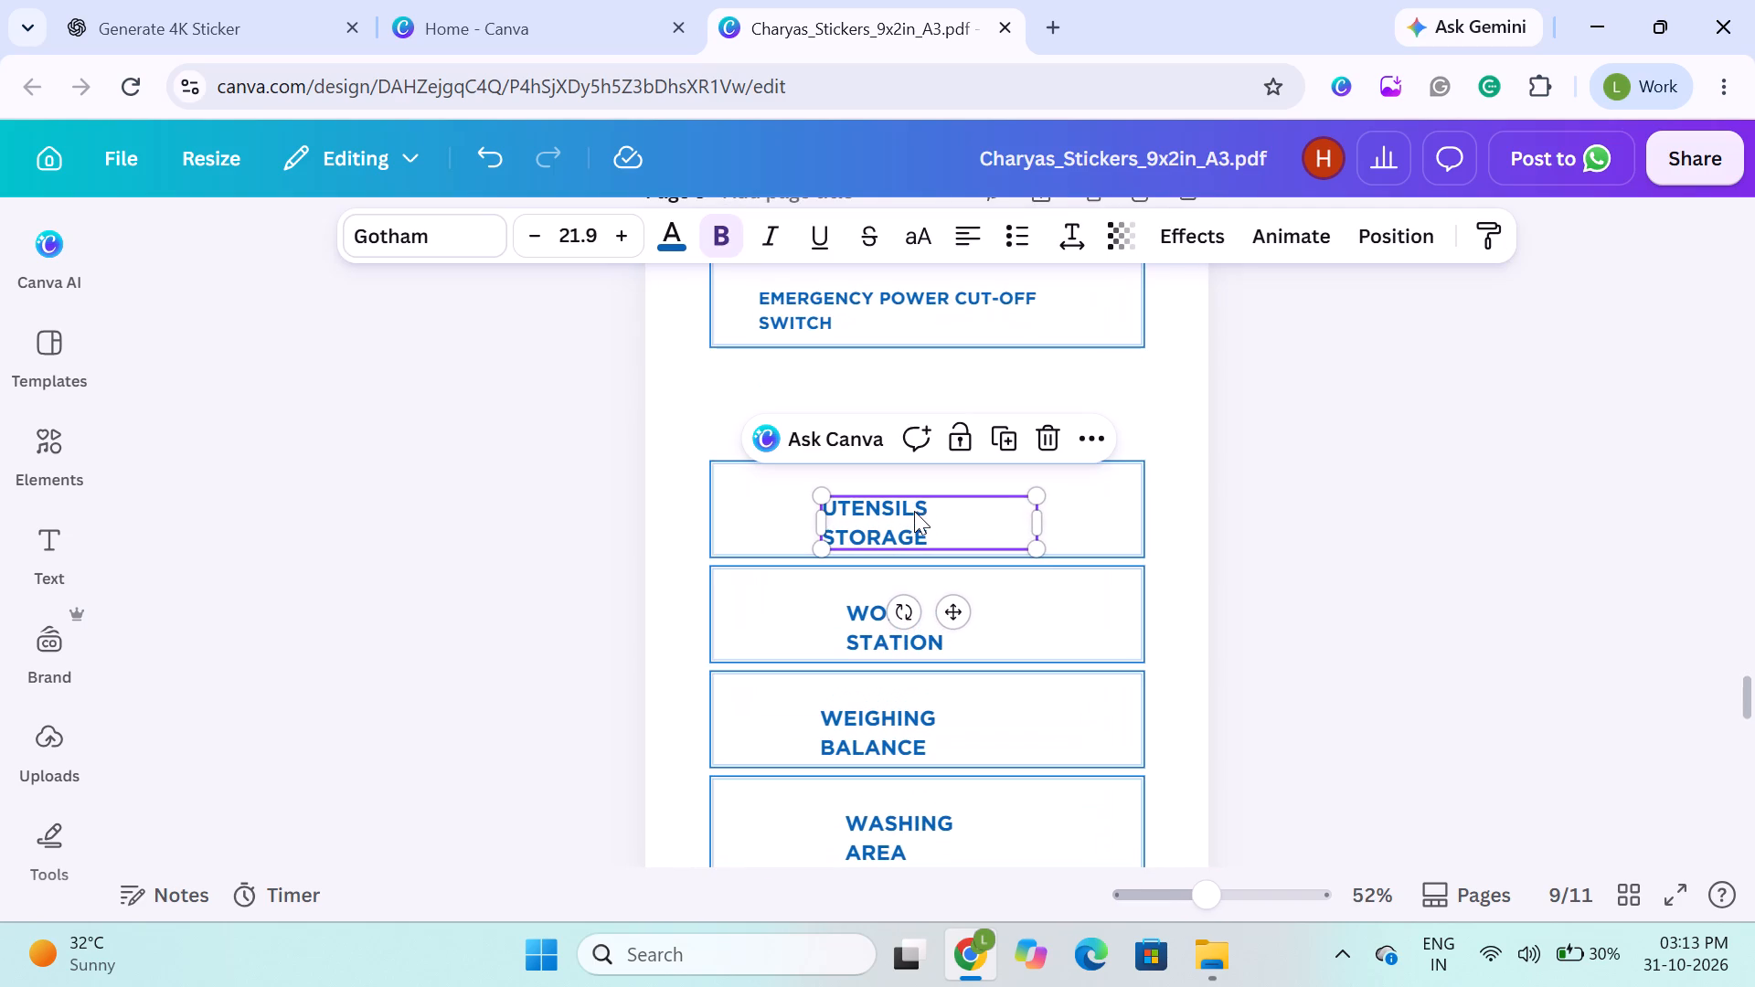
pyautogui.moveTo(1039, 520); pyautogui.dragTo(947, 523)
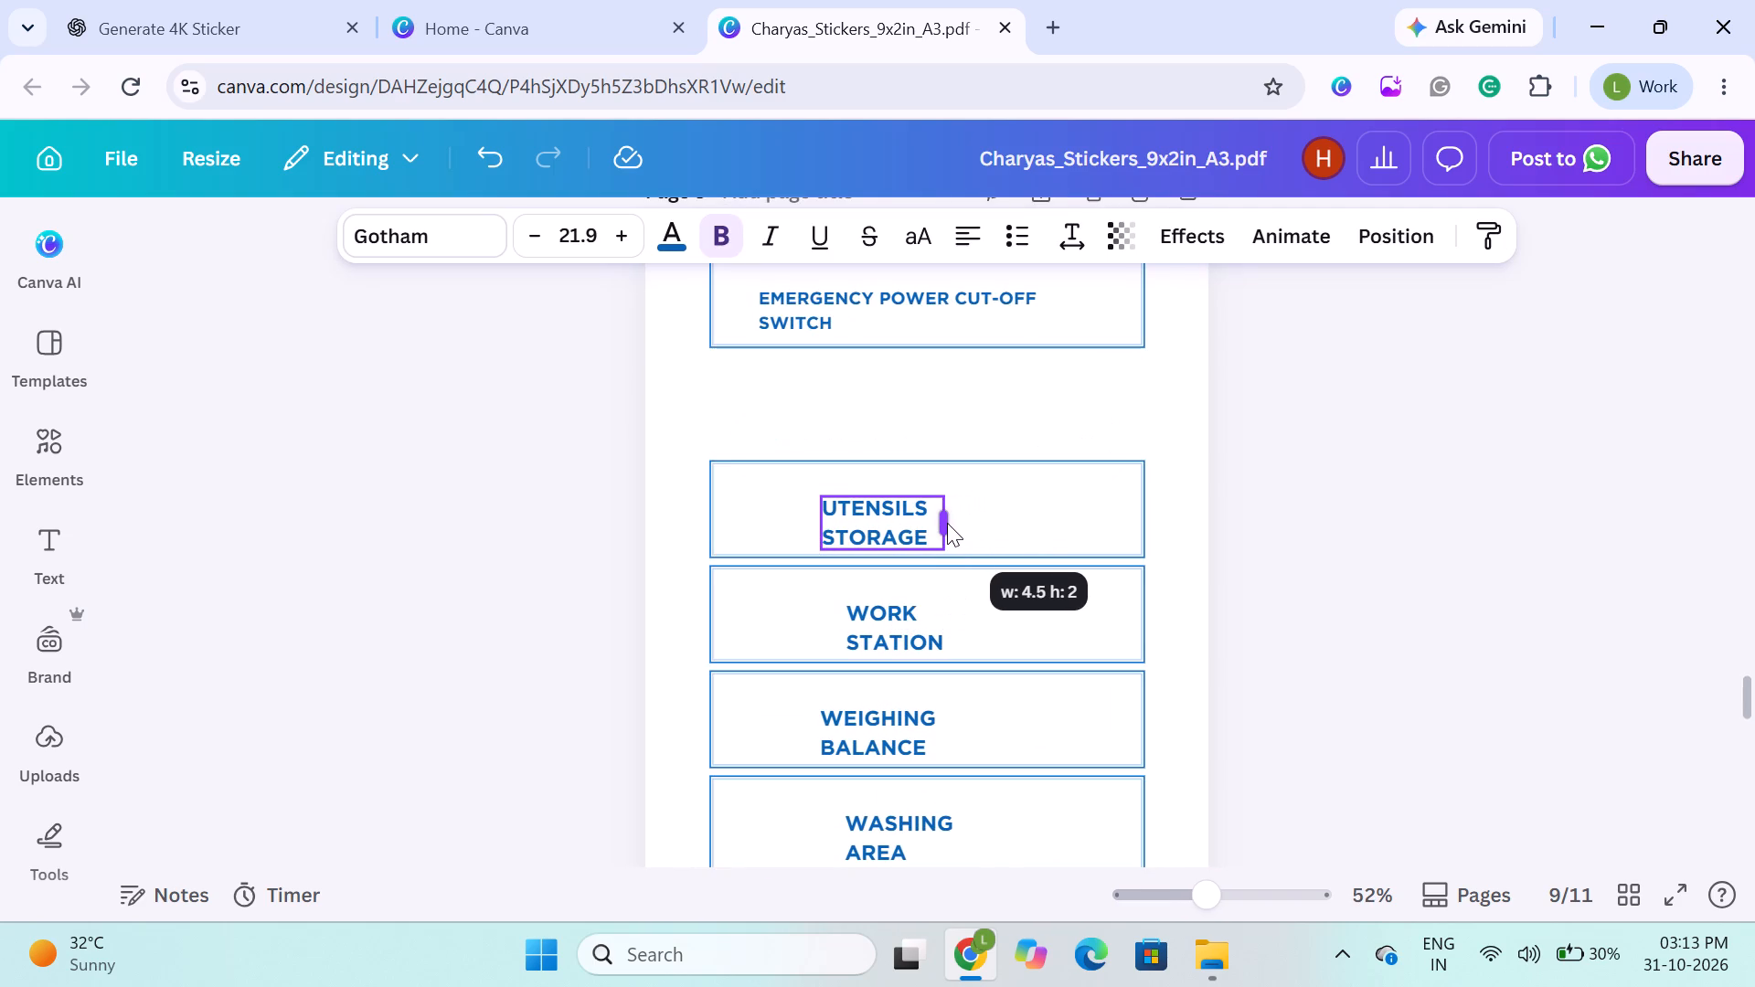
pyautogui.moveTo(947, 523); pyautogui.dragTo(939, 525)
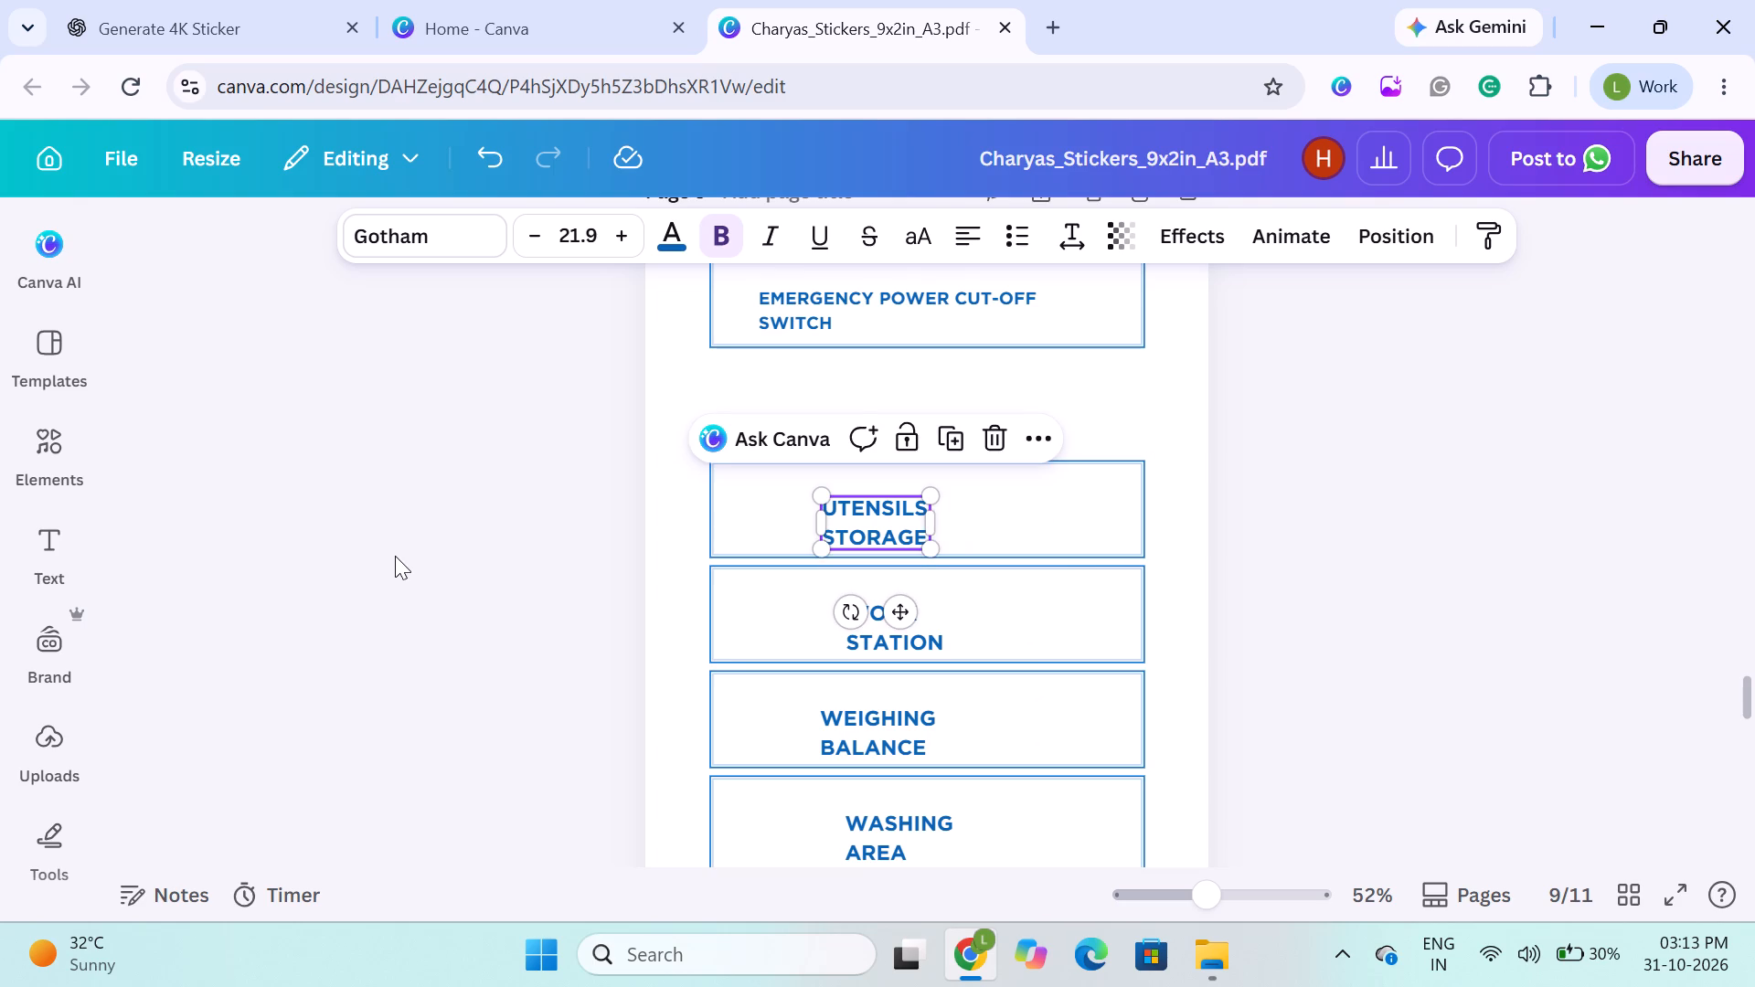
pyautogui.click(395, 556)
# Copy the small "PRODUCTION AREA" text label from page 10.
pyautogui.scroll(-2, 629, 535)
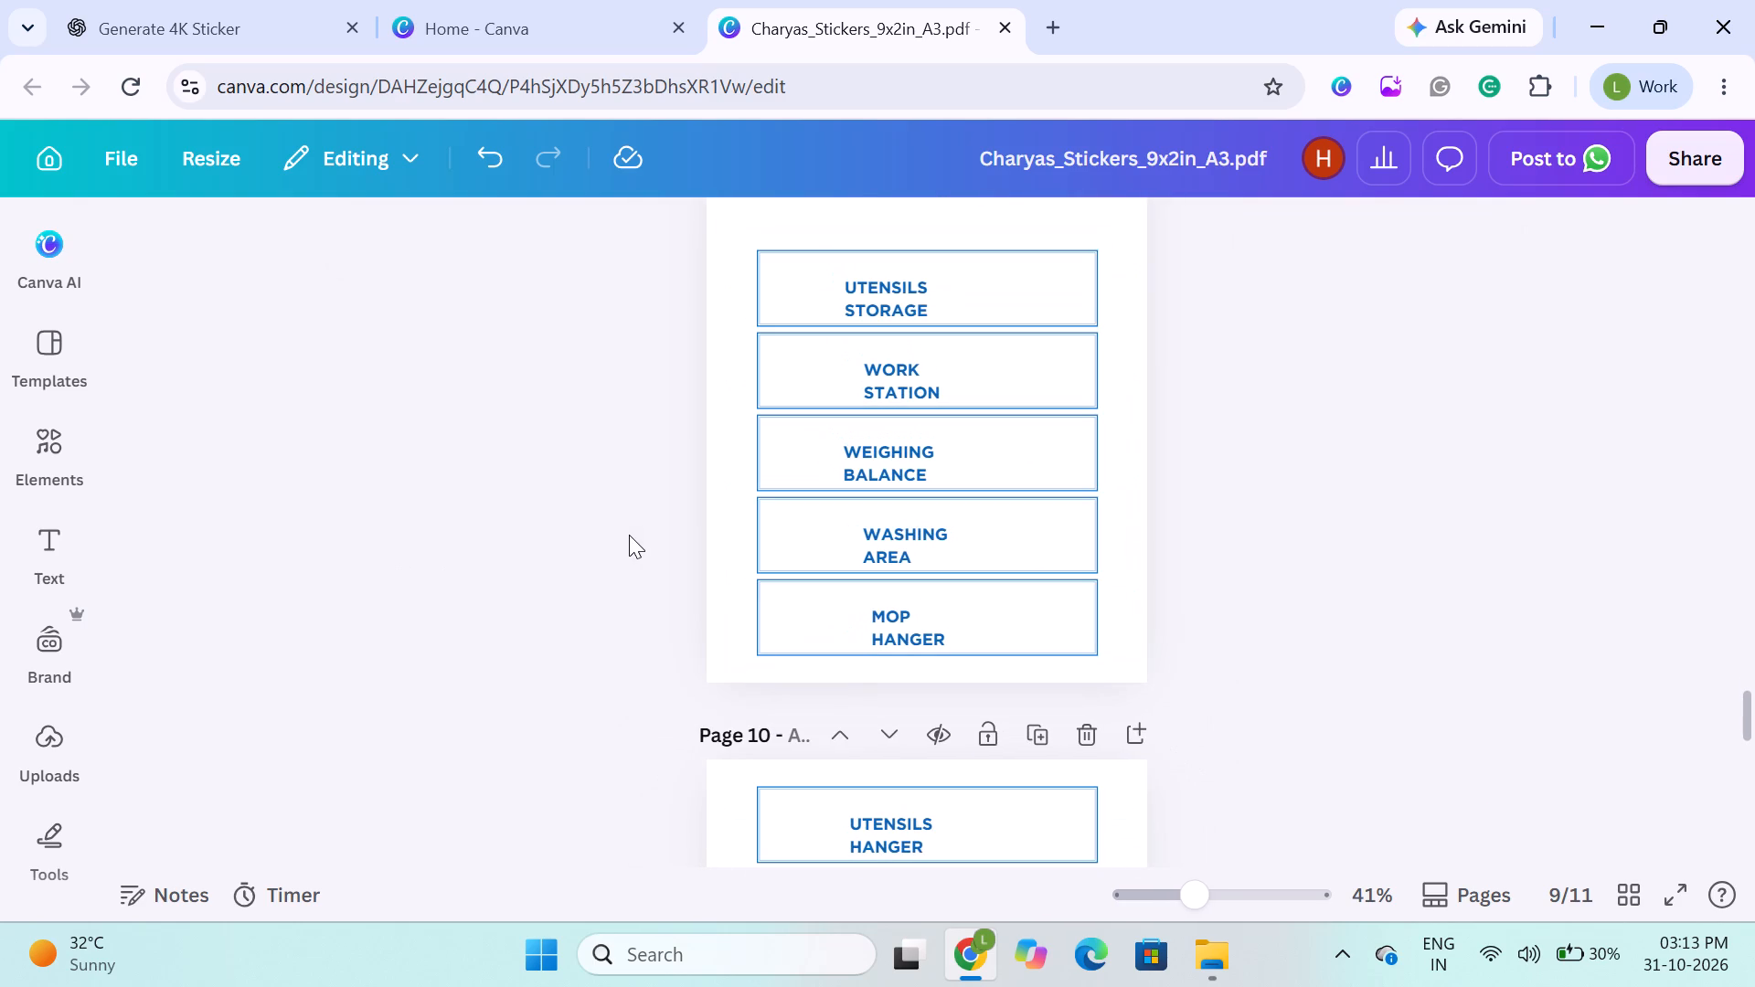
pyautogui.scroll(-1, 805, 516)
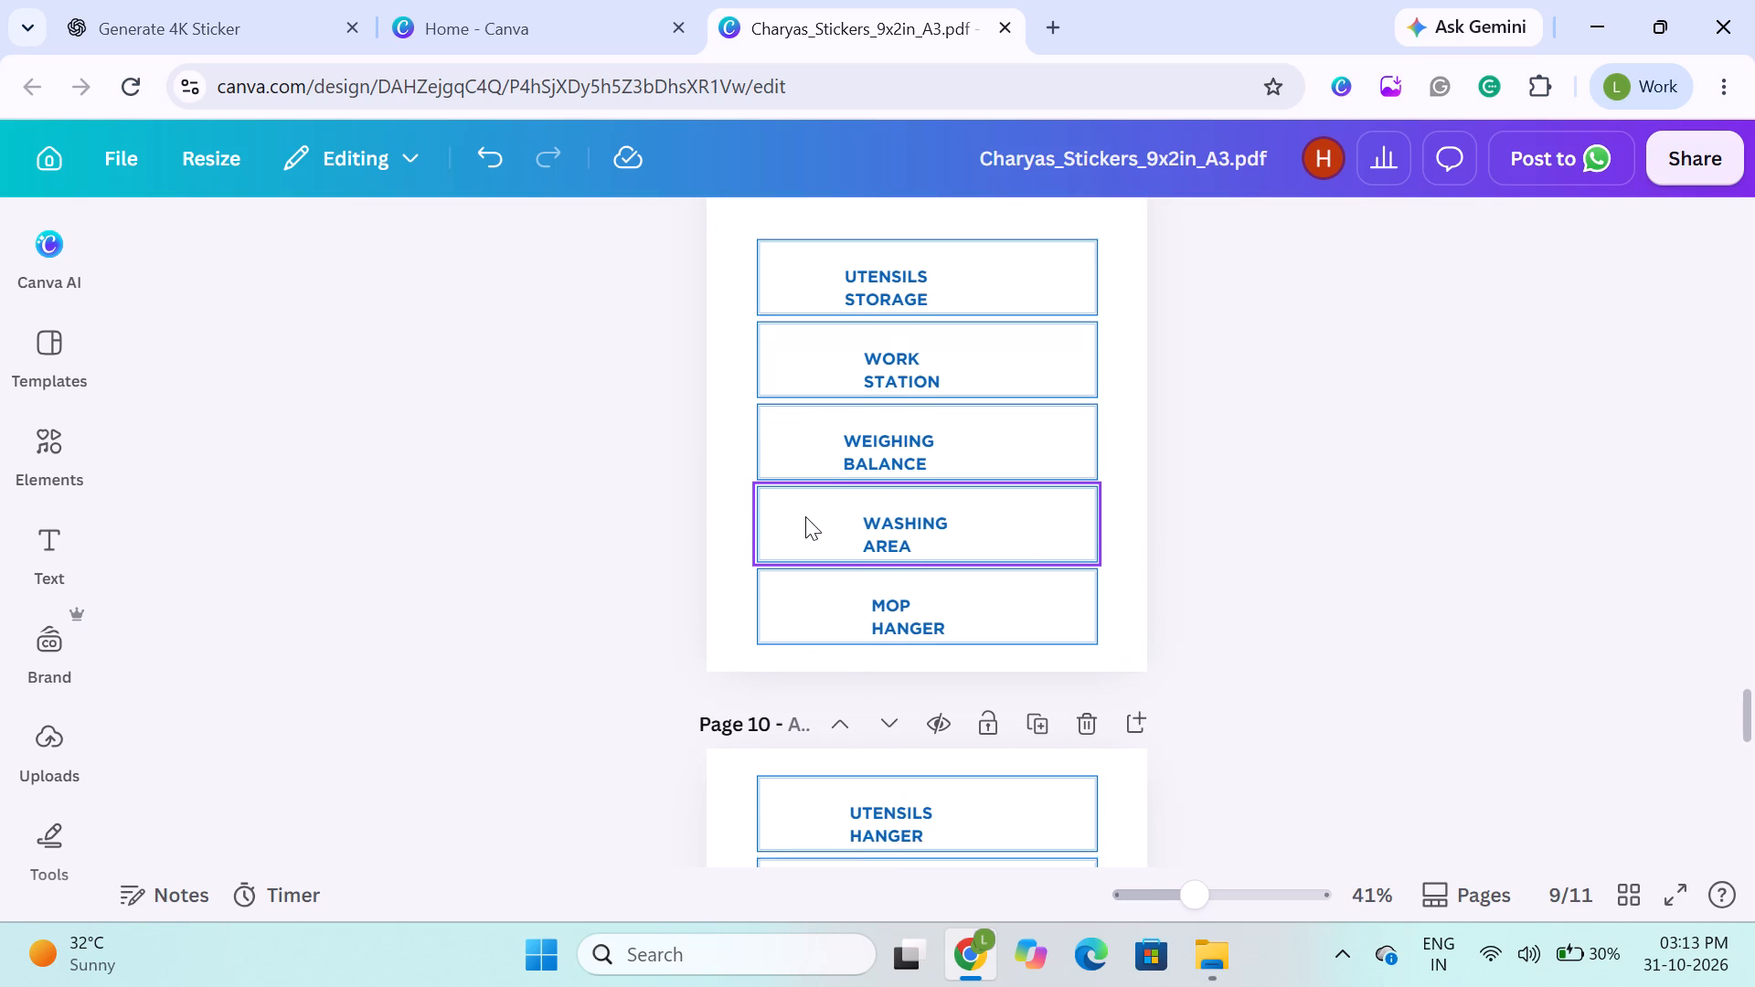
pyautogui.scroll(-4, 805, 516)
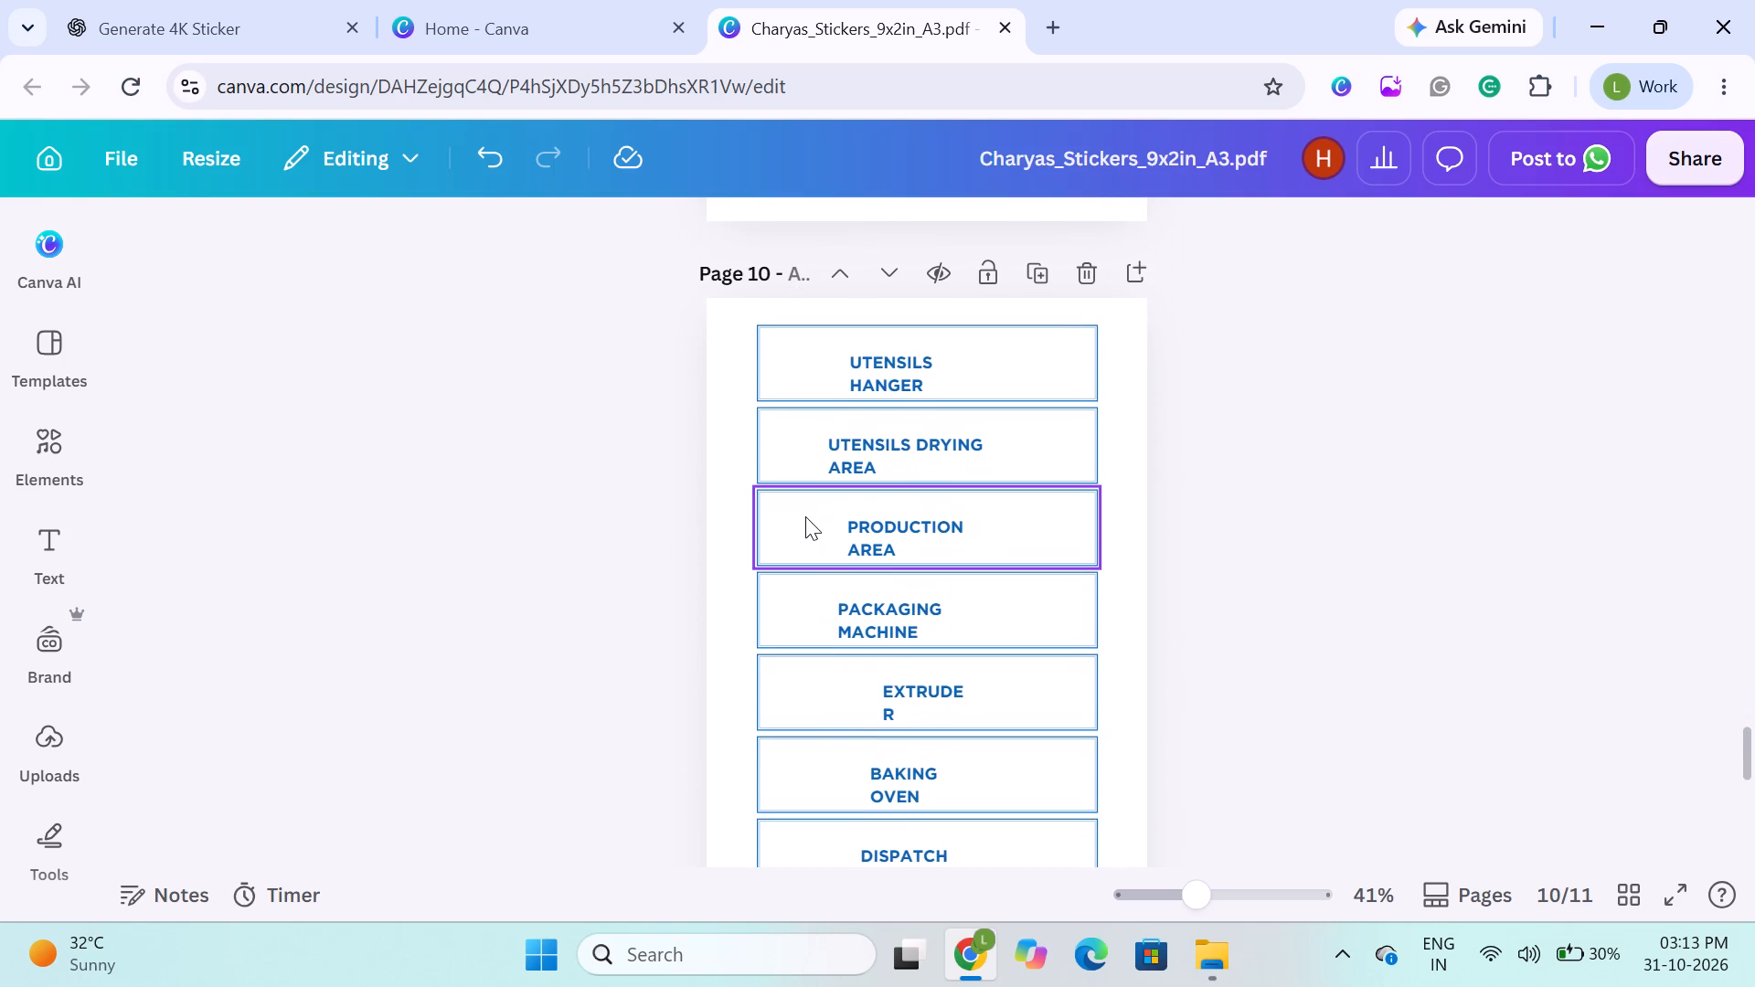
pyautogui.scroll(-1, 805, 516)
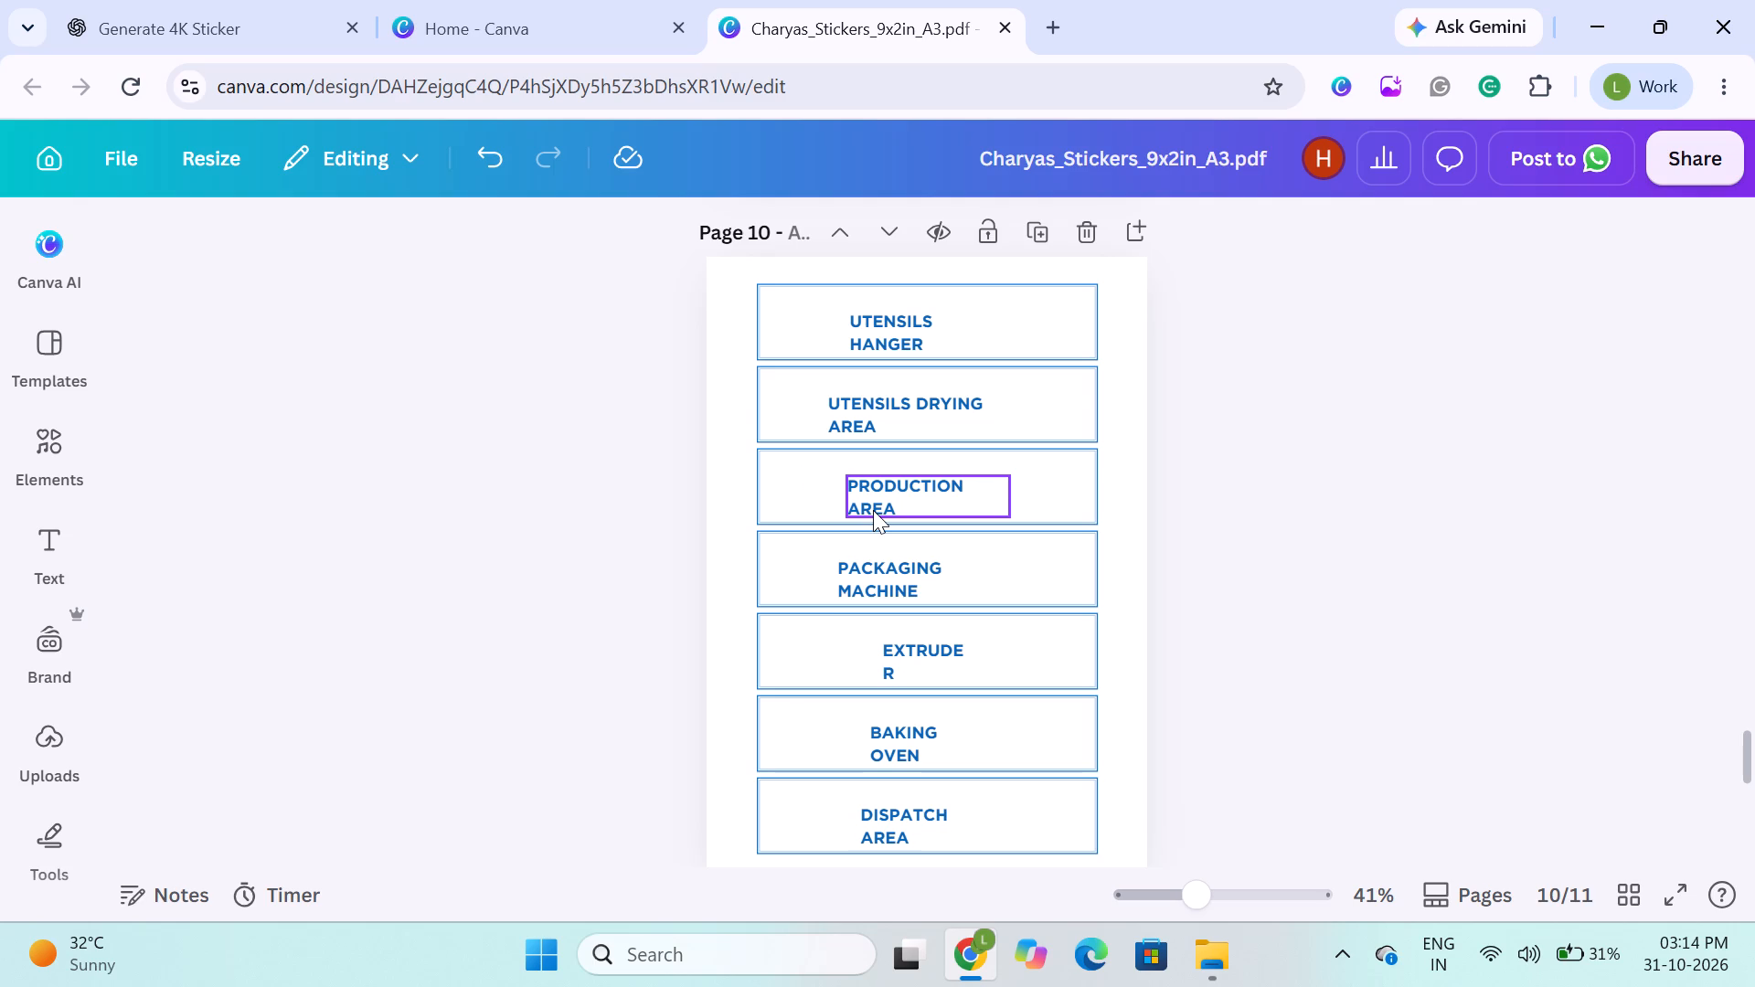
pyautogui.scroll(-1, 873, 510)
pyautogui.scroll(1, 873, 510)
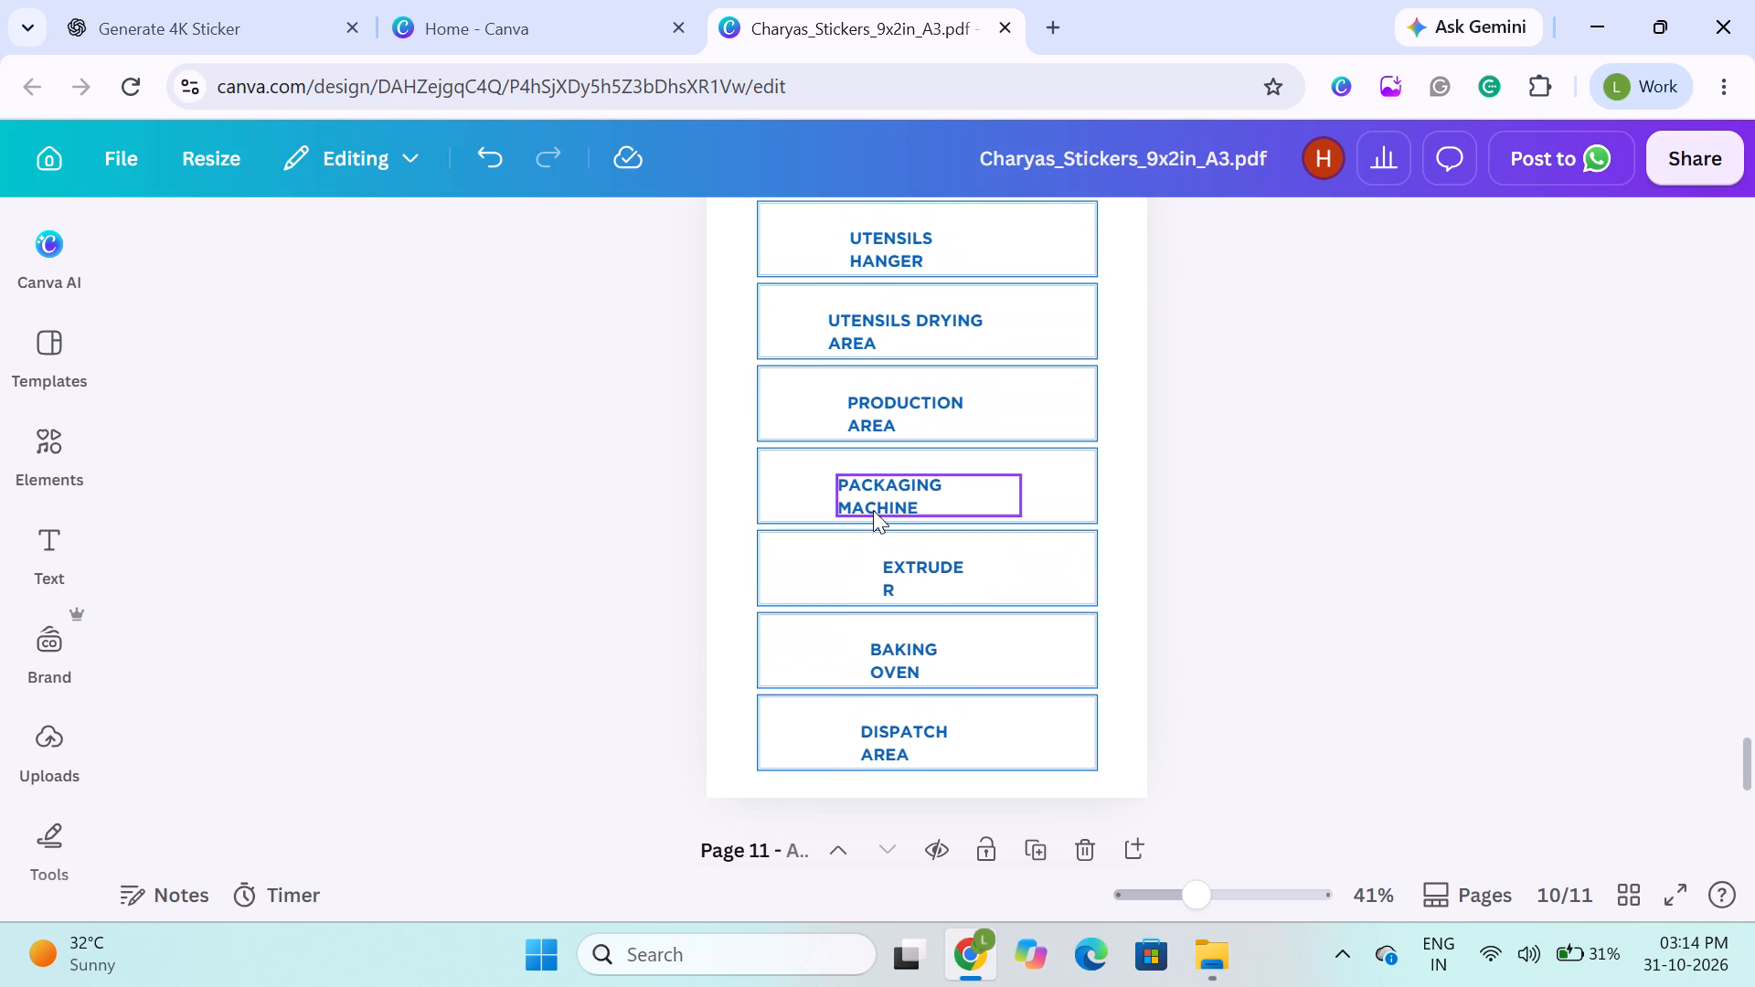
pyautogui.click(899, 421)
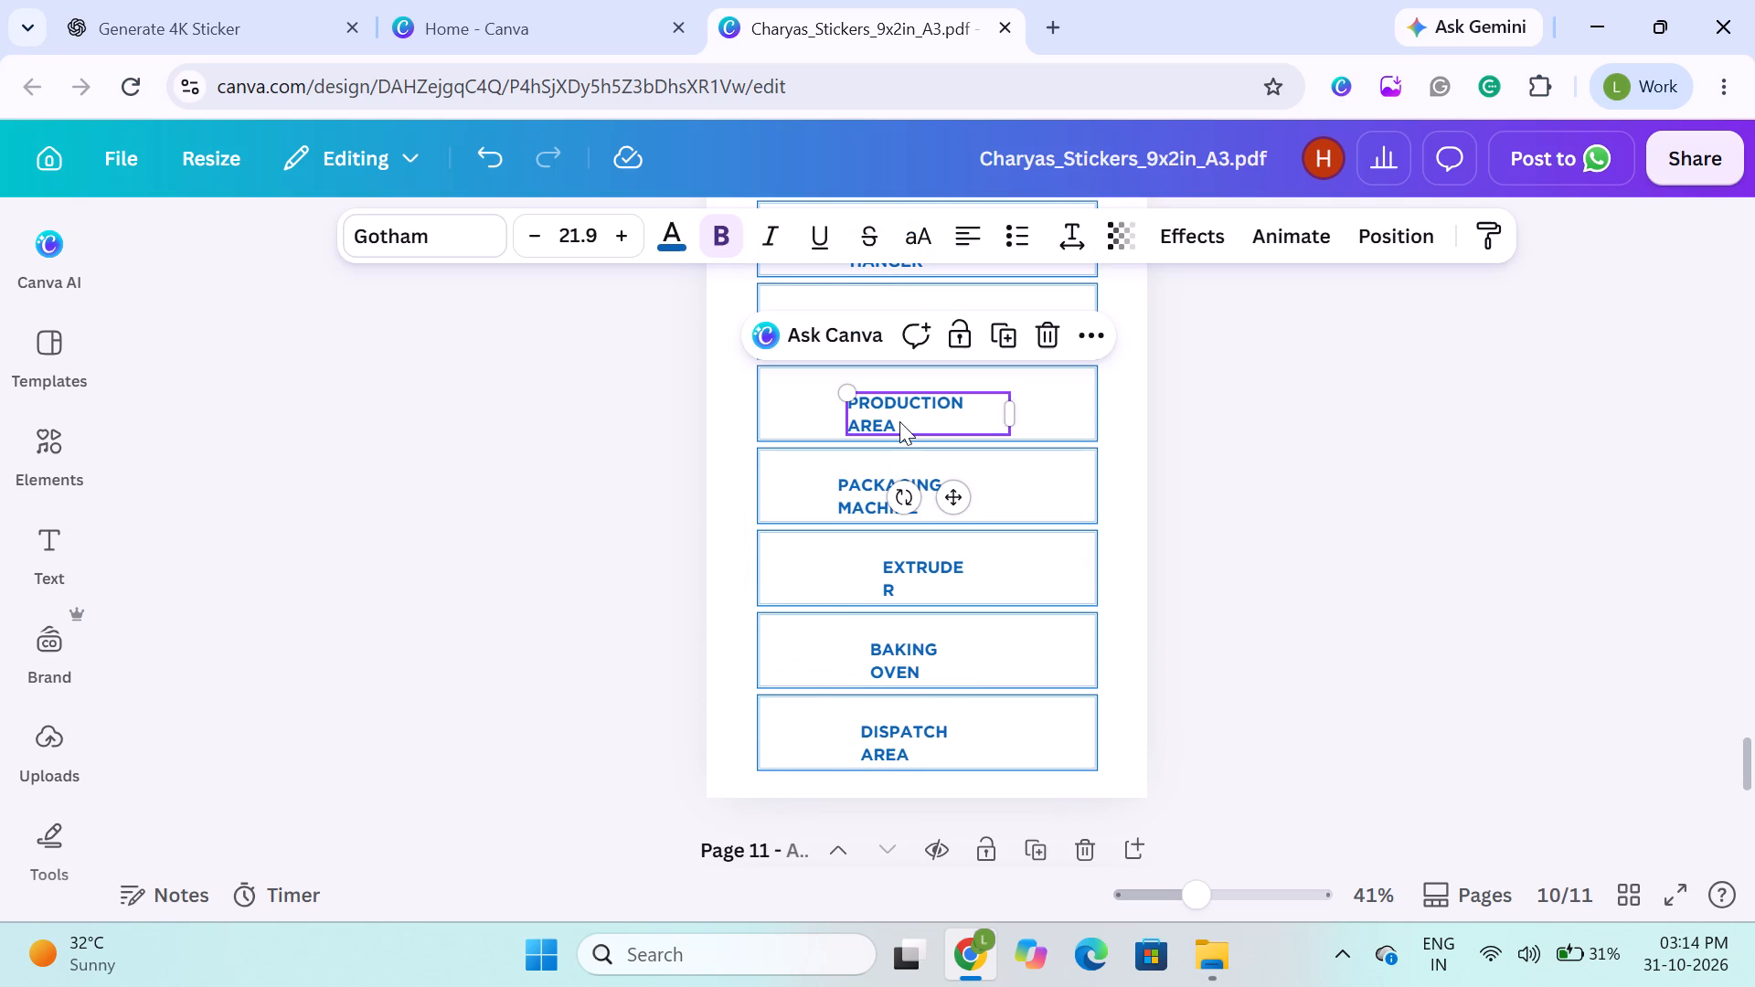
pyautogui.hotkey('ctrl', 'c')
pyautogui.click(515, 457)
# Duplicate page 3, which holds the large vertical "STORAGE ROOM" and "CHANGING ROOM" stickers.
pyautogui.scroll(3, 515, 457)
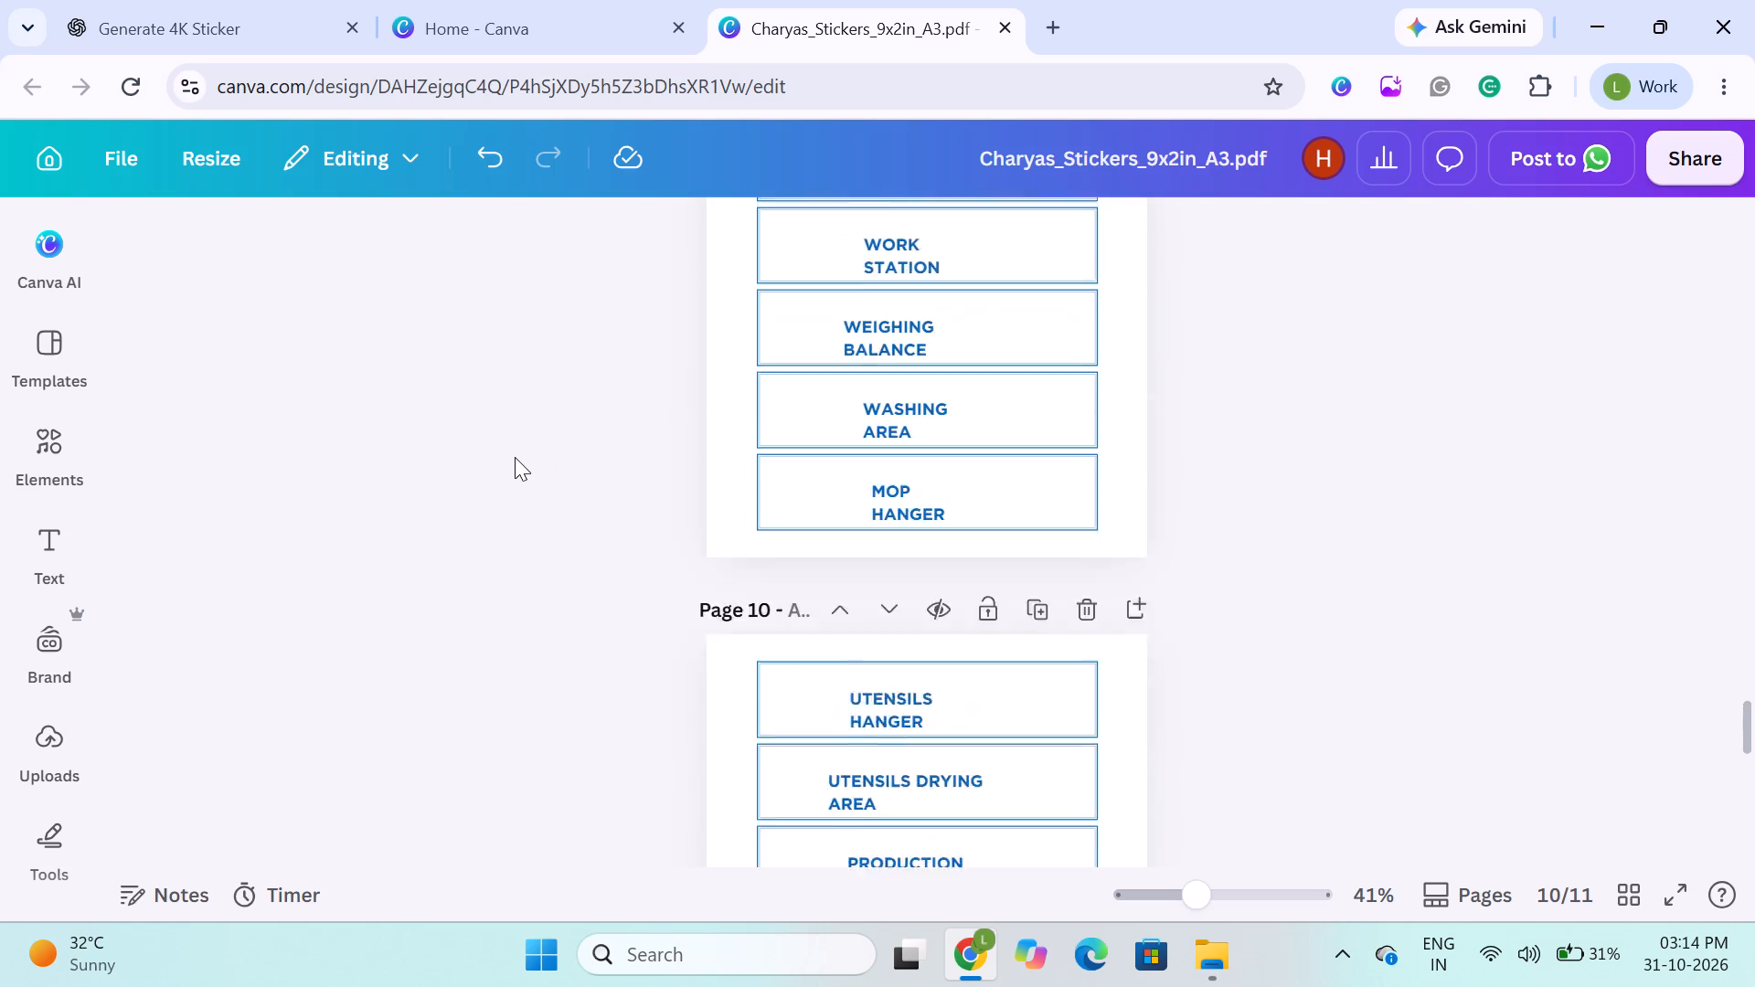
pyautogui.scroll(7, 515, 457)
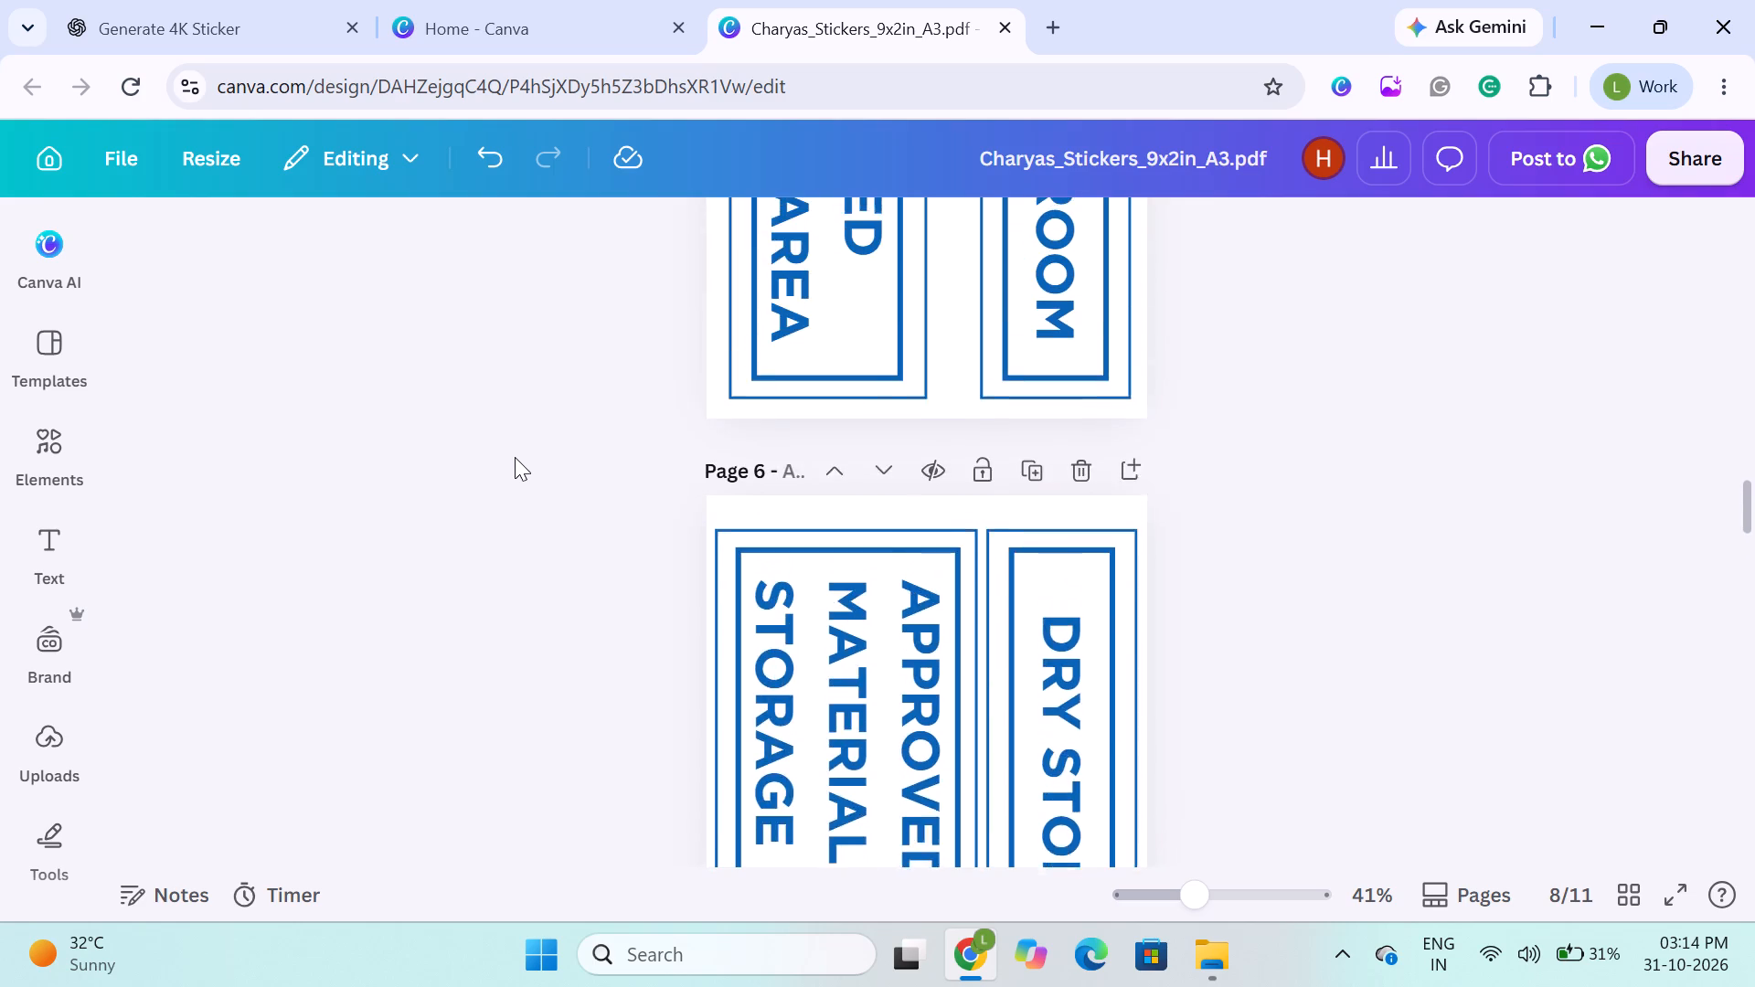
pyautogui.scroll(6, 515, 457)
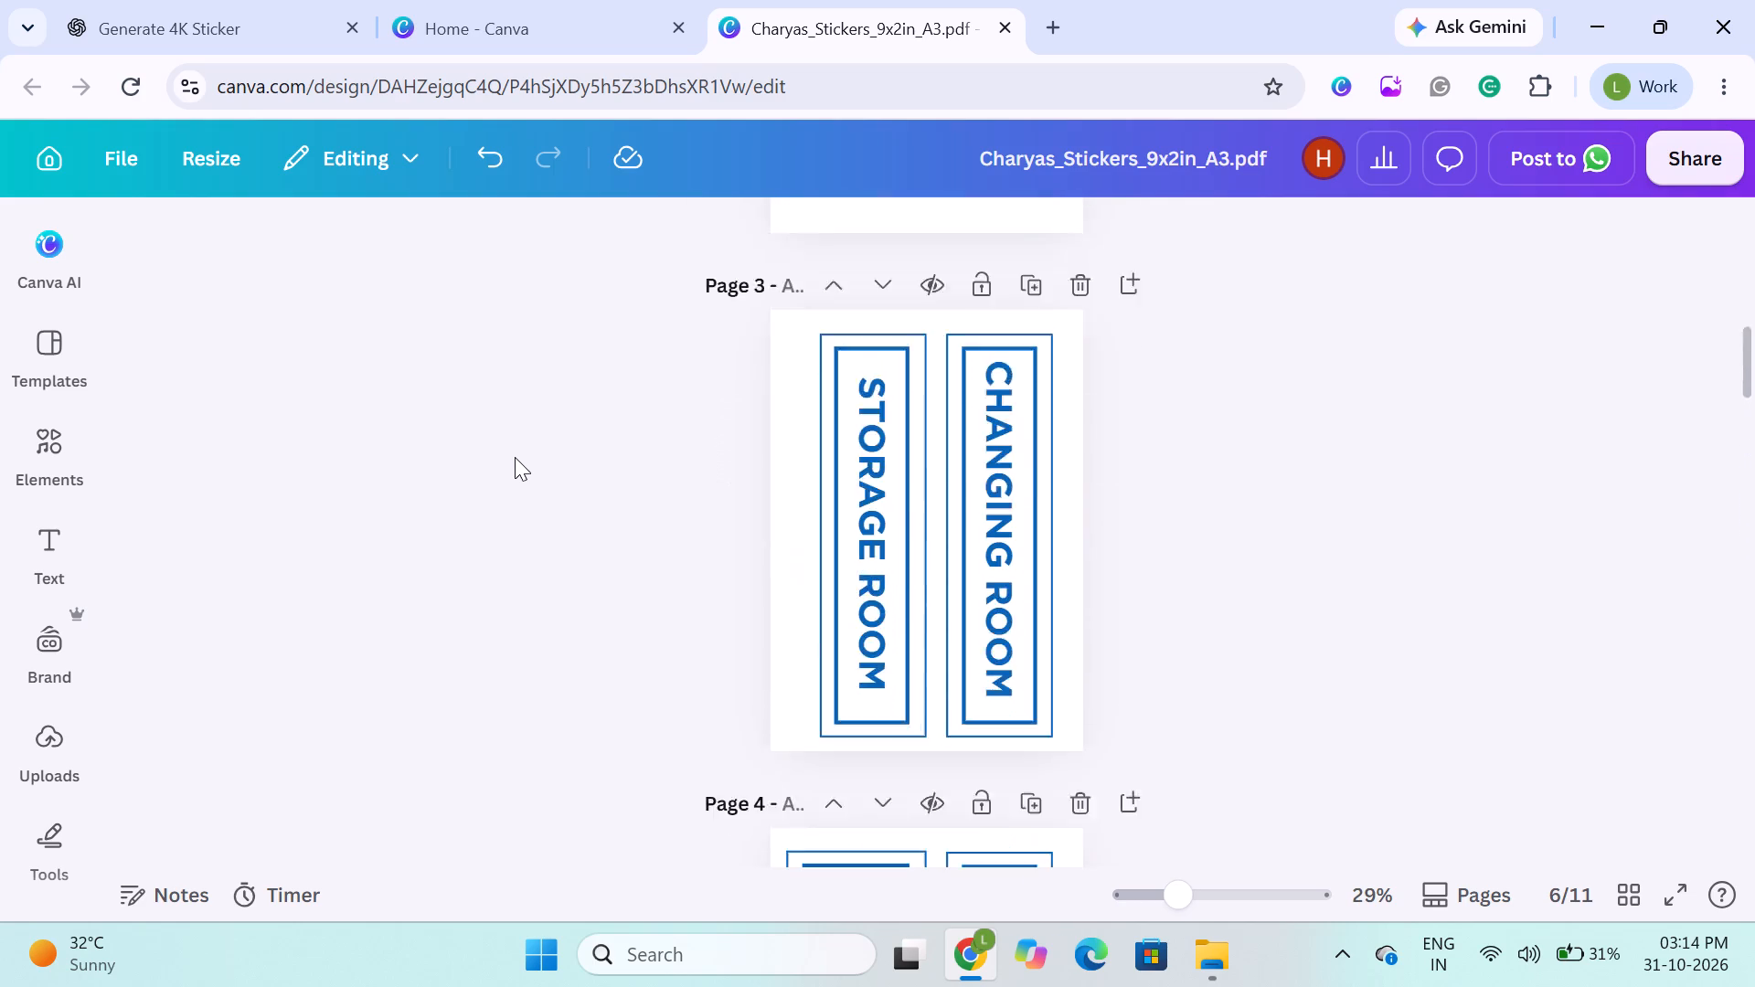
pyautogui.scroll(3, 515, 457)
pyautogui.scroll(-5, 515, 457)
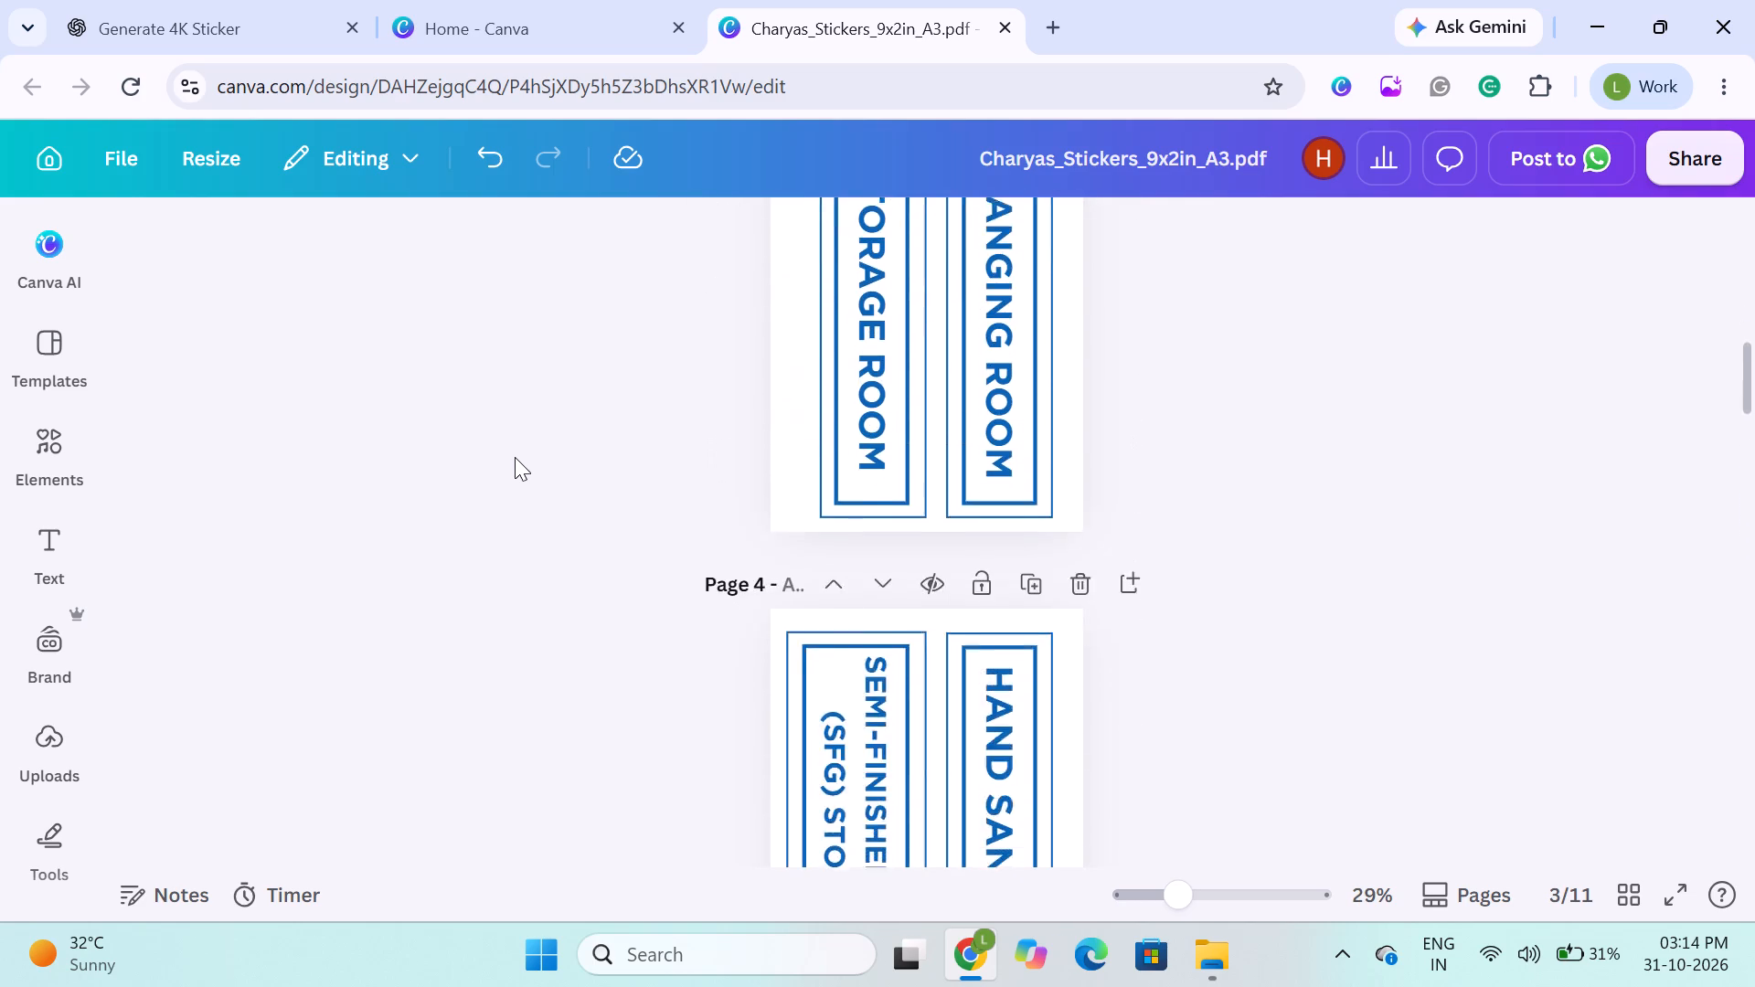
pyautogui.scroll(-1, 515, 457)
pyautogui.scroll(2, 515, 457)
pyautogui.scroll(-3, 515, 457)
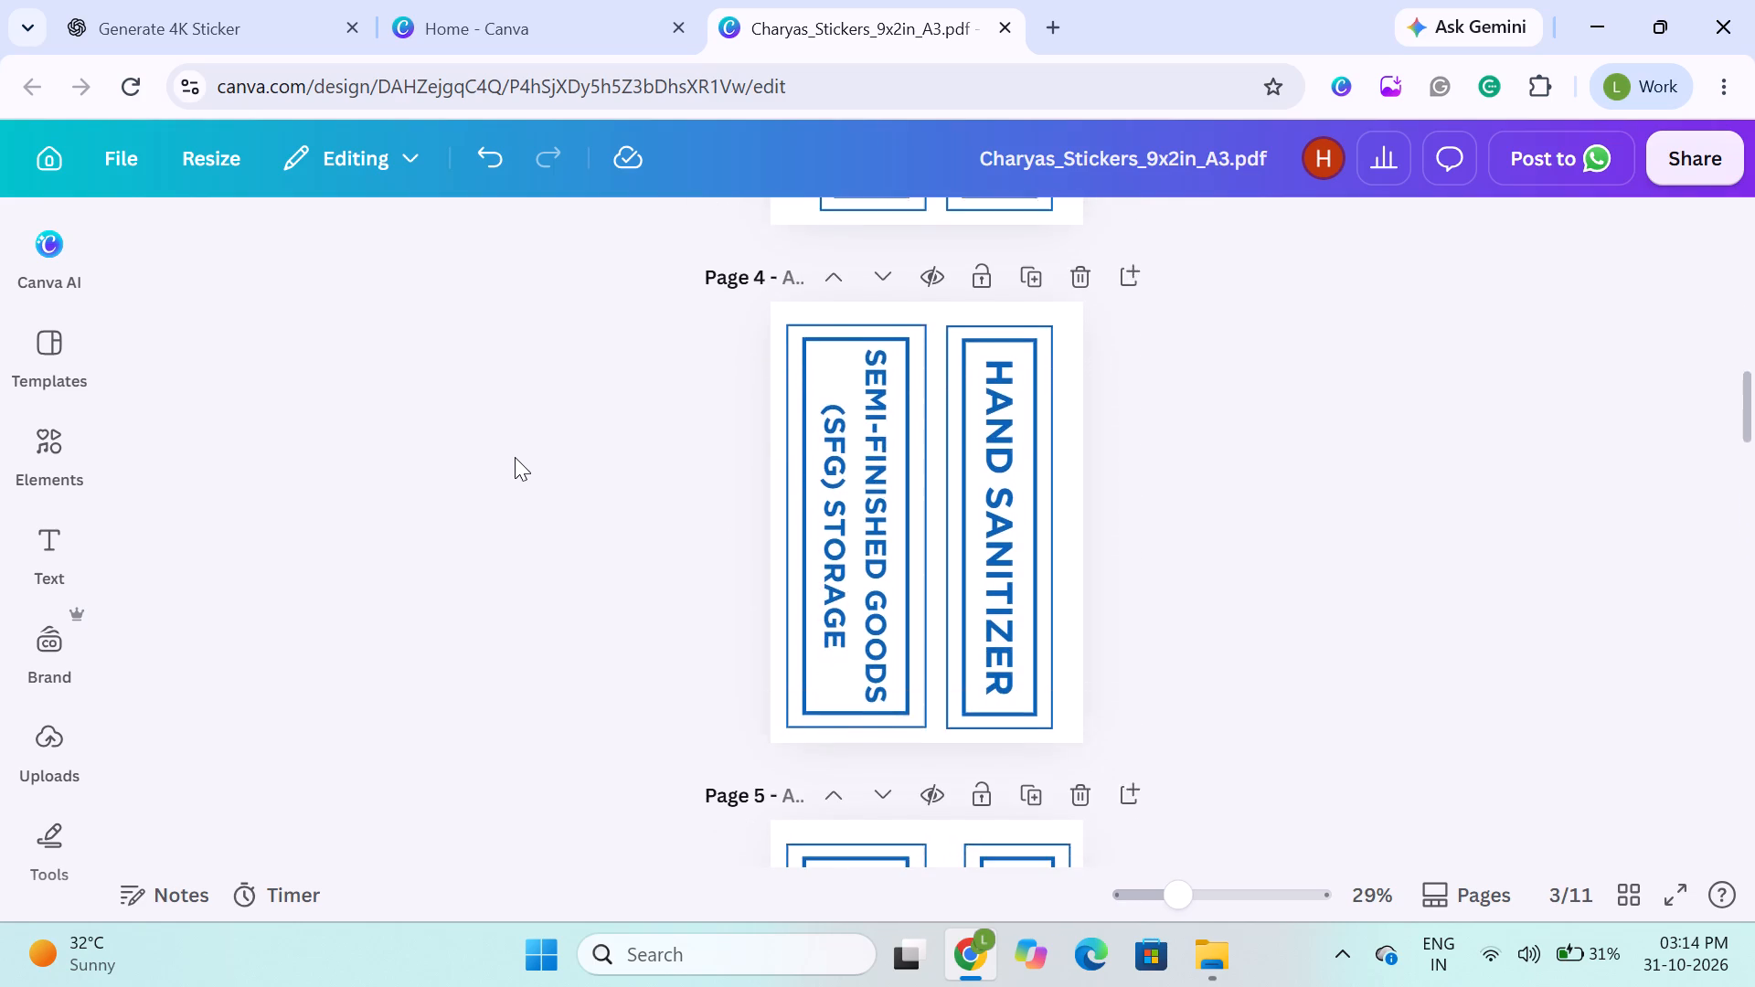
pyautogui.scroll(2, 515, 457)
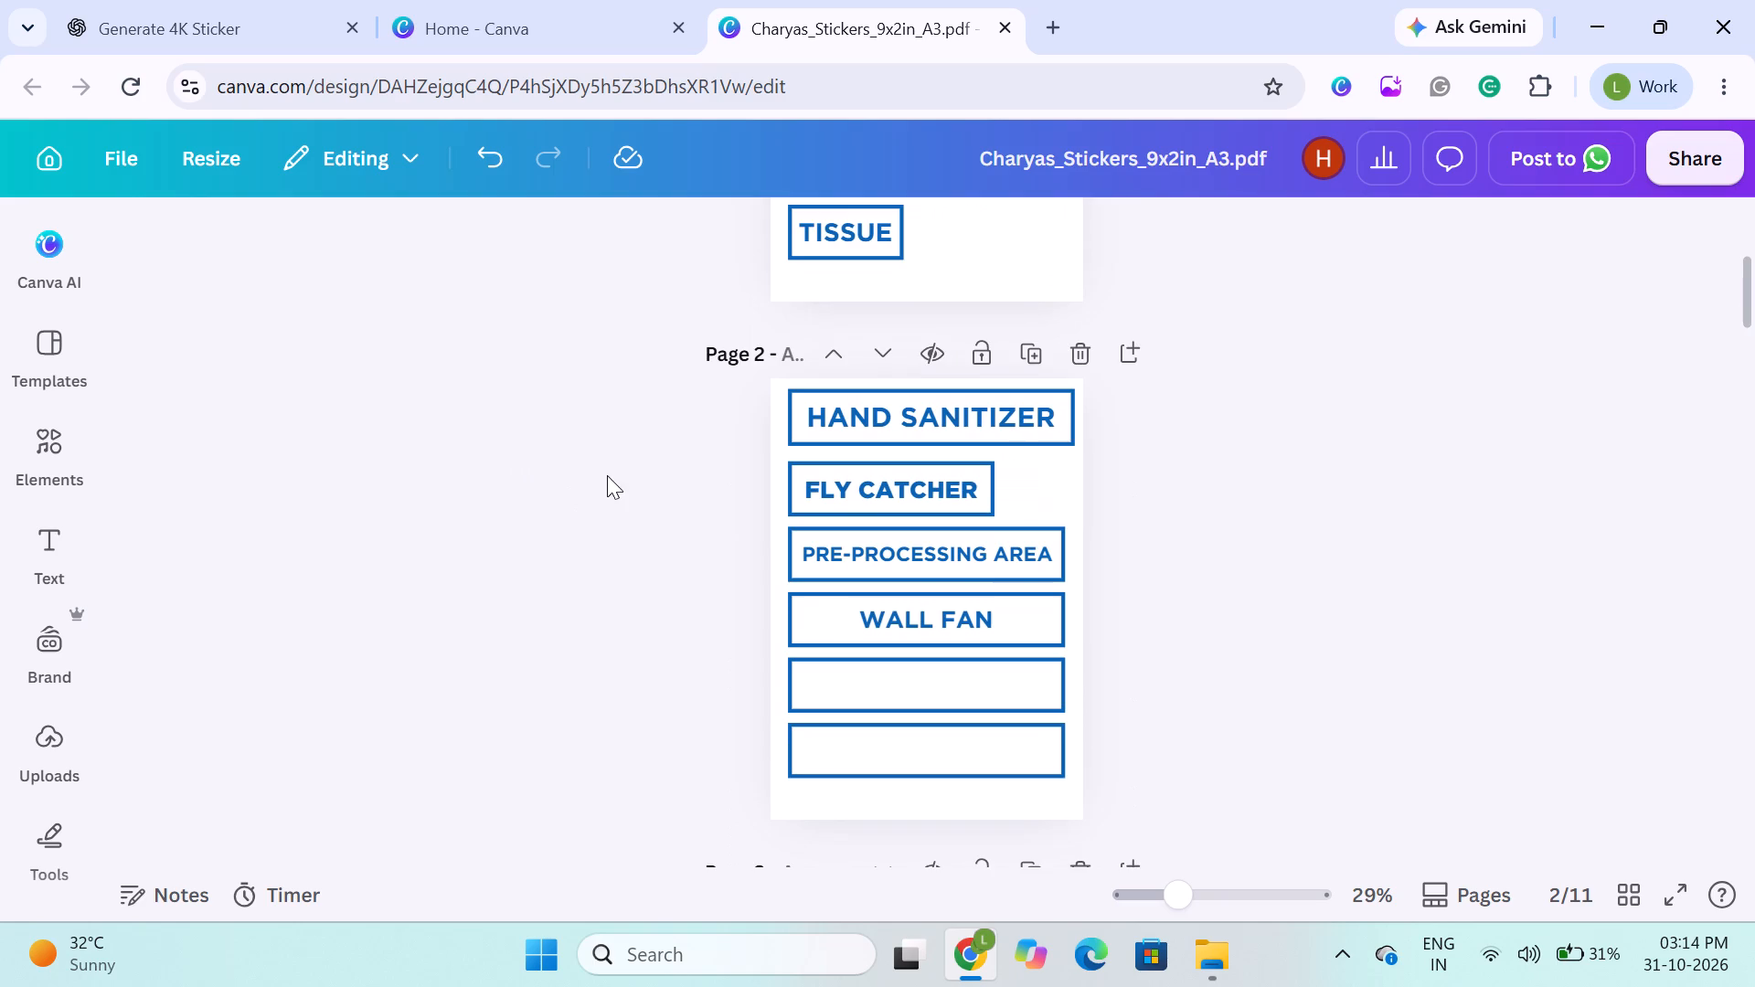
pyautogui.scroll(-3, 607, 475)
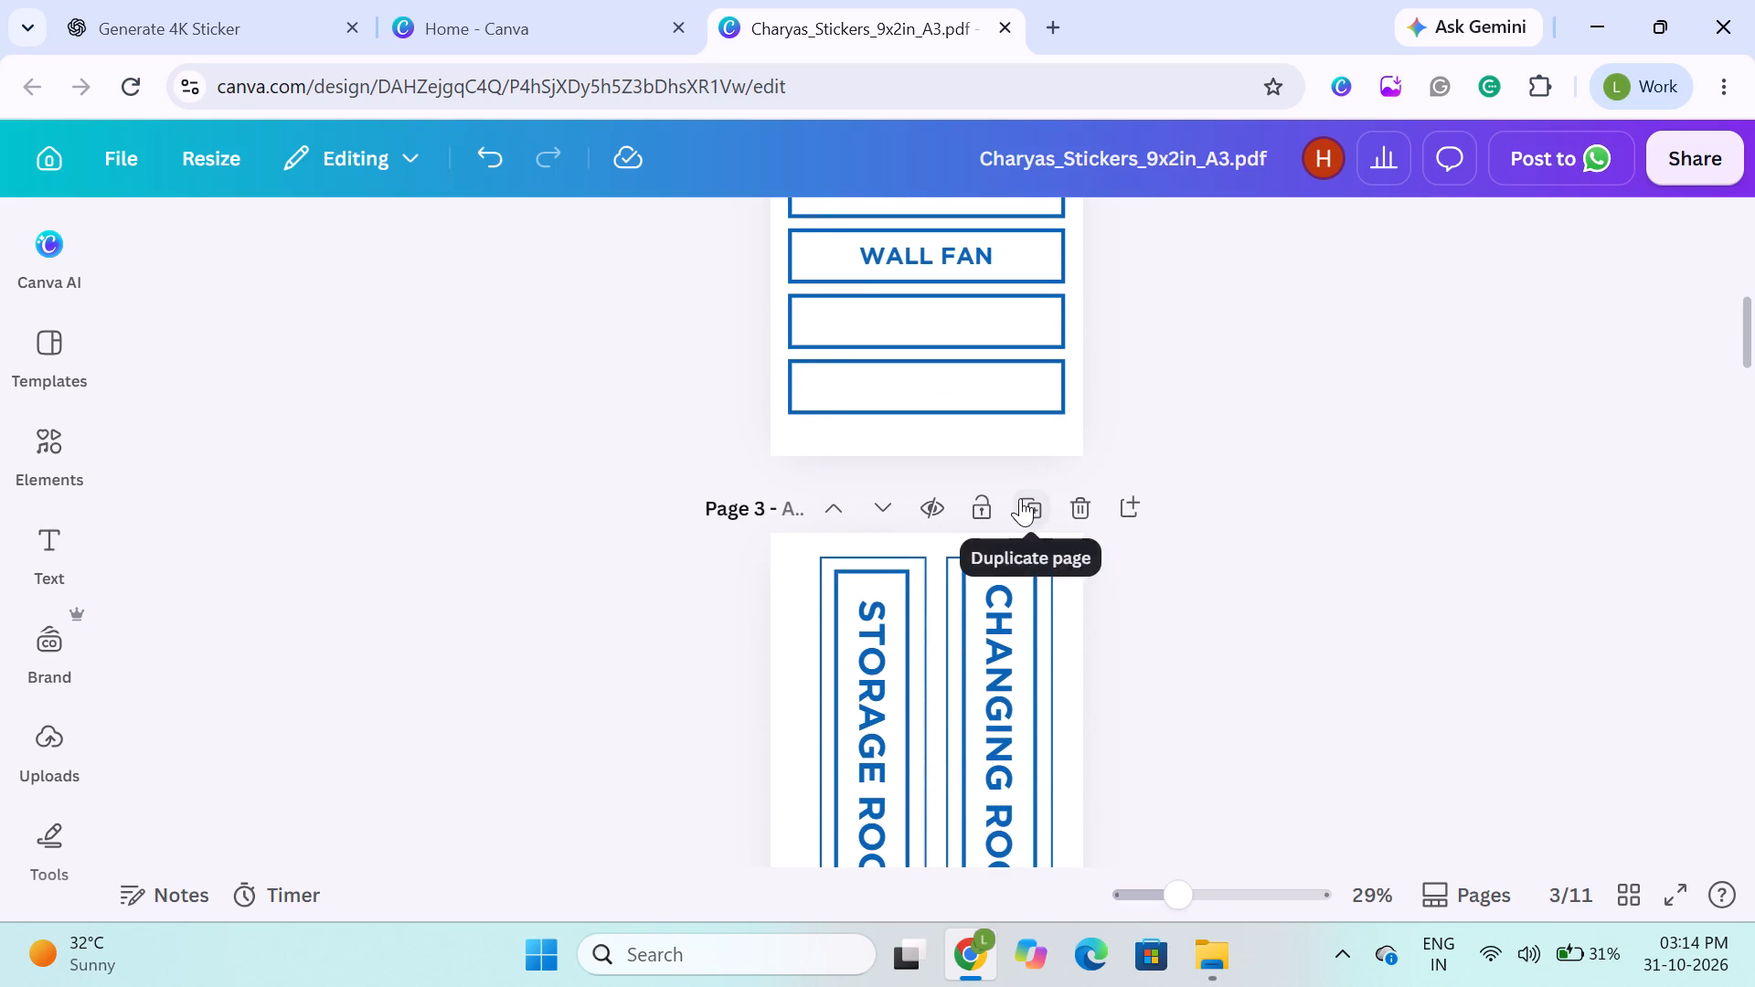
pyautogui.click(1020, 498)
pyautogui.click(580, 663)
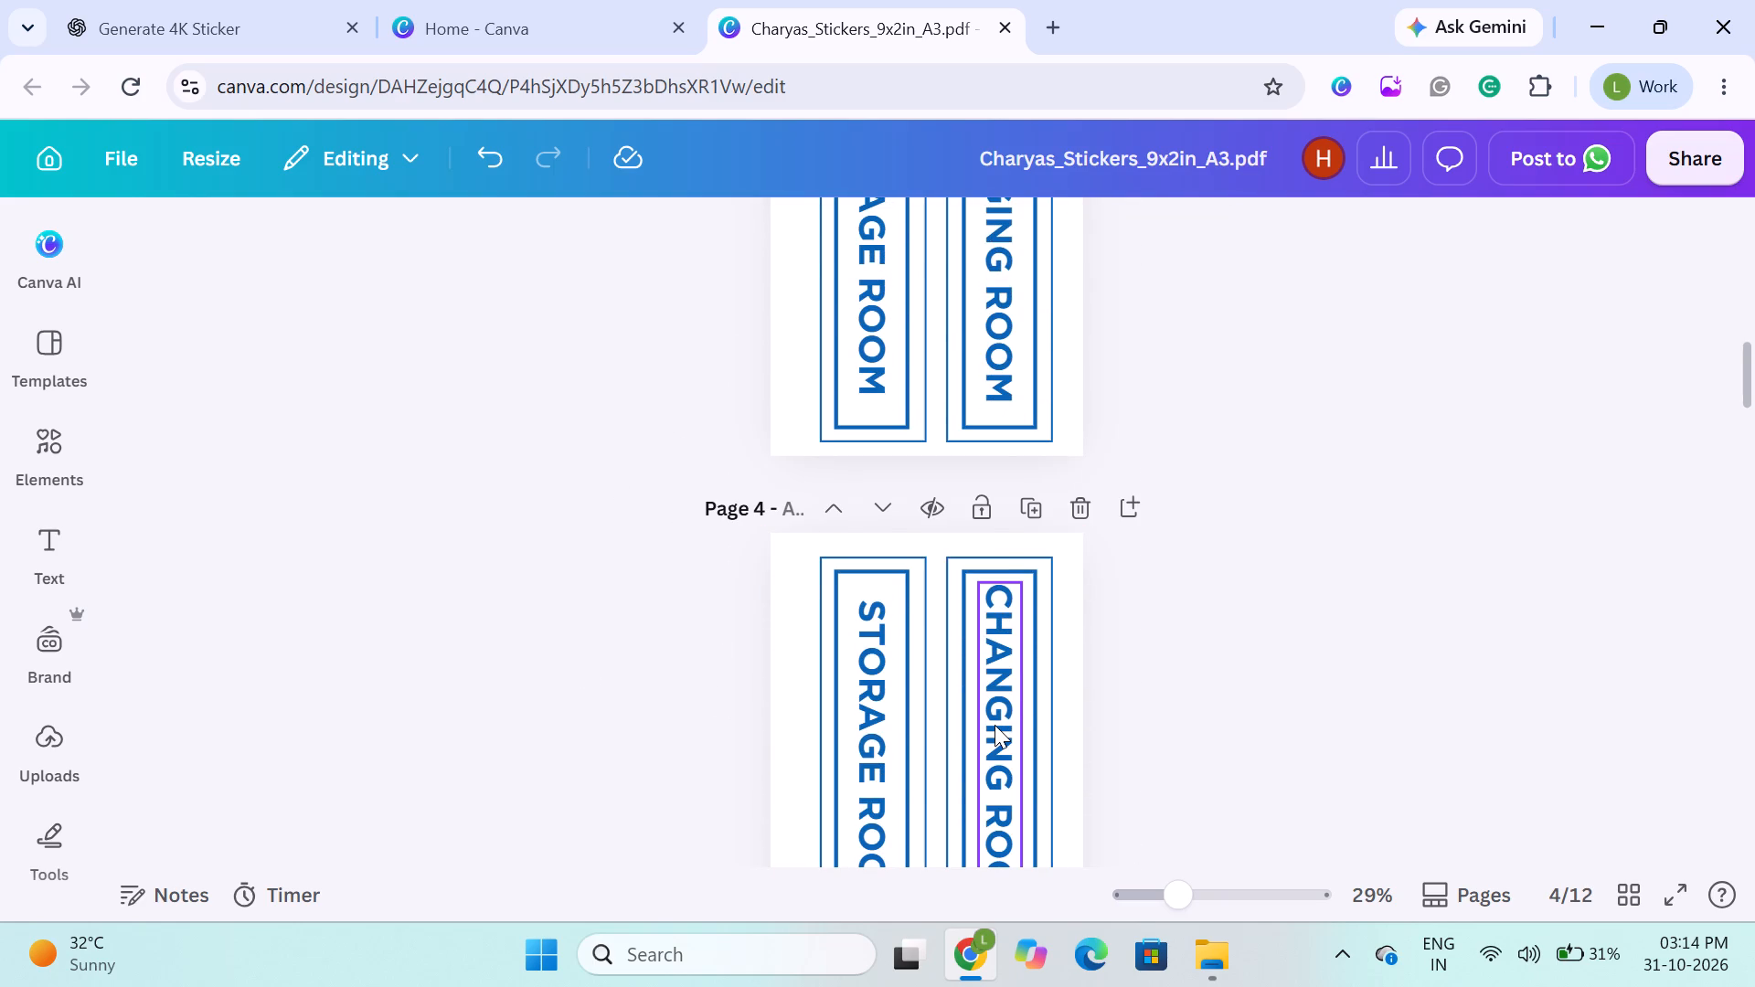
# Replace the vertical "CHANGING ROOM" text on the duplicated page with the copied "PRODUCTION AREA" text.
pyautogui.click(994, 725)
pyautogui.doubleClick(994, 725)
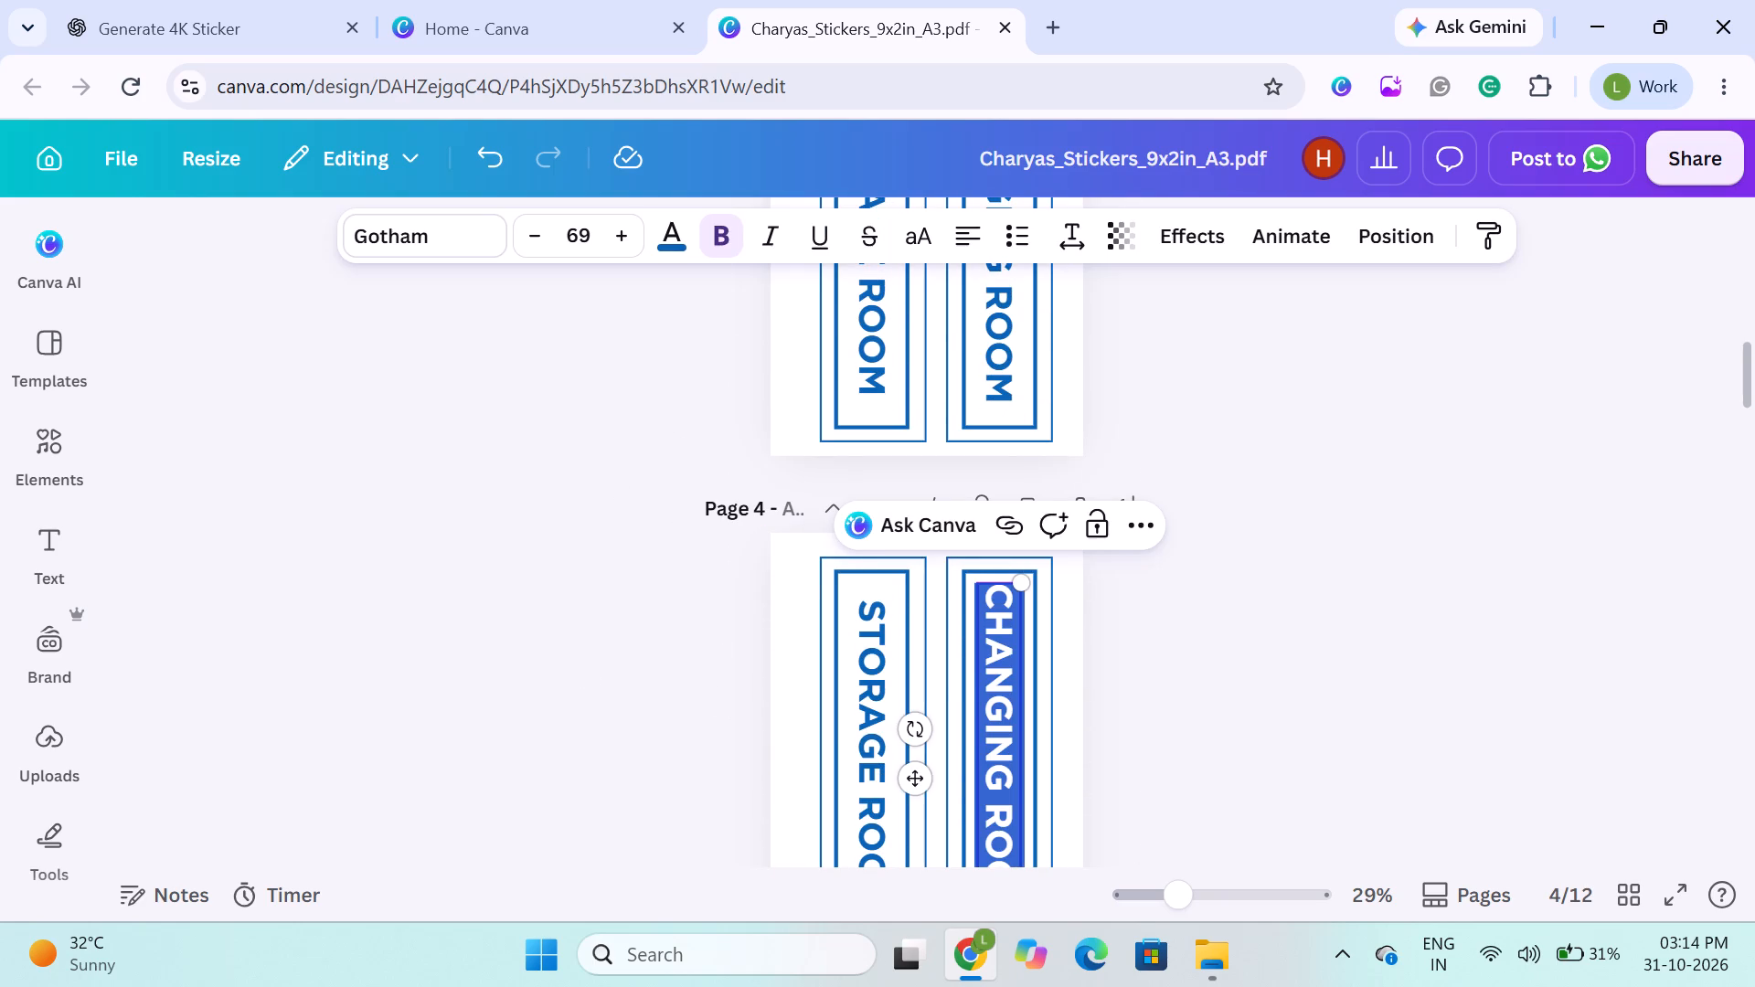
pyautogui.hotkey('ctrl', 'v')
pyautogui.scroll(-2, 751, 668)
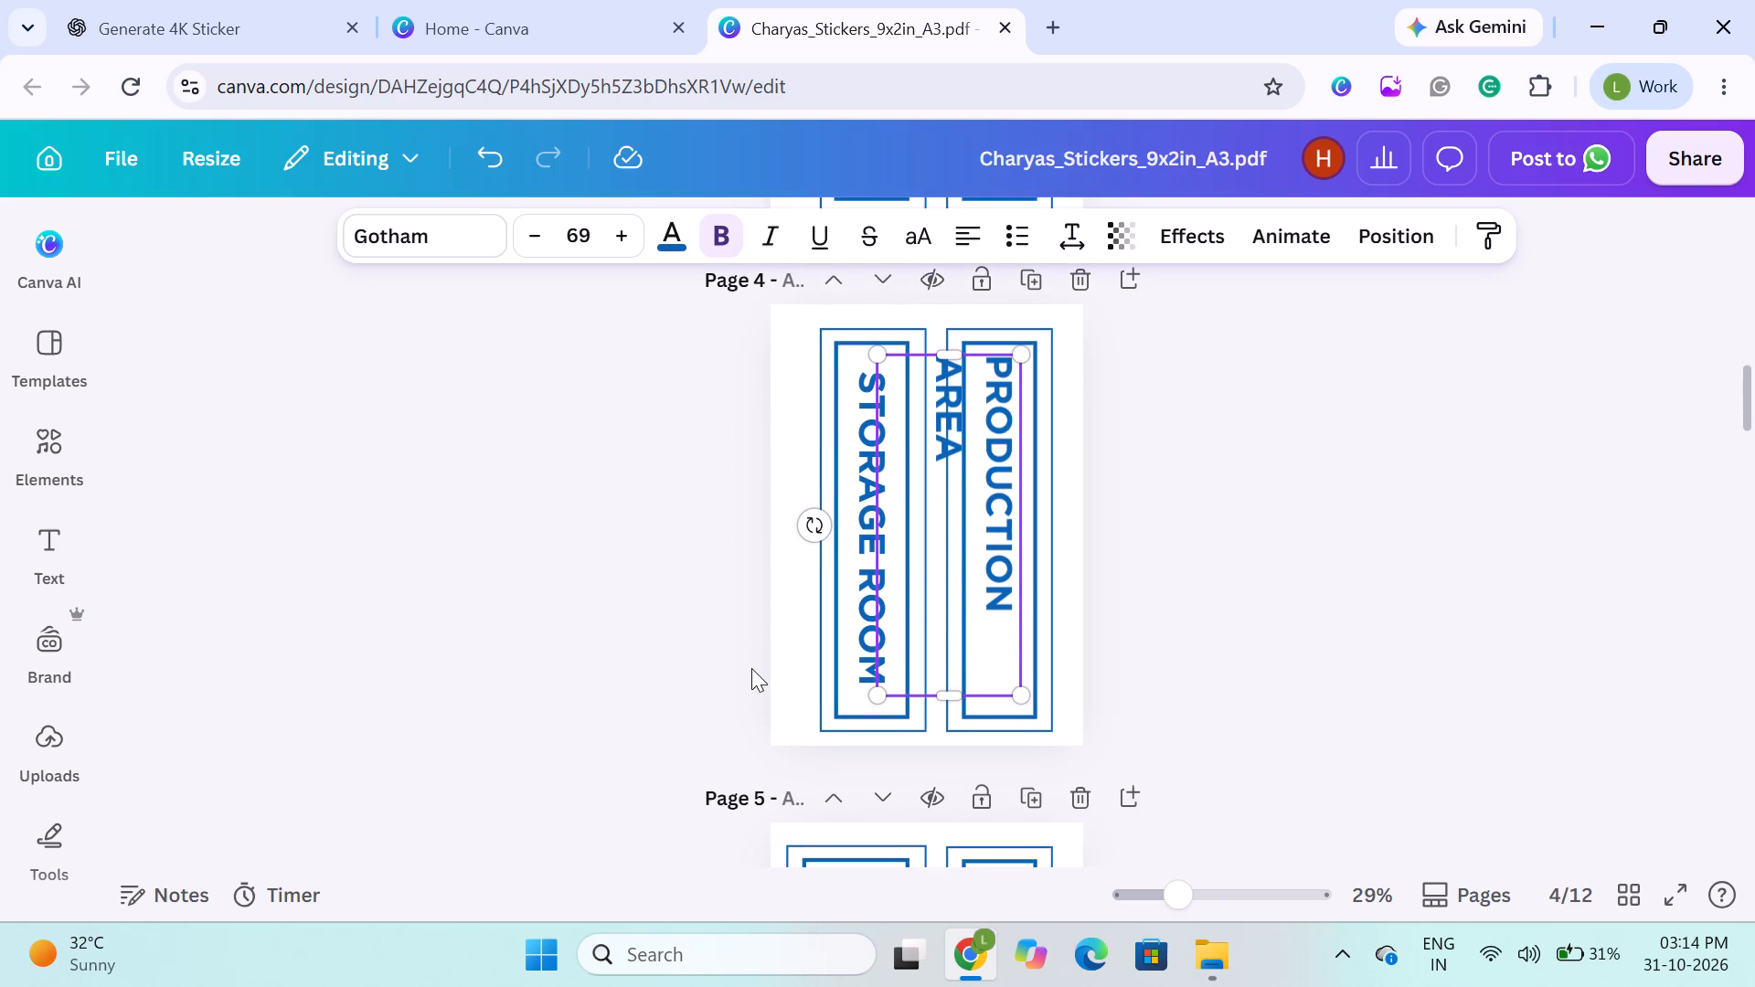
# Remove the empty trailing line from the vertical "PRODUCTION AREA" text on page 4.
pyautogui.click(927, 596)
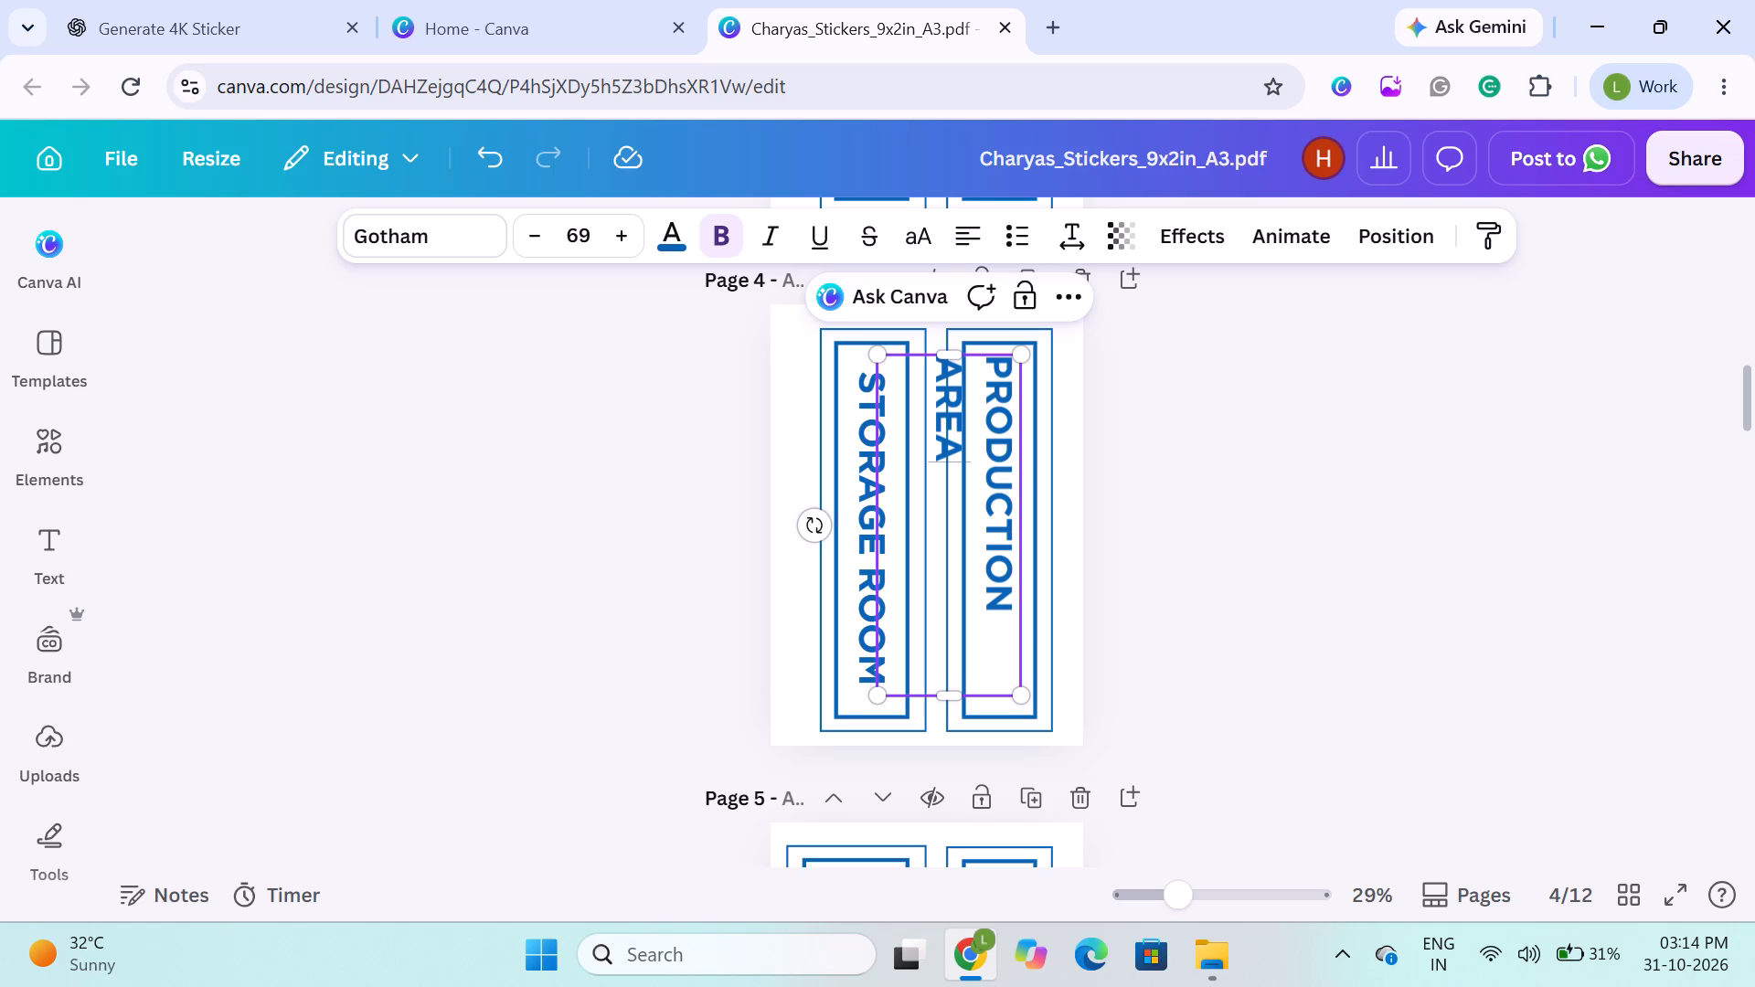
pyautogui.press('Left')
pyautogui.press('Down')
pyautogui.press('Down')
pyautogui.press('Right')
pyautogui.press('Down')
pyautogui.press('Up')
pyautogui.press('Up')
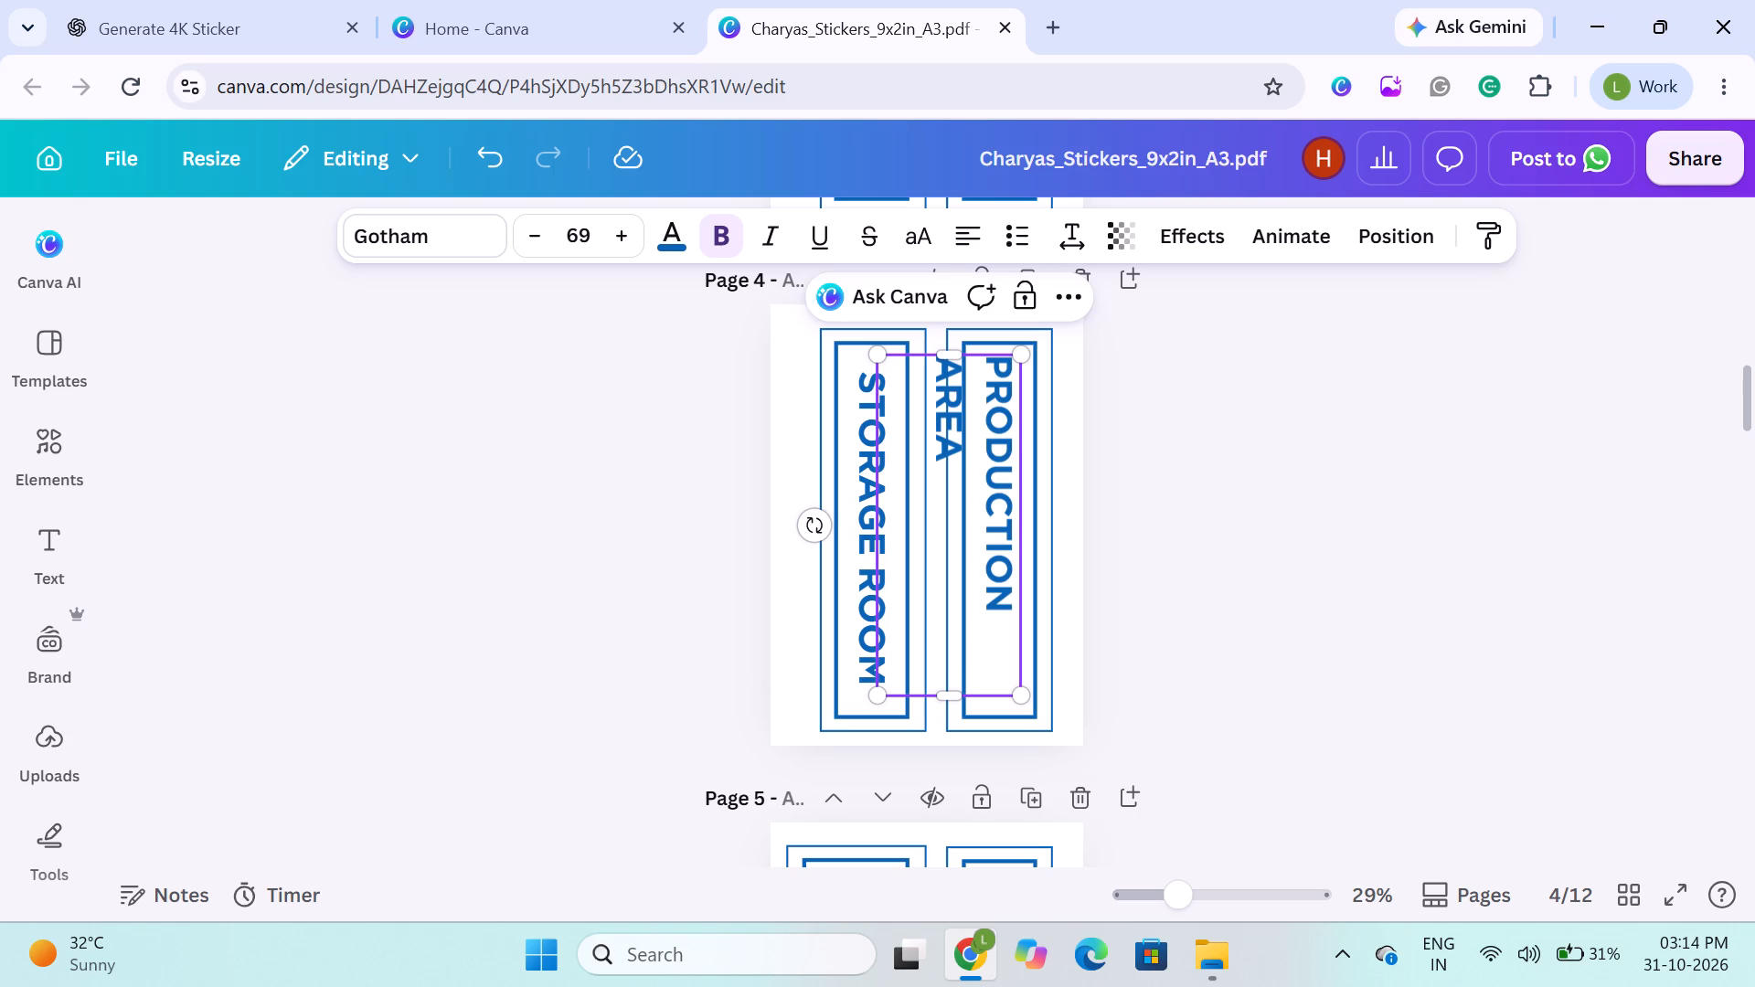
pyautogui.click(945, 564)
pyautogui.press('Right')
pyautogui.press('Down')
pyautogui.press('BackSpace')
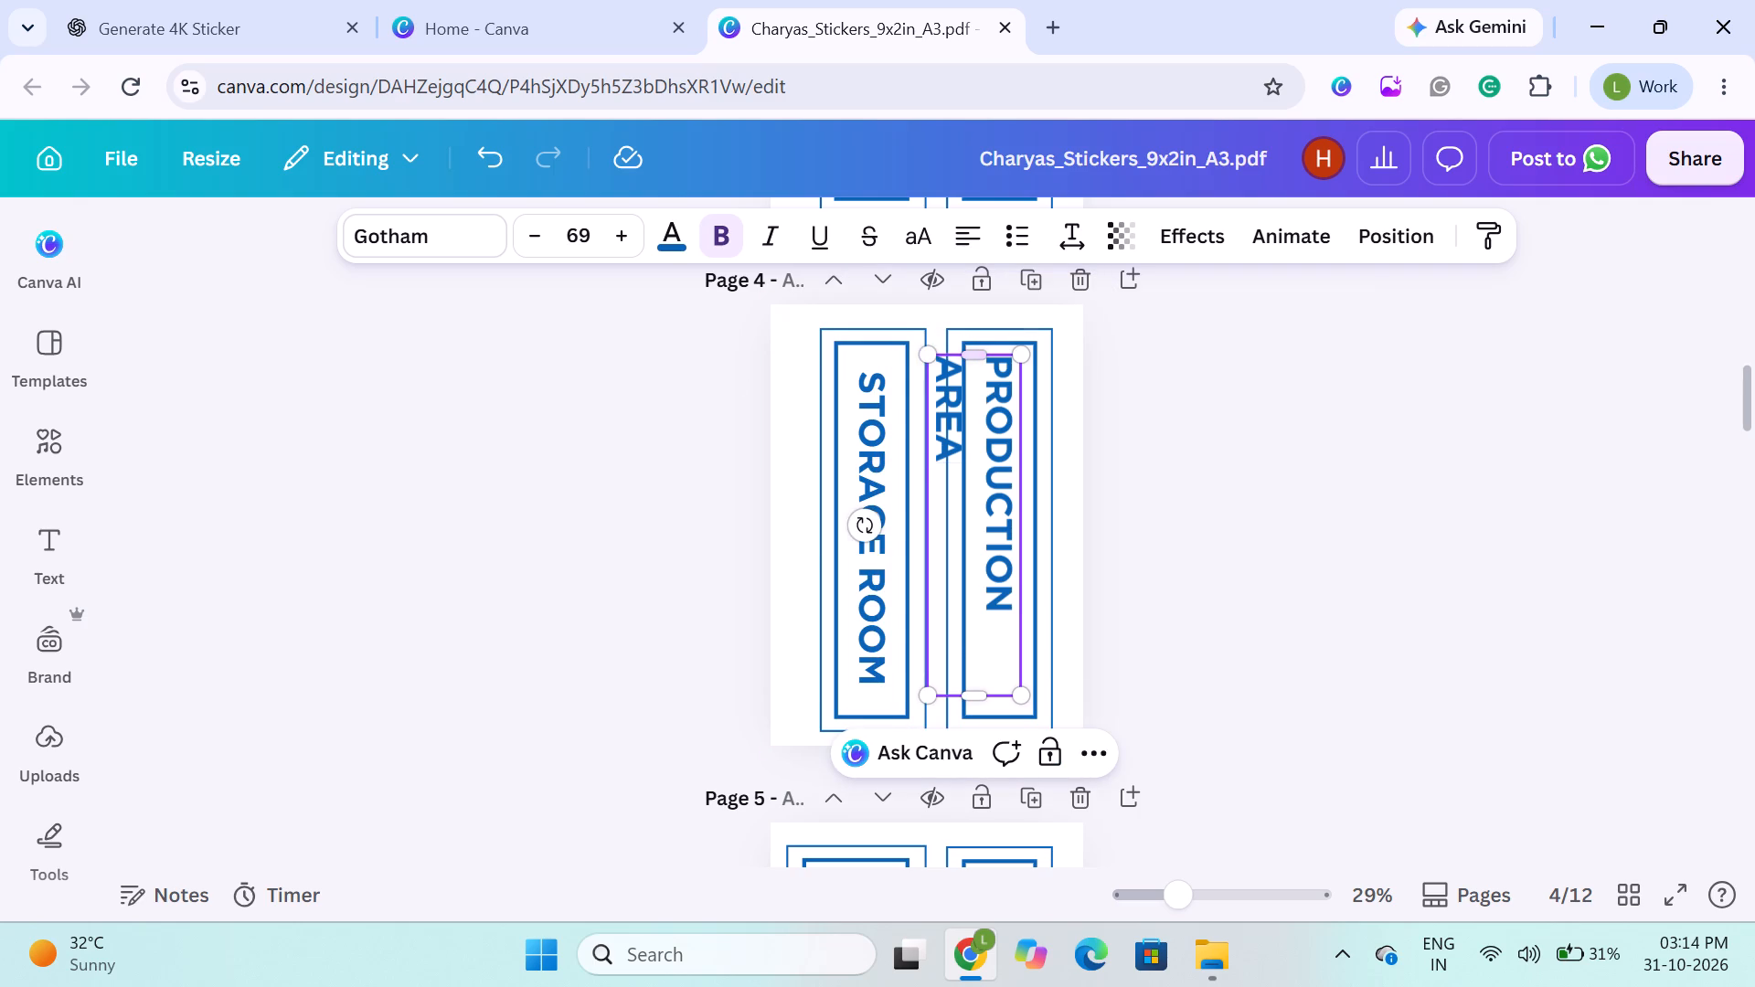
# Lengthen the "PRODUCTION AREA" text box to about 25.4 so it fits on one line, and nudge it up inside its frame.
pyautogui.moveTo(970, 694); pyautogui.dragTo(988, 743)
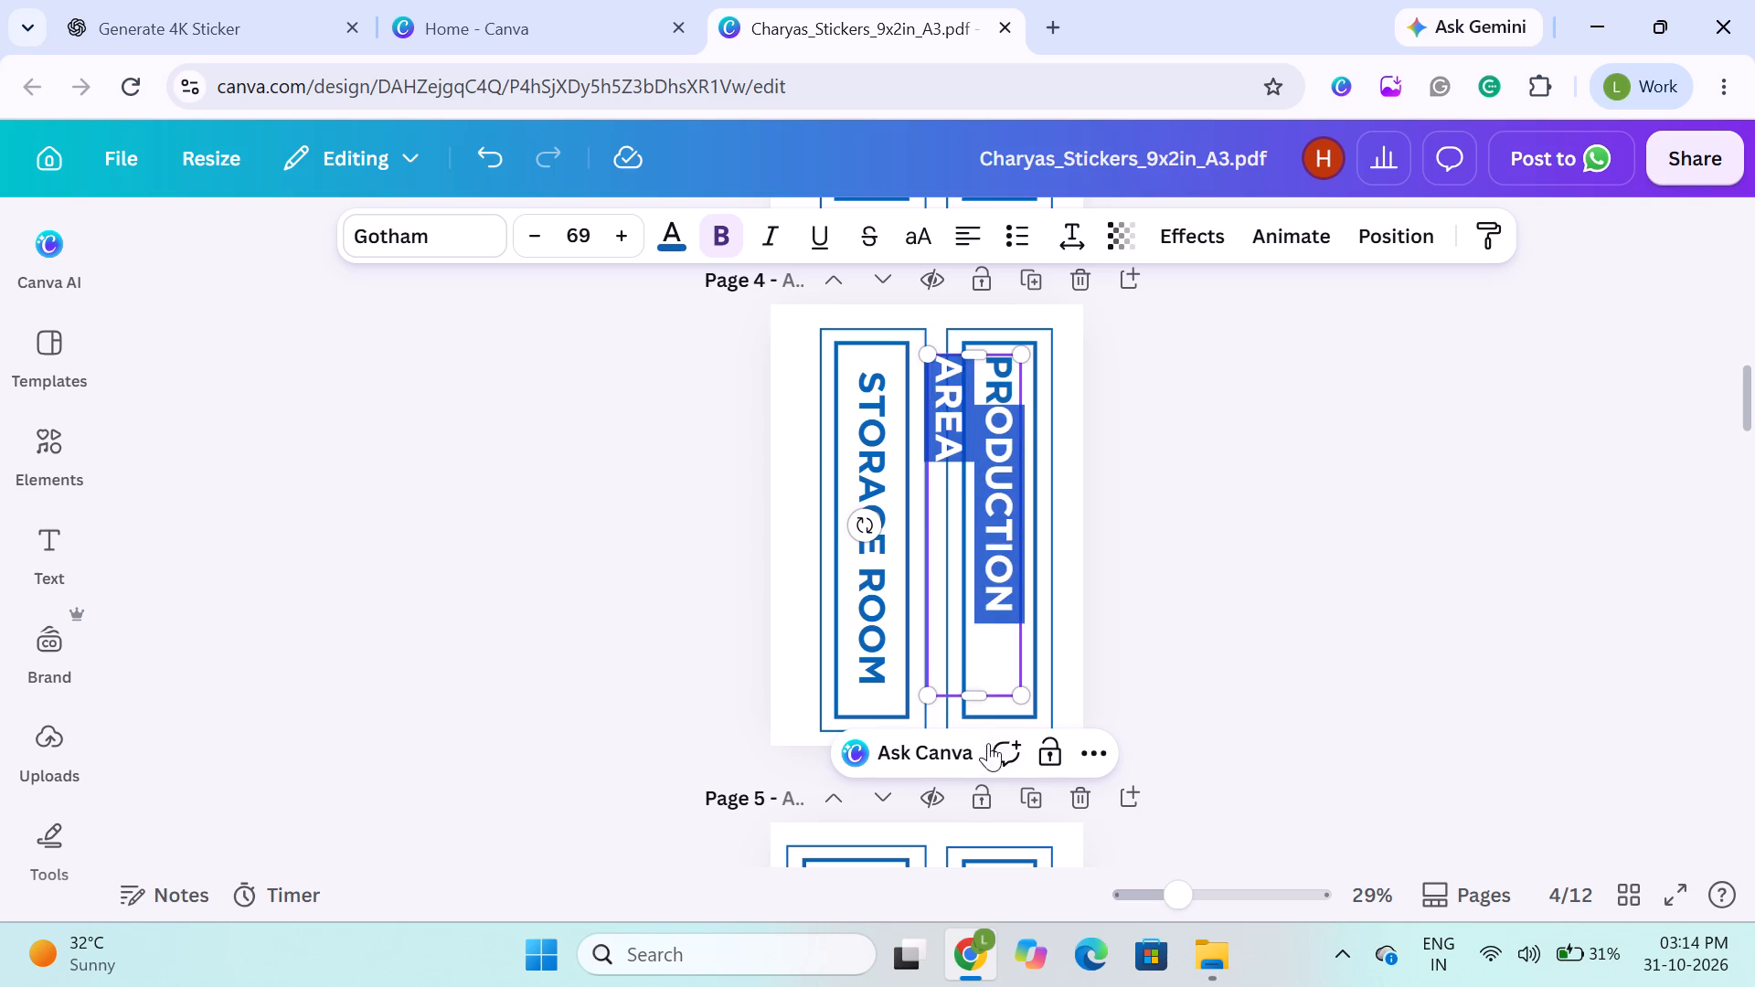
pyautogui.moveTo(988, 743); pyautogui.dragTo(1240, 558)
pyautogui.click(1240, 558)
pyautogui.click(956, 609)
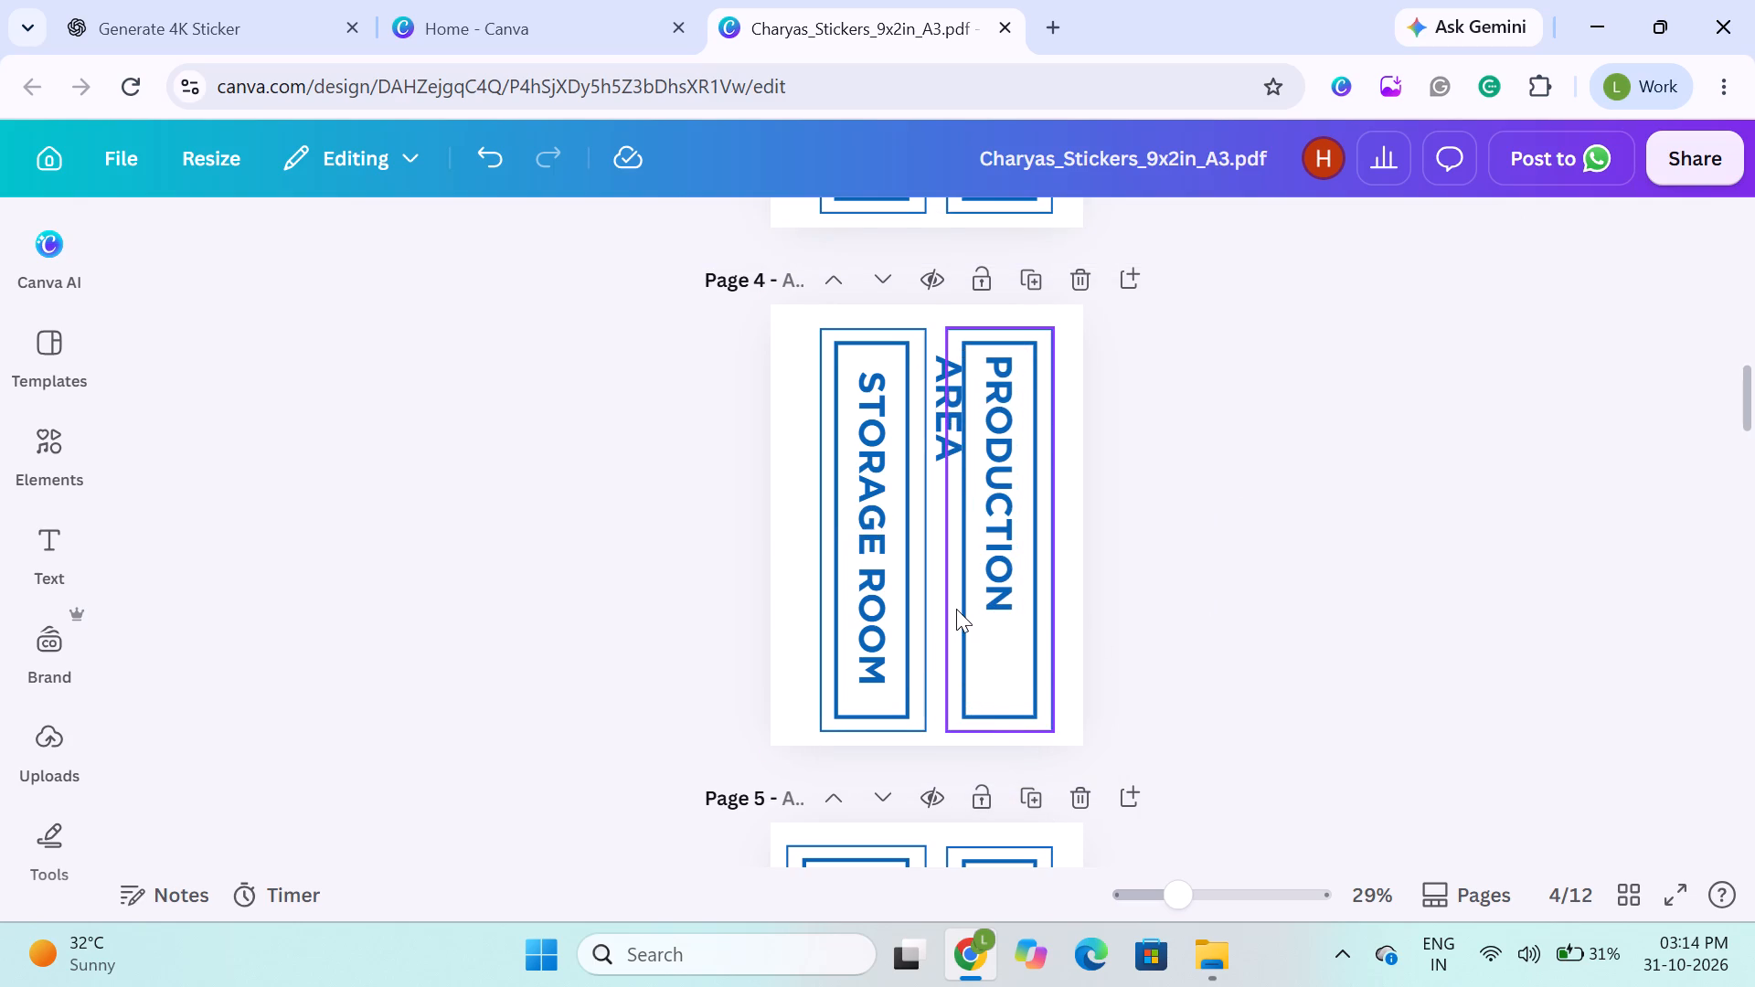
pyautogui.moveTo(970, 695); pyautogui.dragTo(1011, 740)
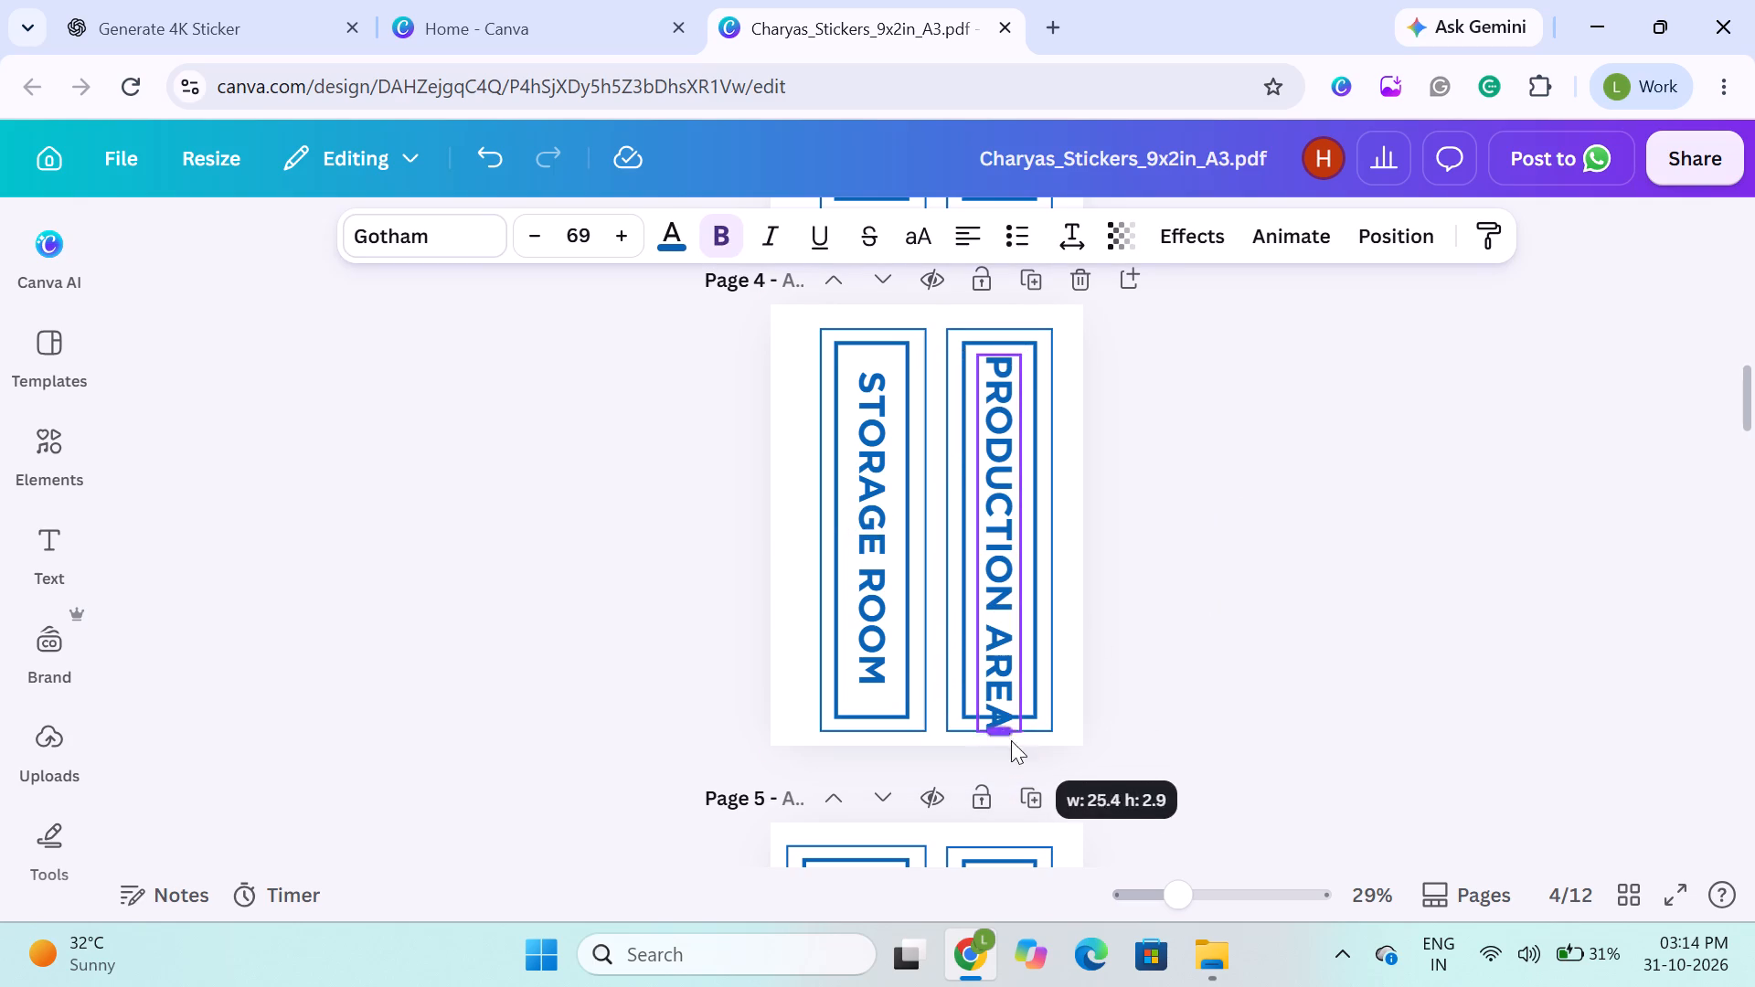
pyautogui.moveTo(1011, 740); pyautogui.dragTo(1002, 736)
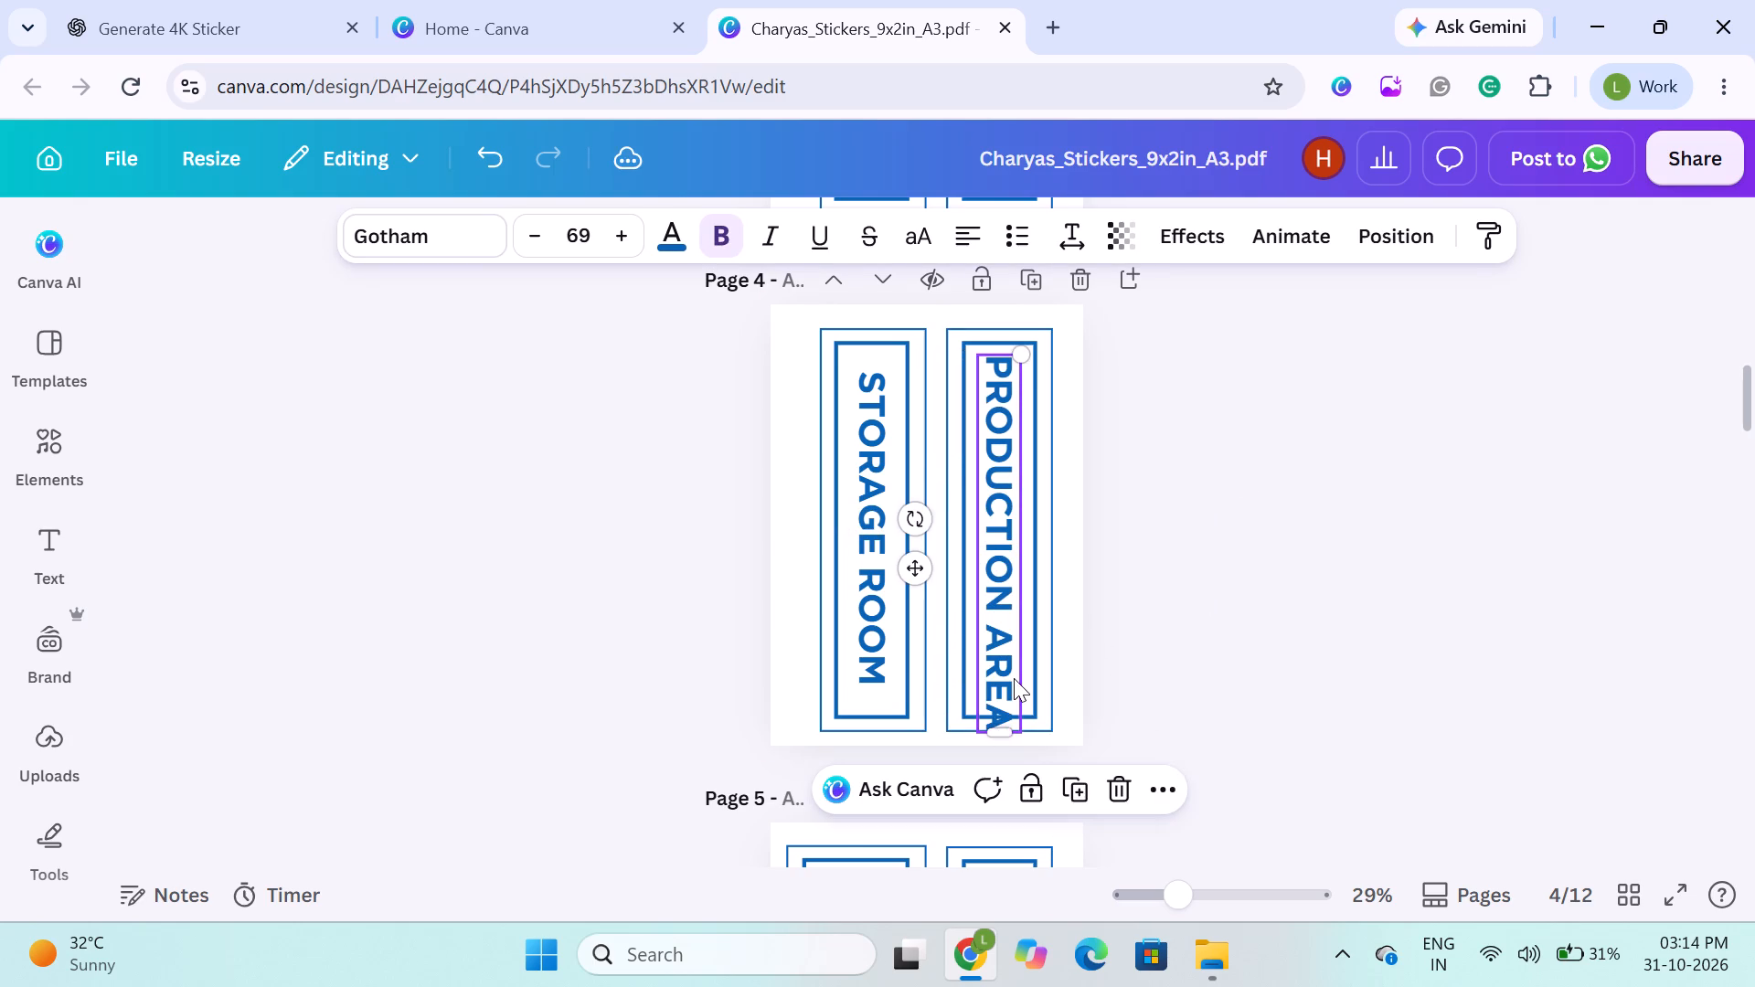
pyautogui.press('Up')
pyautogui.press('Up')
pyautogui.press('Up')
pyautogui.press('Up')
pyautogui.press('Up')
pyautogui.press('Up')
pyautogui.press('Up')
pyautogui.press('Up')
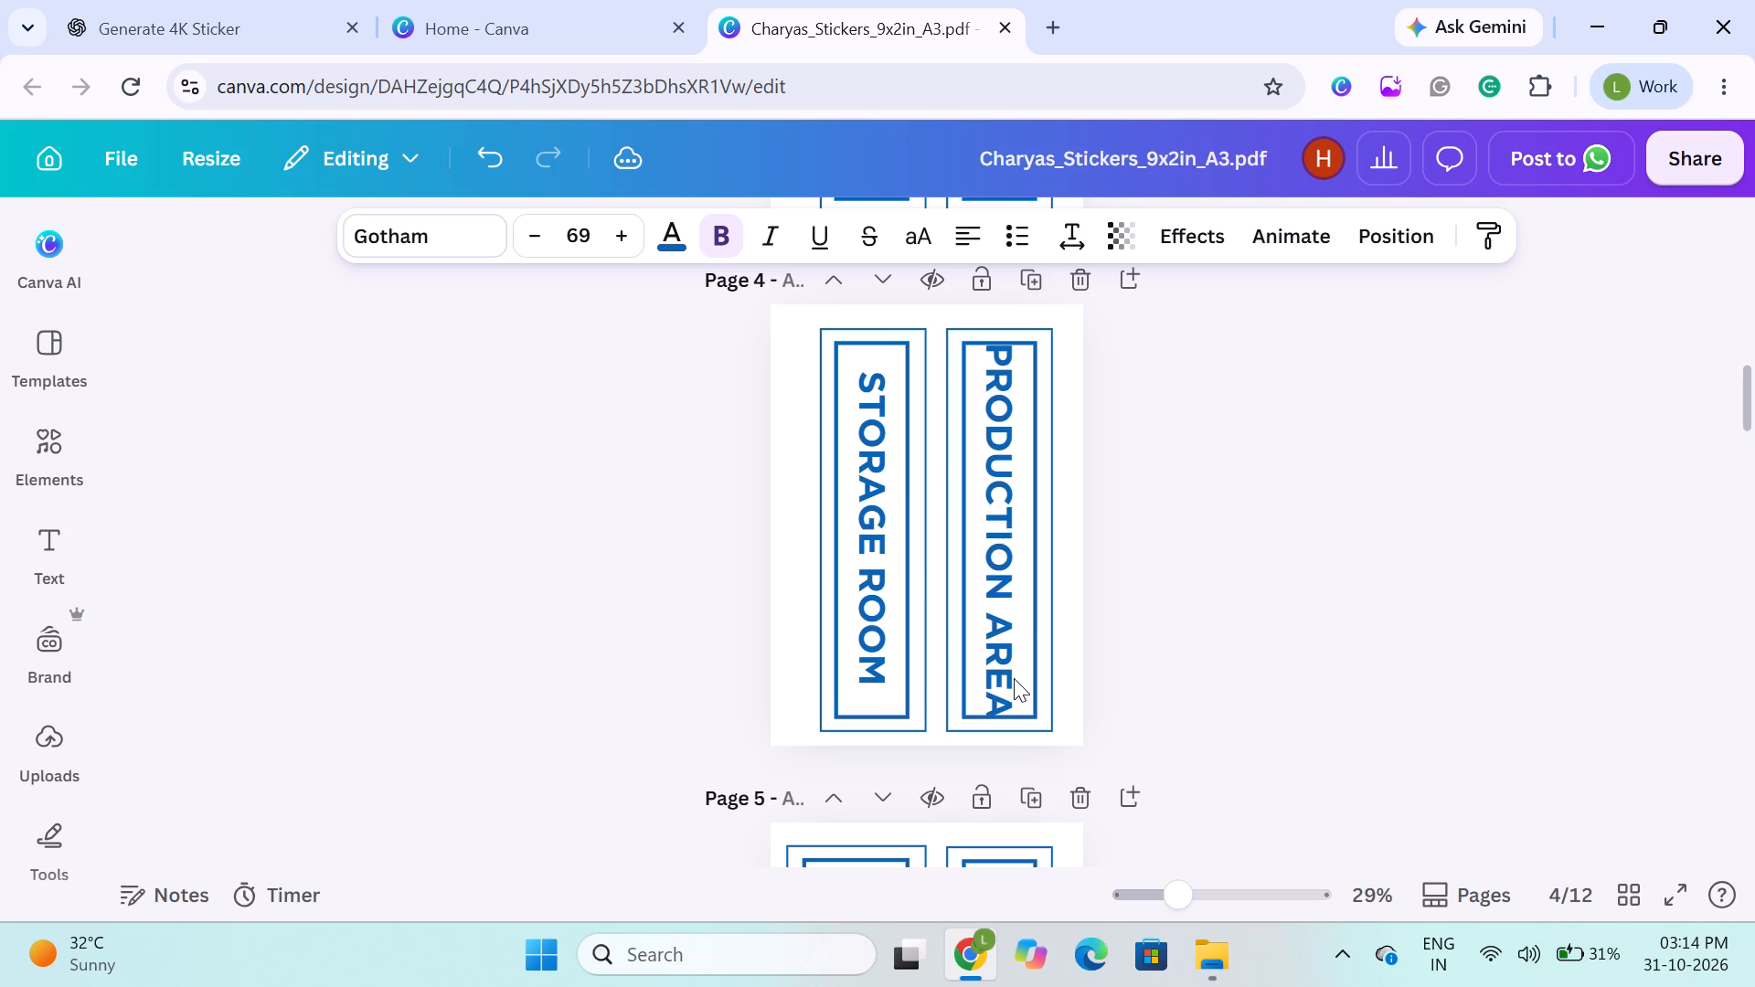
pyautogui.press('Up')
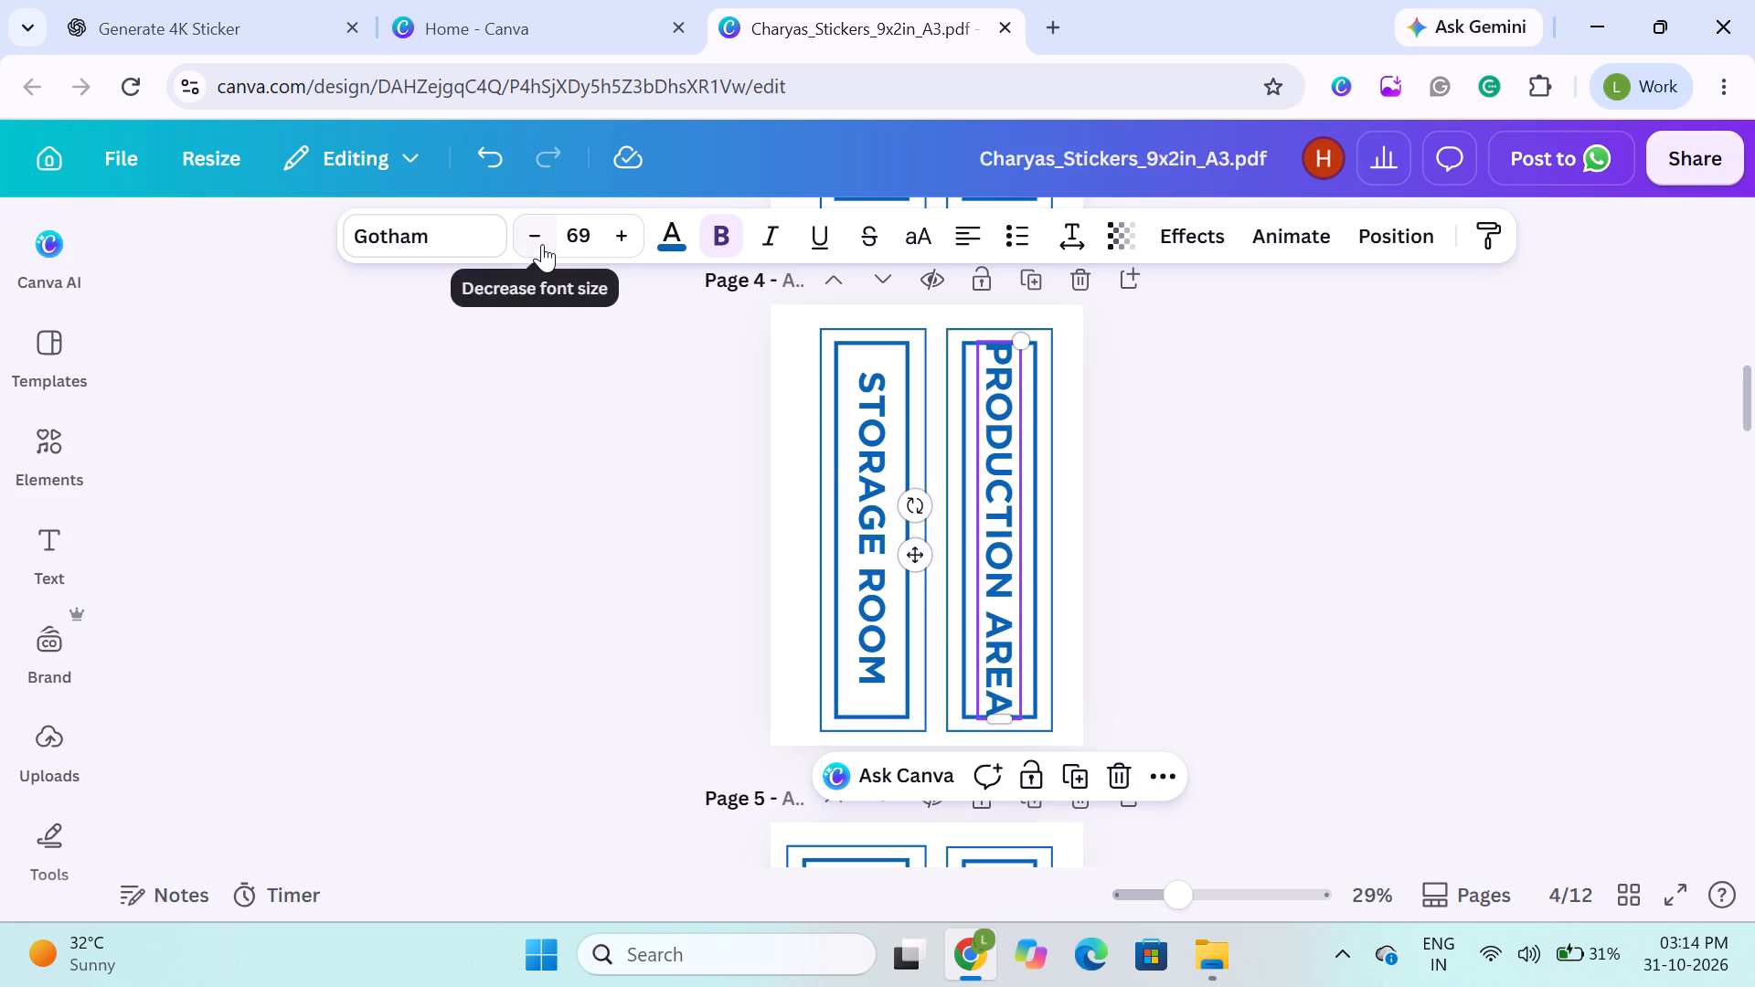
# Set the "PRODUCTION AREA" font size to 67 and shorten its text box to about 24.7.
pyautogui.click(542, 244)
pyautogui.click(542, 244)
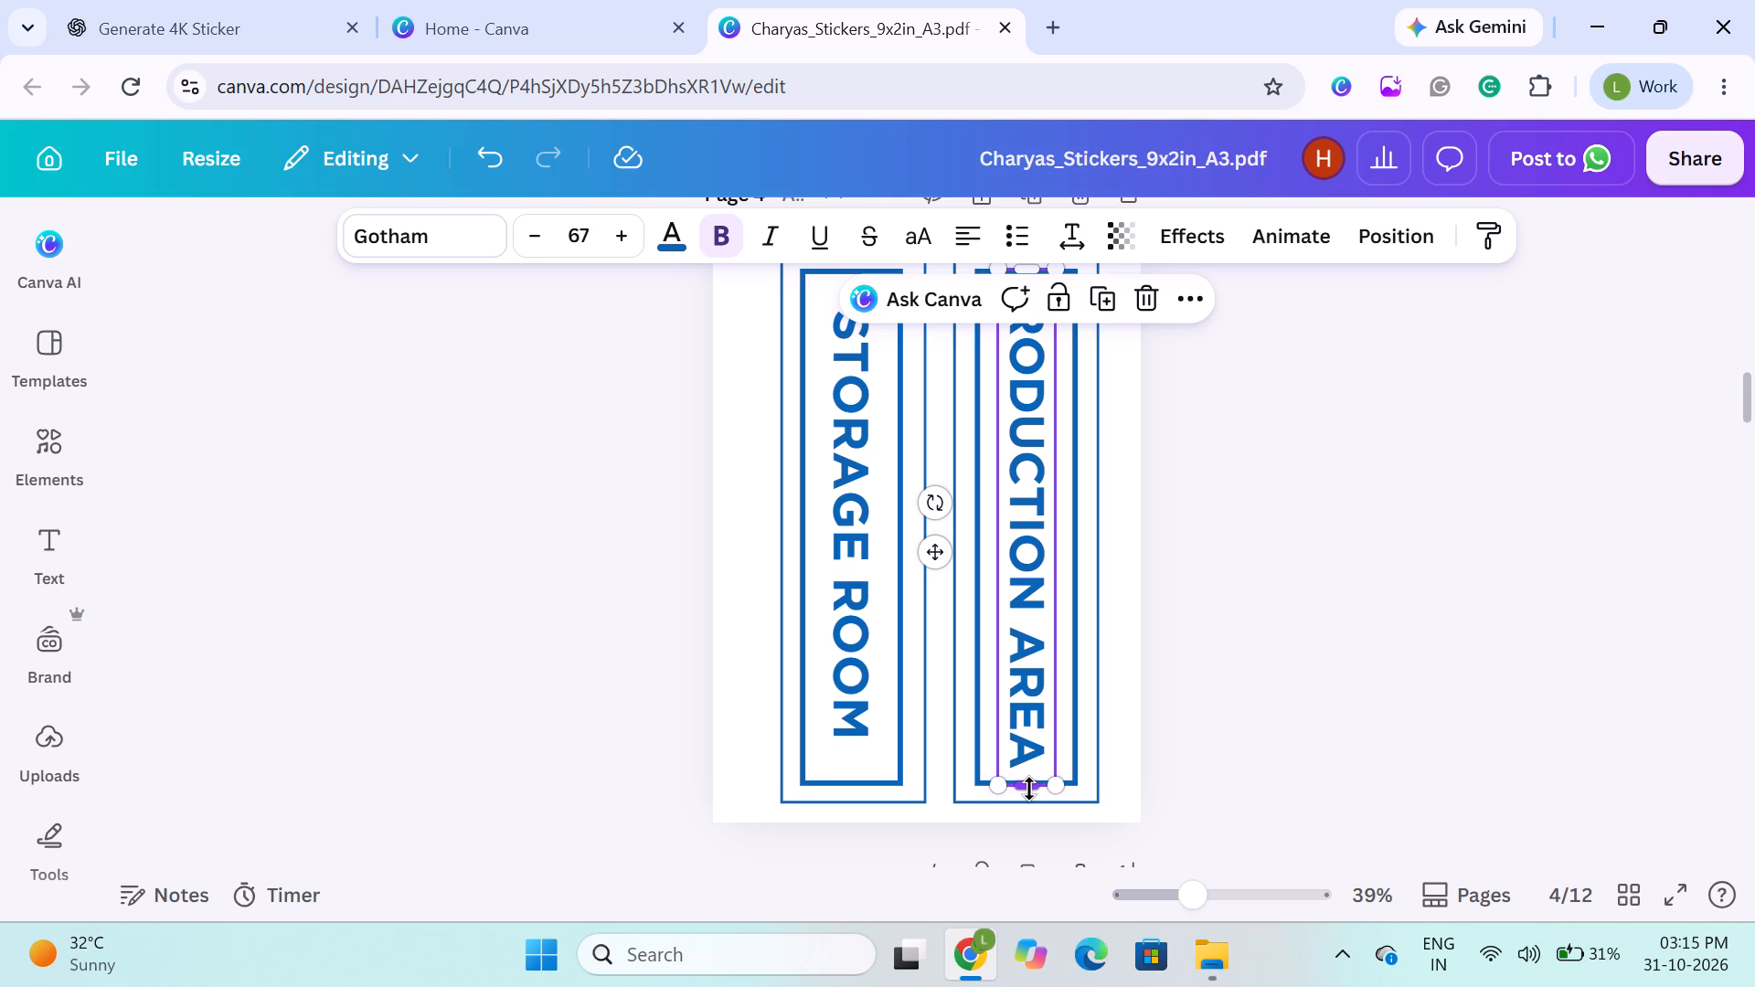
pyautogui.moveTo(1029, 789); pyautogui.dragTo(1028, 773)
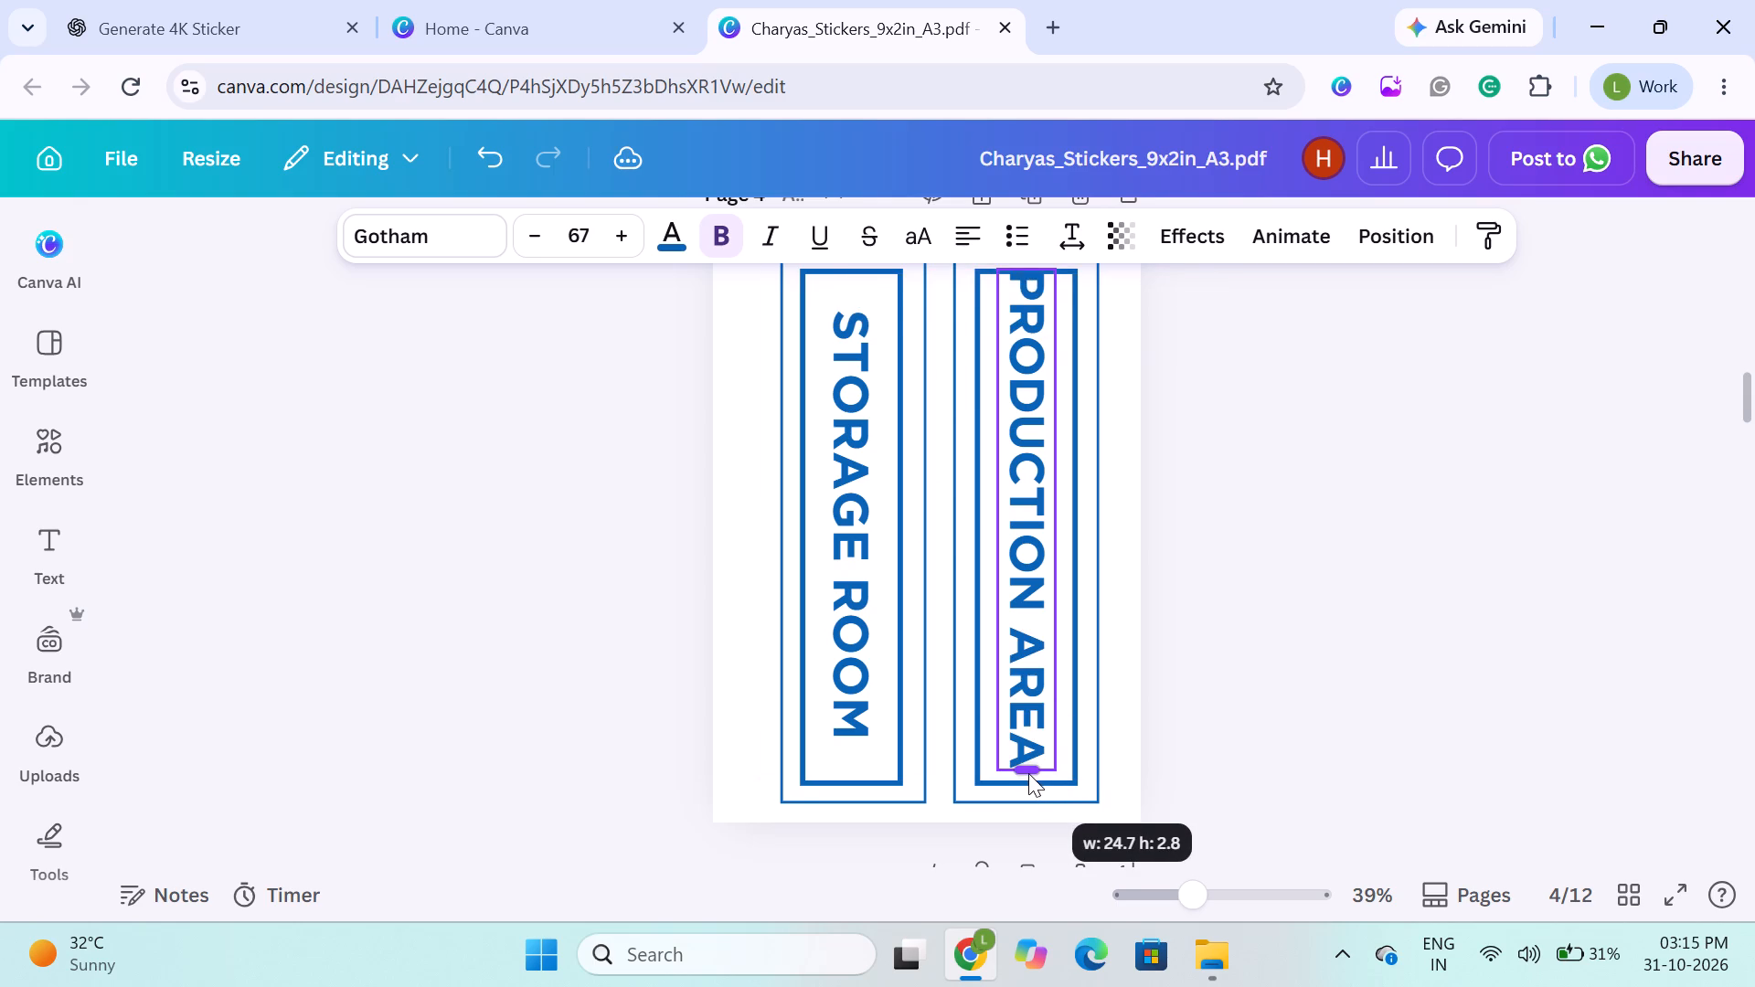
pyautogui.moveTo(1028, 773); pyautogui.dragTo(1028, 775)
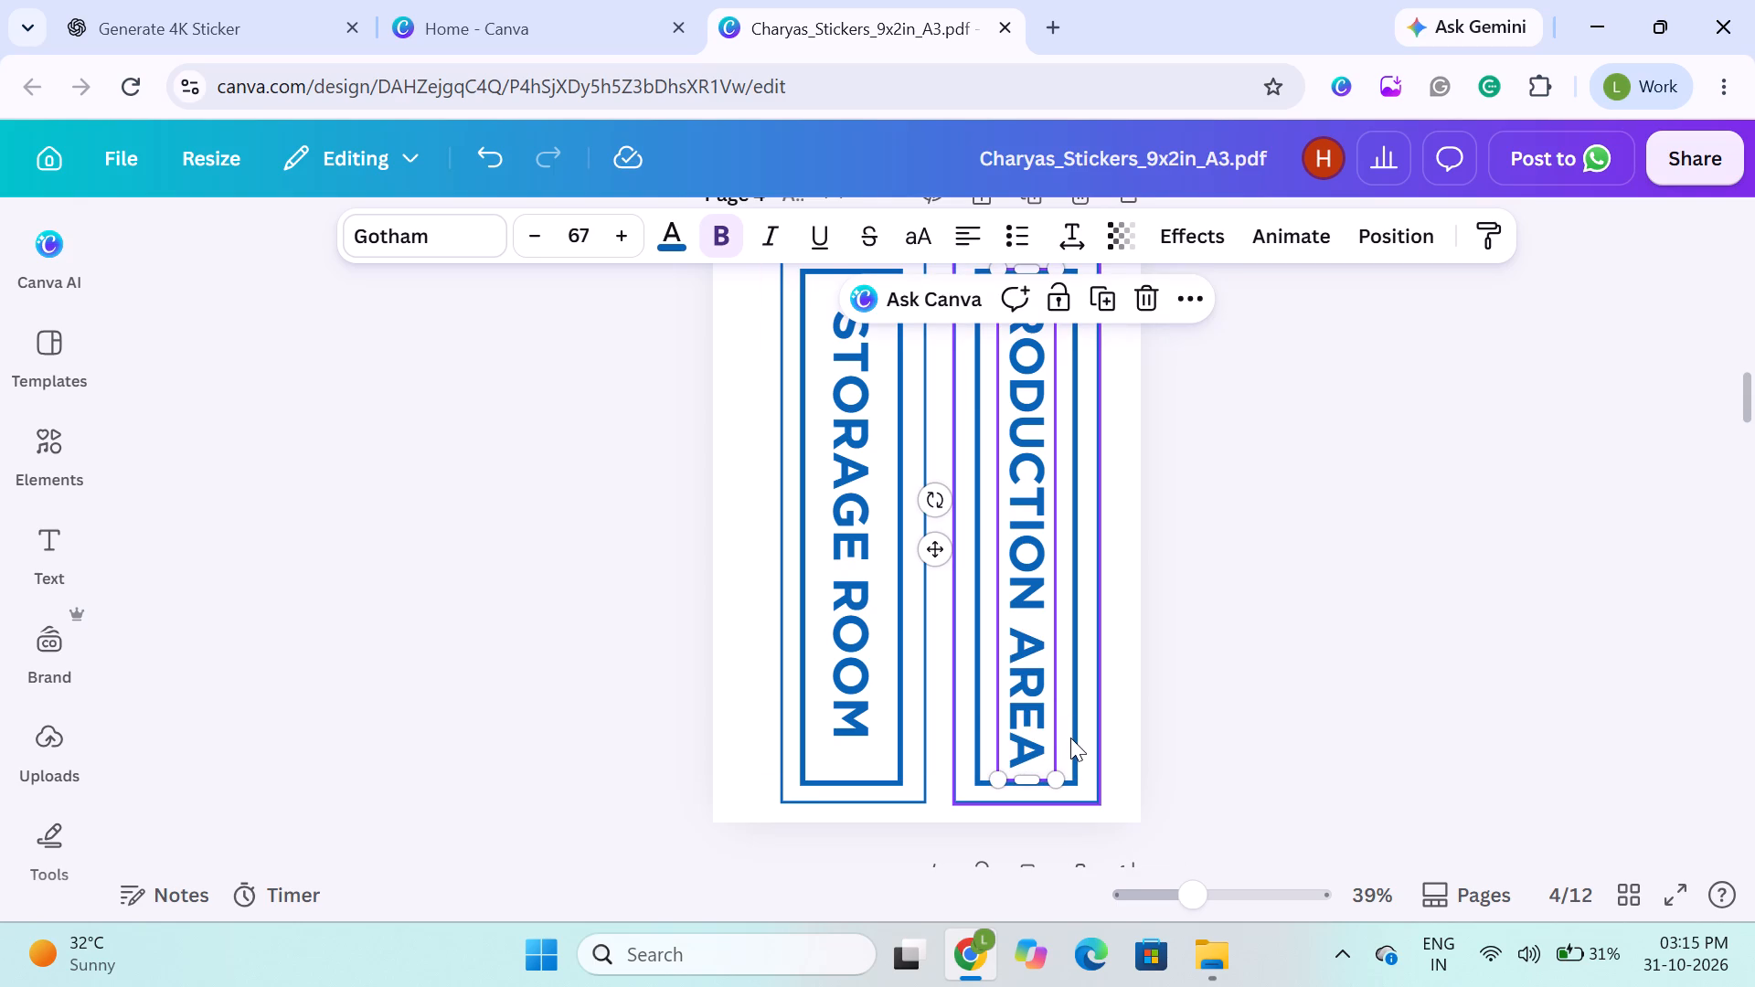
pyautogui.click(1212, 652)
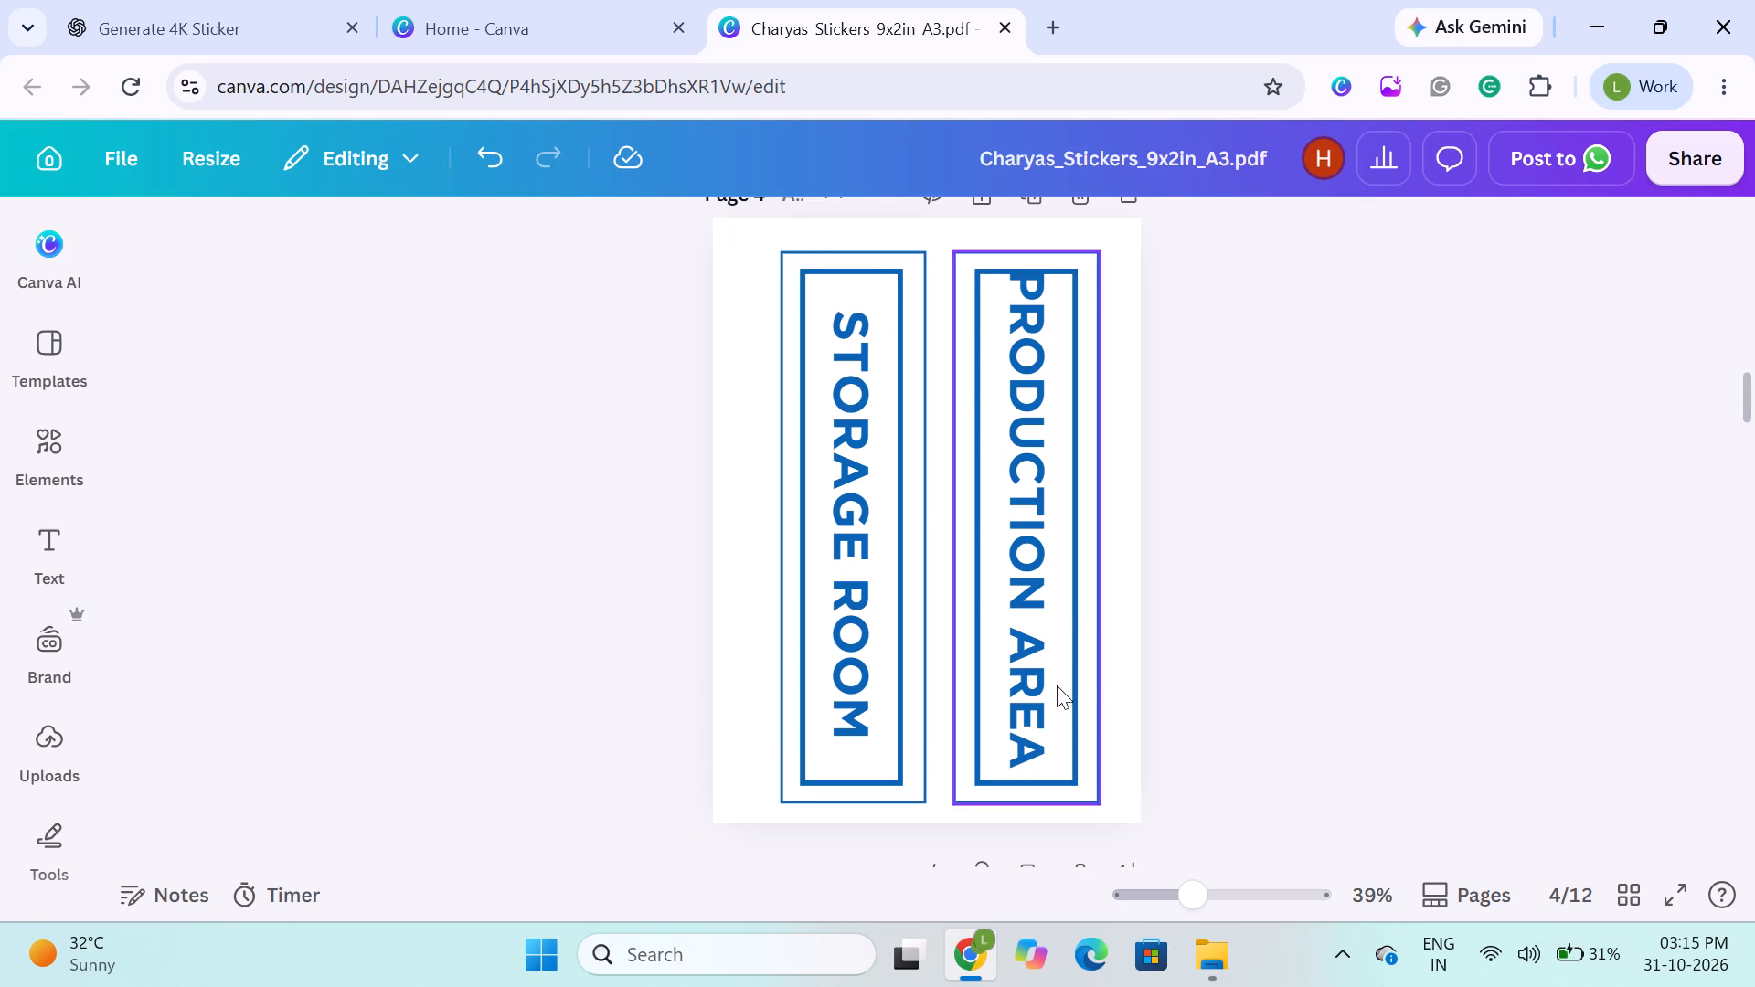
# Ungroup the double frame around the "PRODUCTION AREA" text.
pyautogui.click(1044, 678)
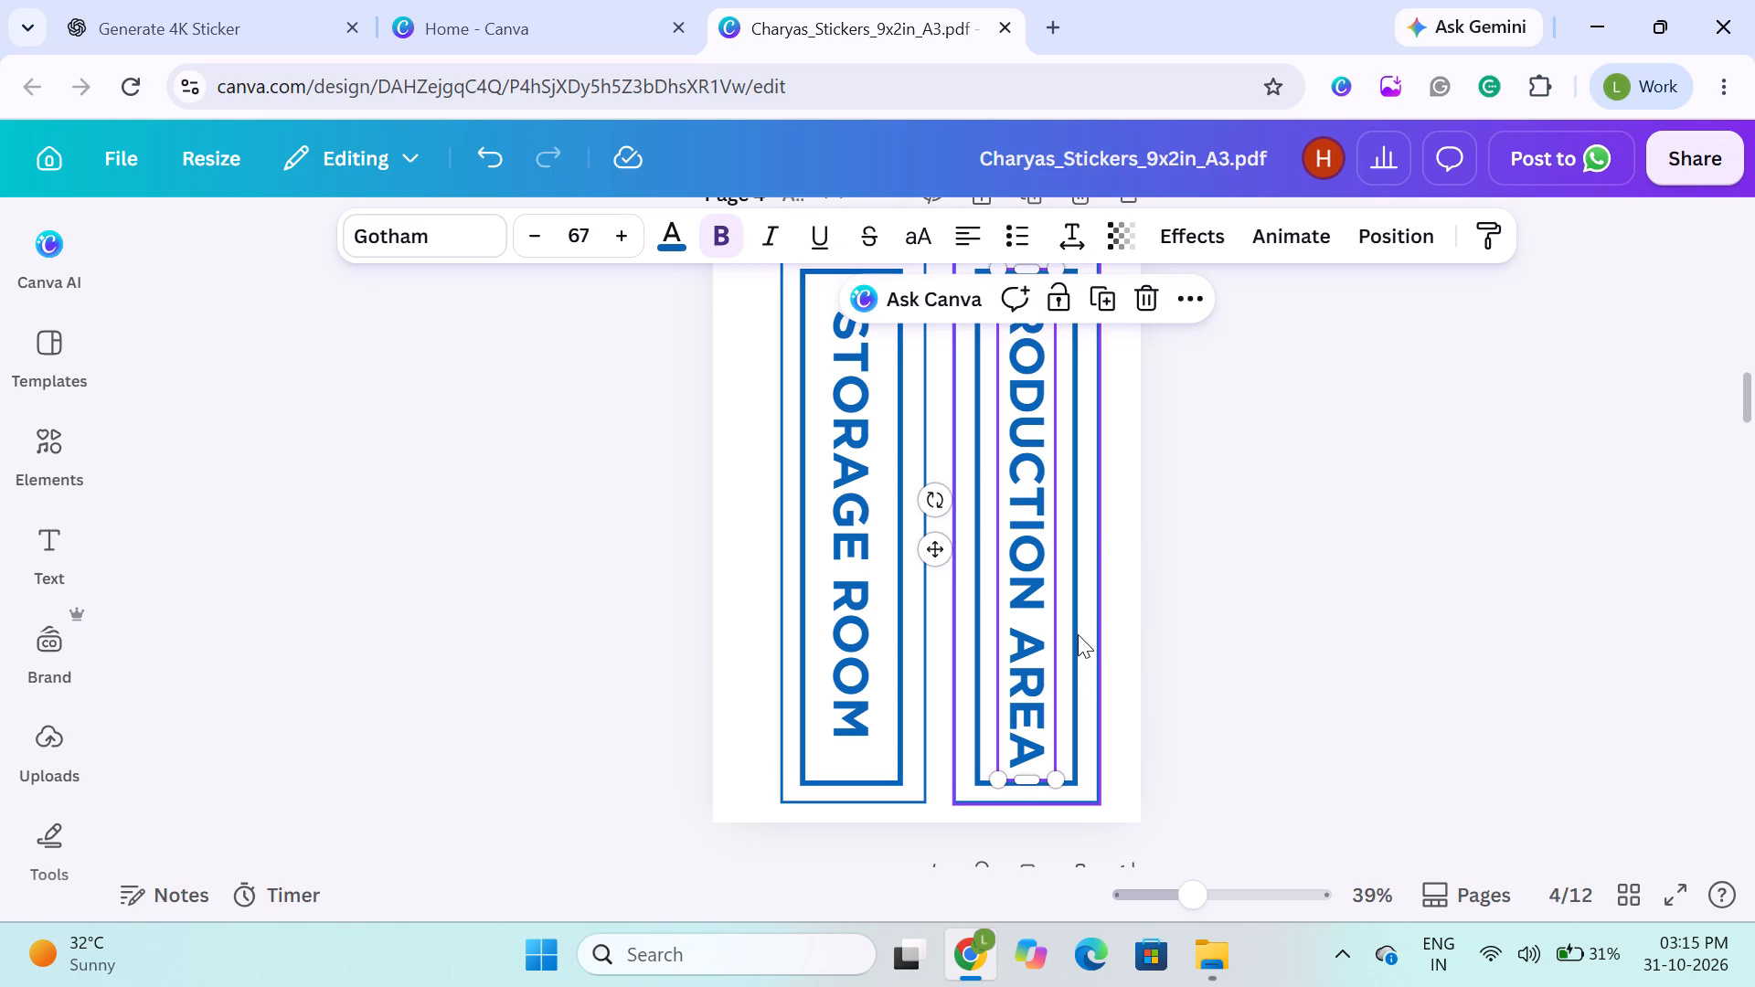
pyautogui.click(1078, 634)
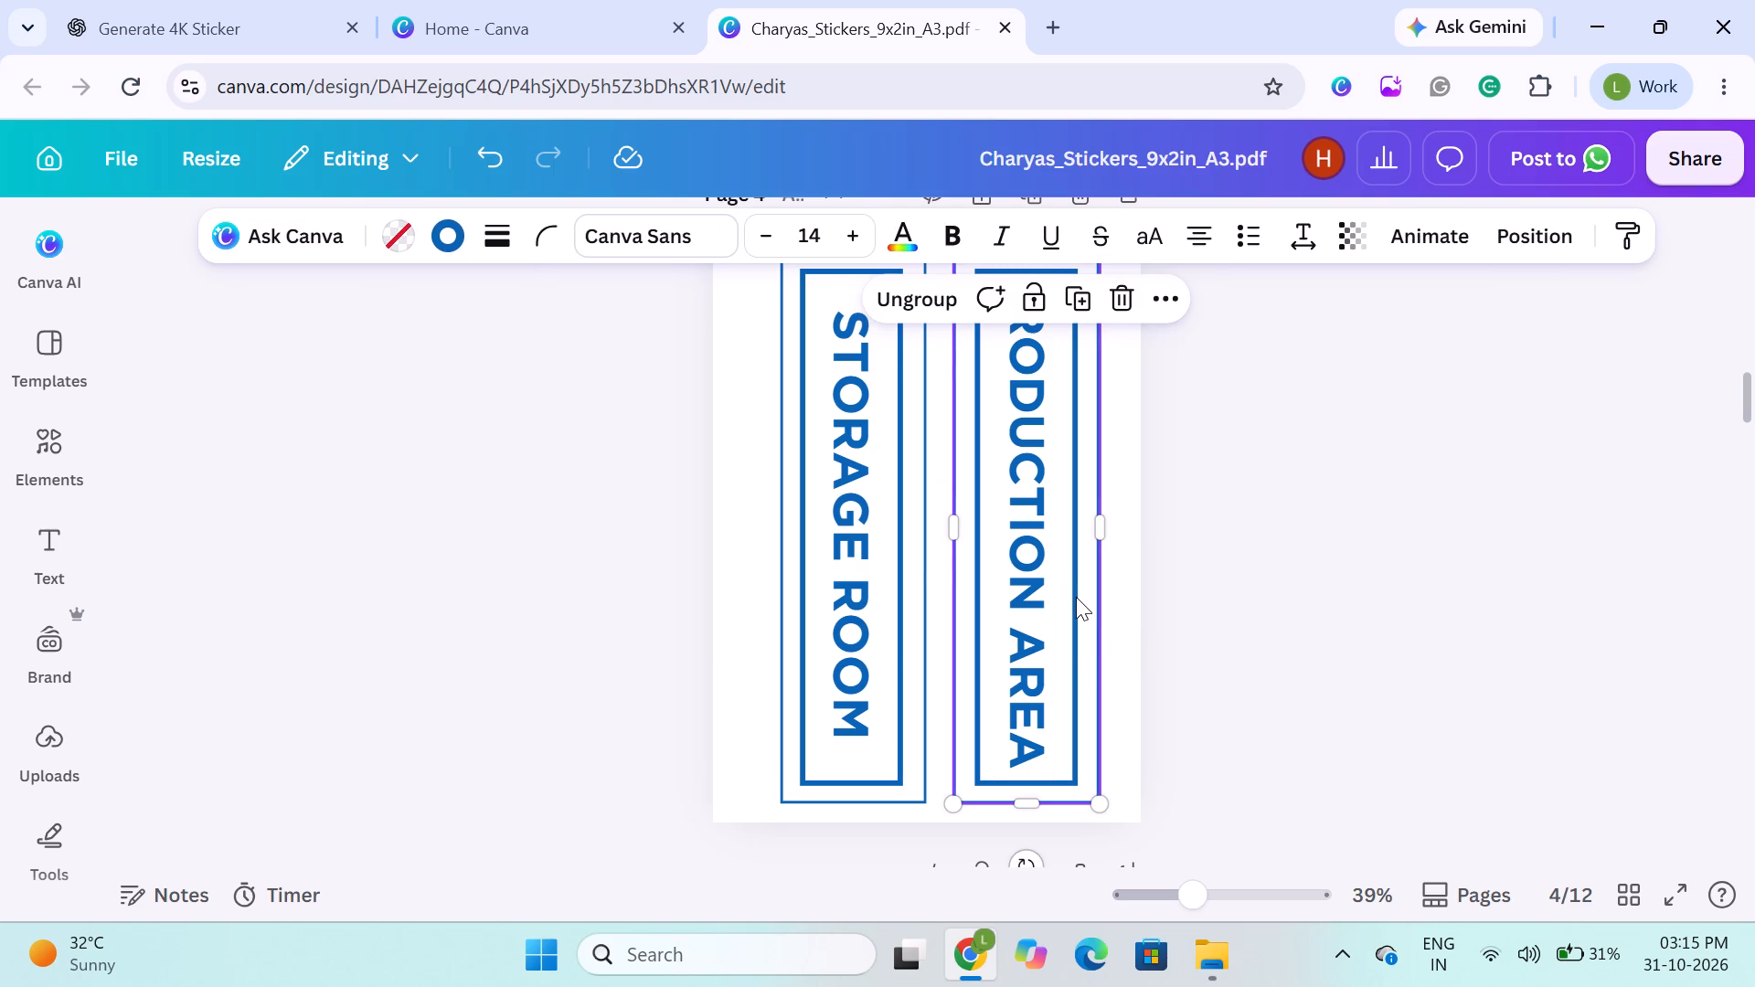
pyautogui.click(921, 303)
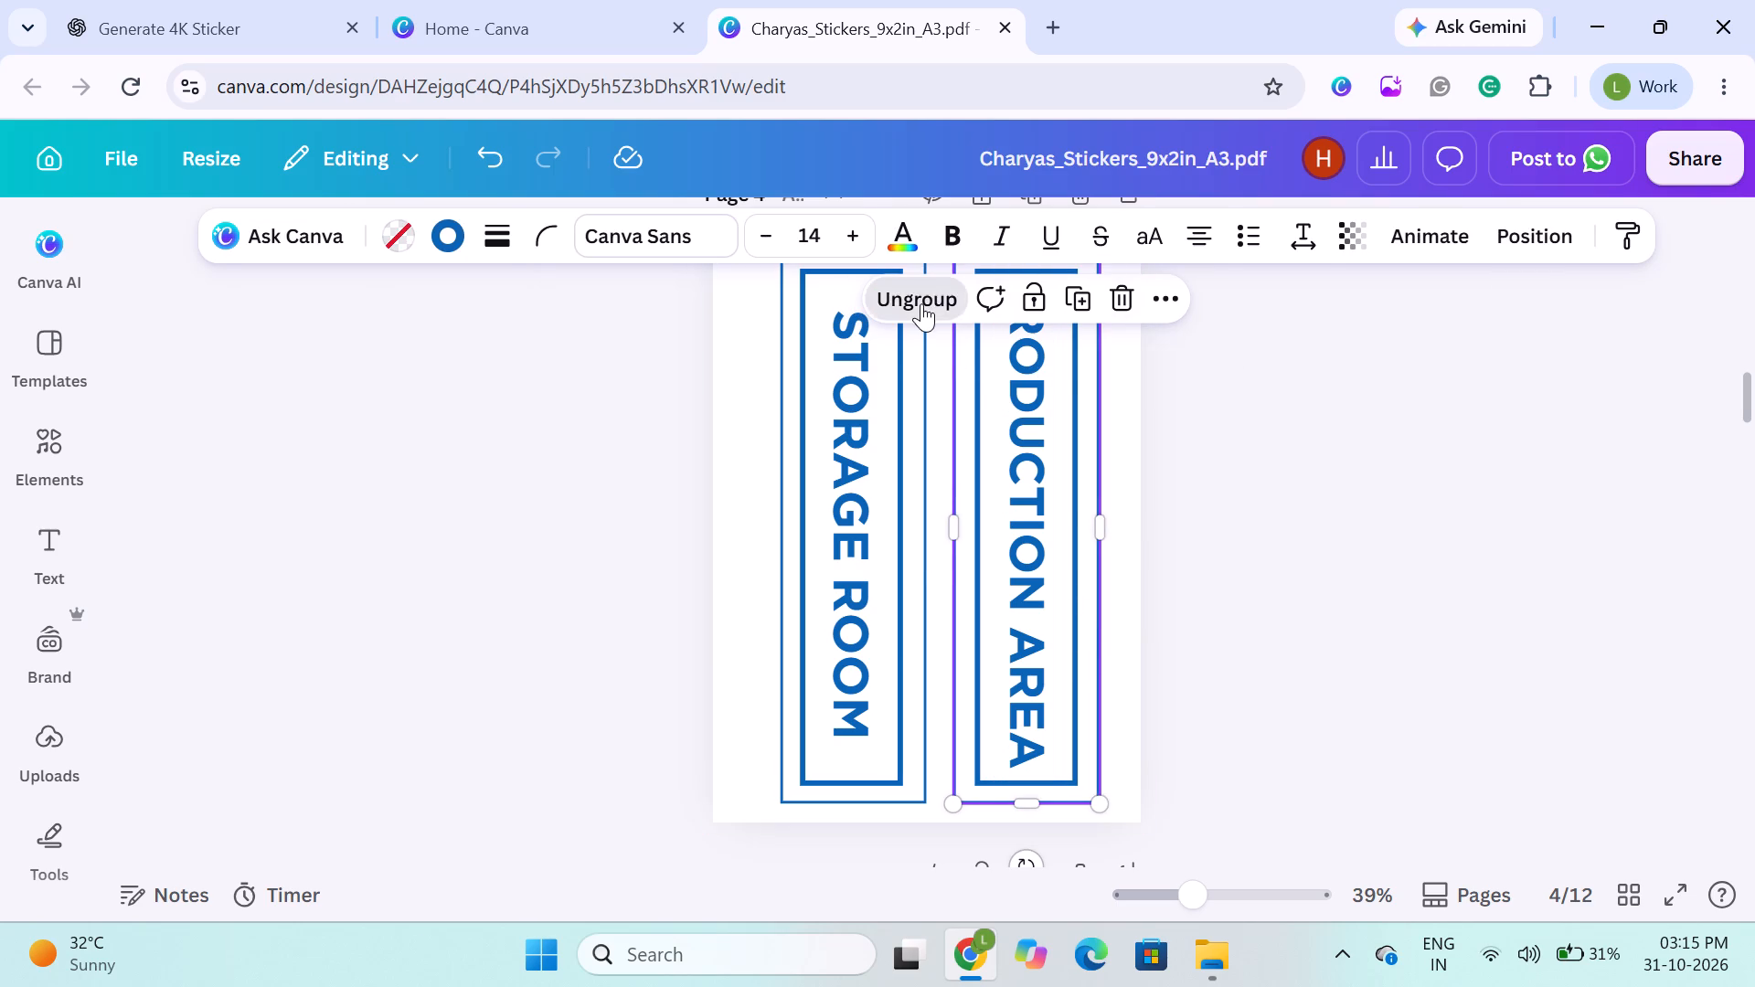
pyautogui.click(1266, 601)
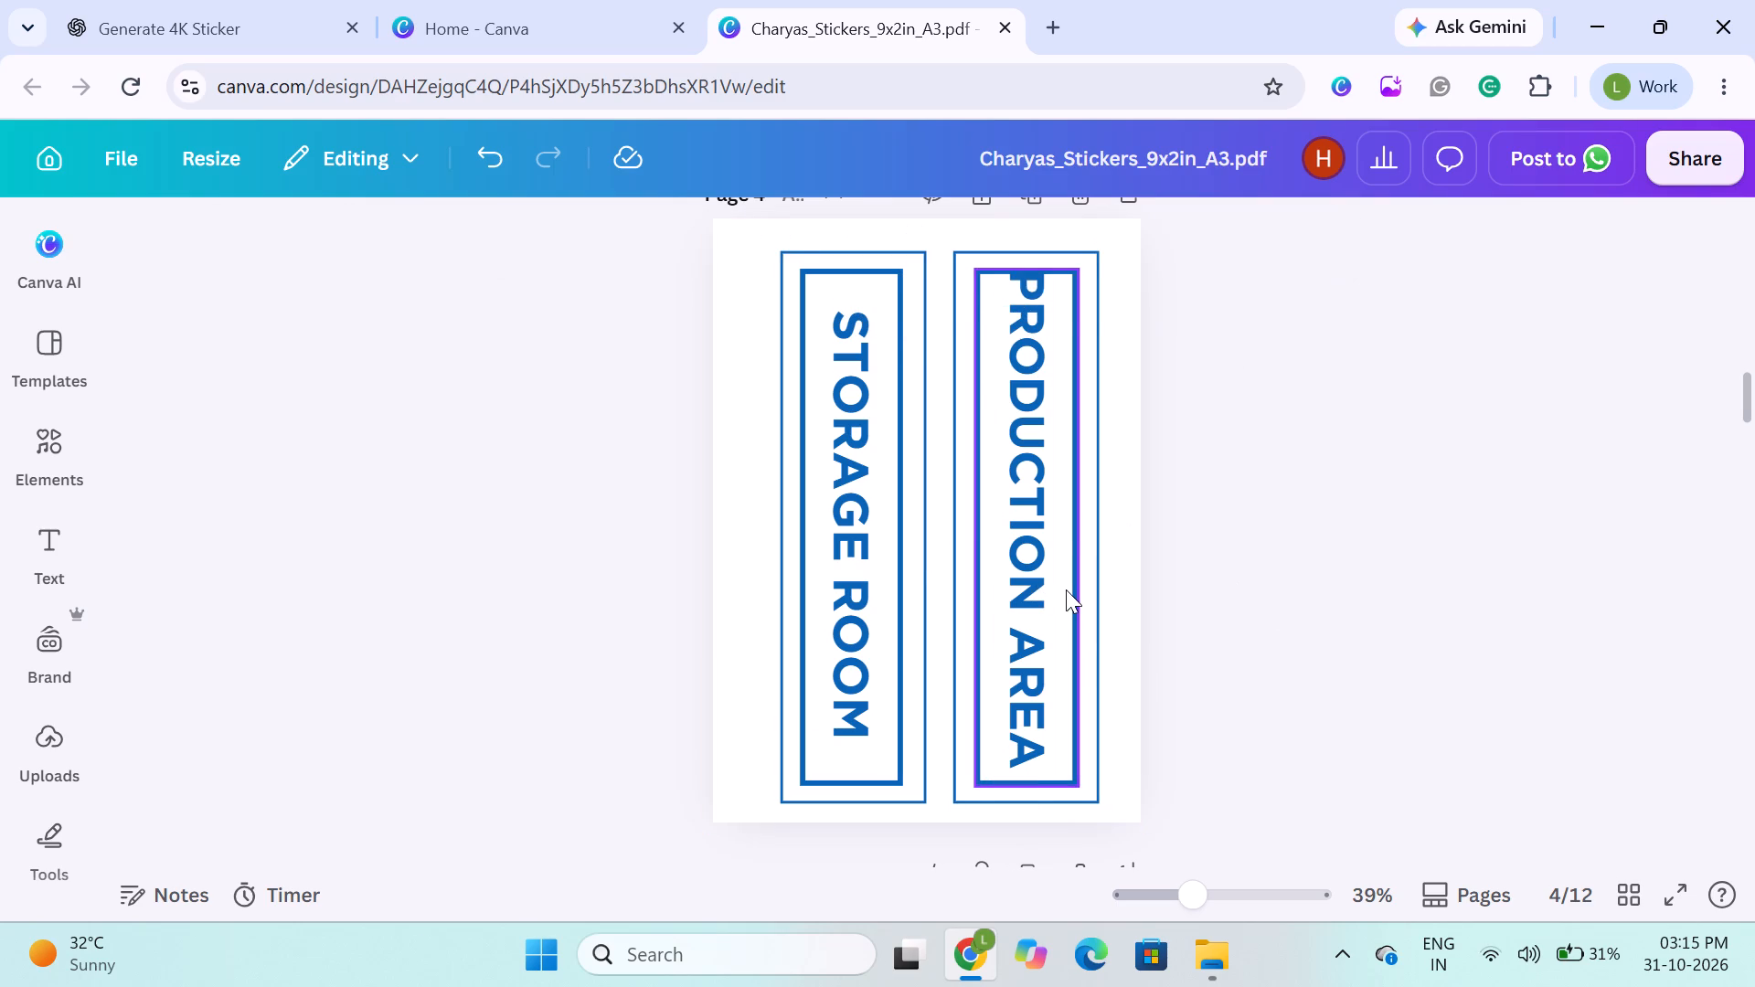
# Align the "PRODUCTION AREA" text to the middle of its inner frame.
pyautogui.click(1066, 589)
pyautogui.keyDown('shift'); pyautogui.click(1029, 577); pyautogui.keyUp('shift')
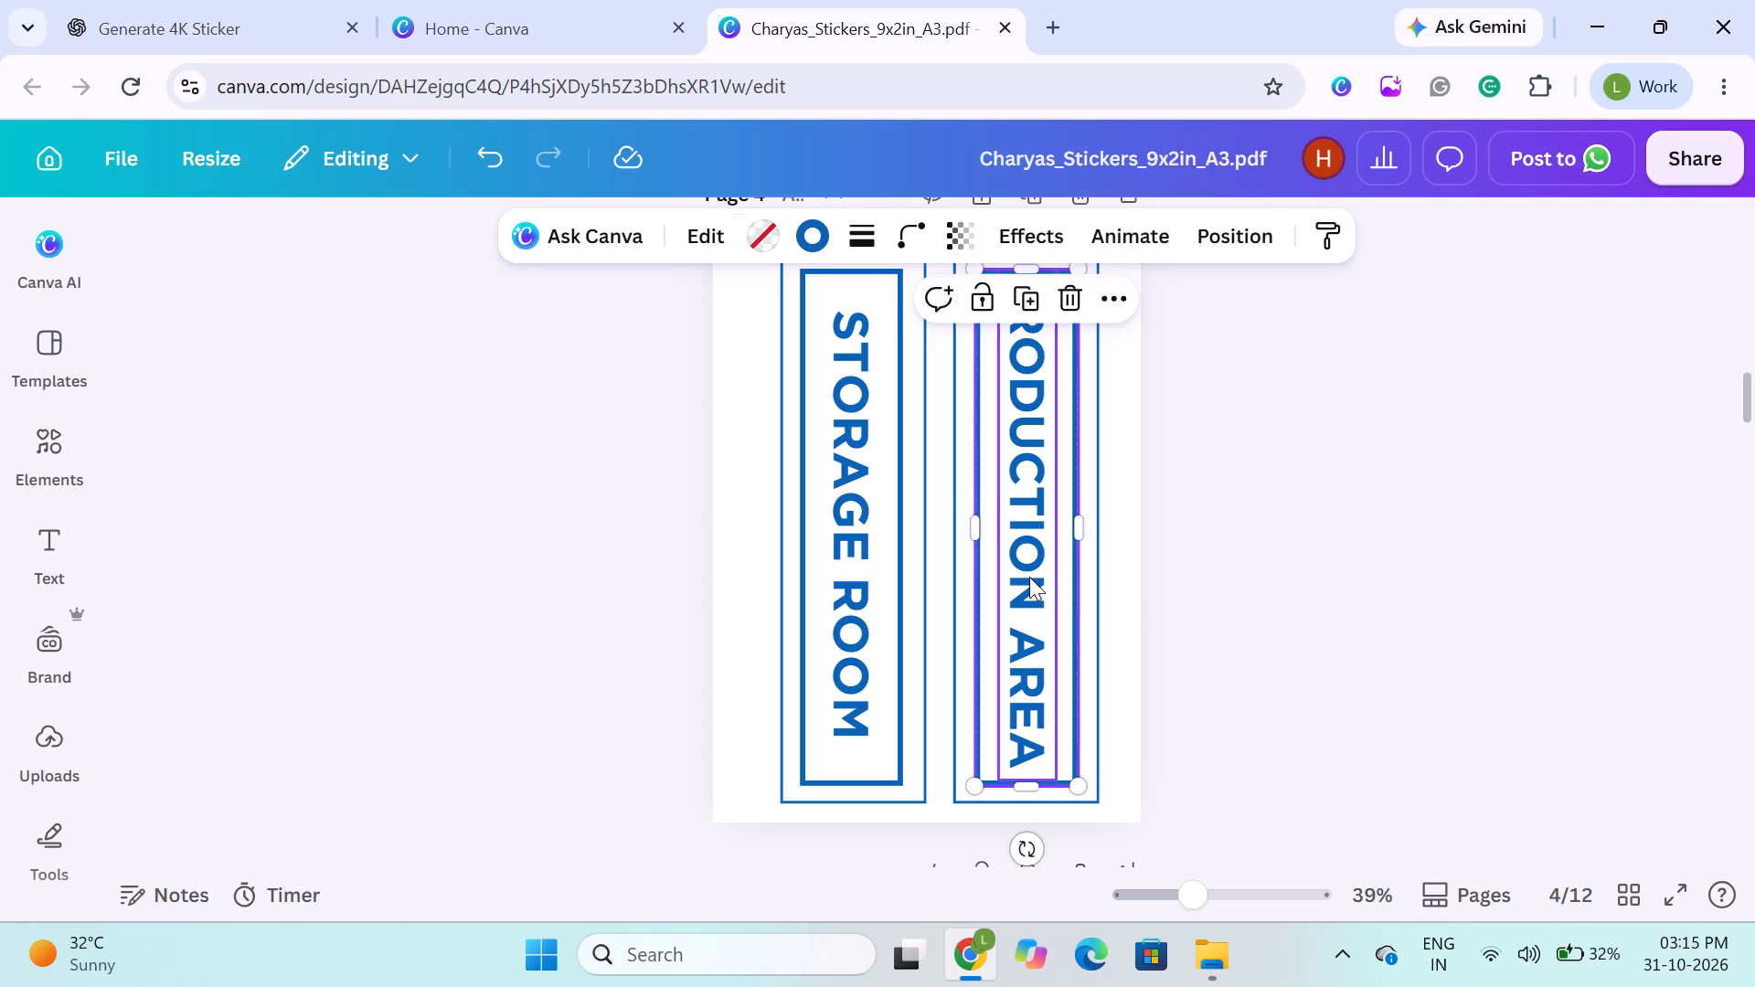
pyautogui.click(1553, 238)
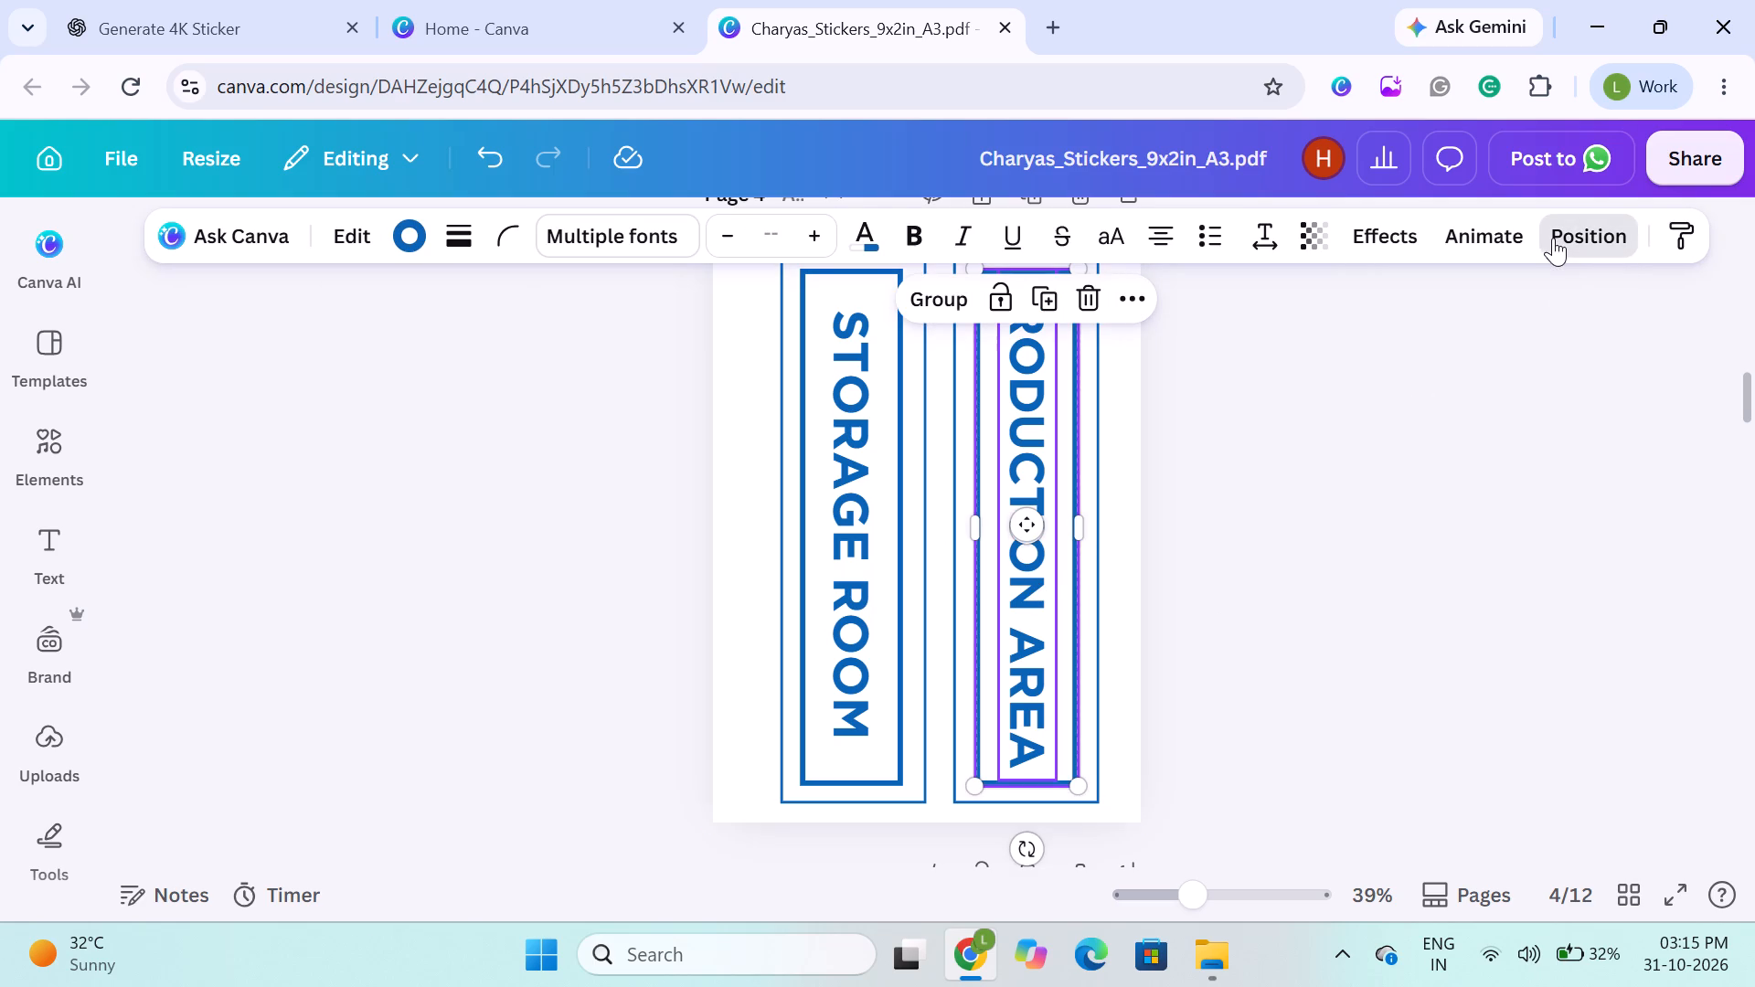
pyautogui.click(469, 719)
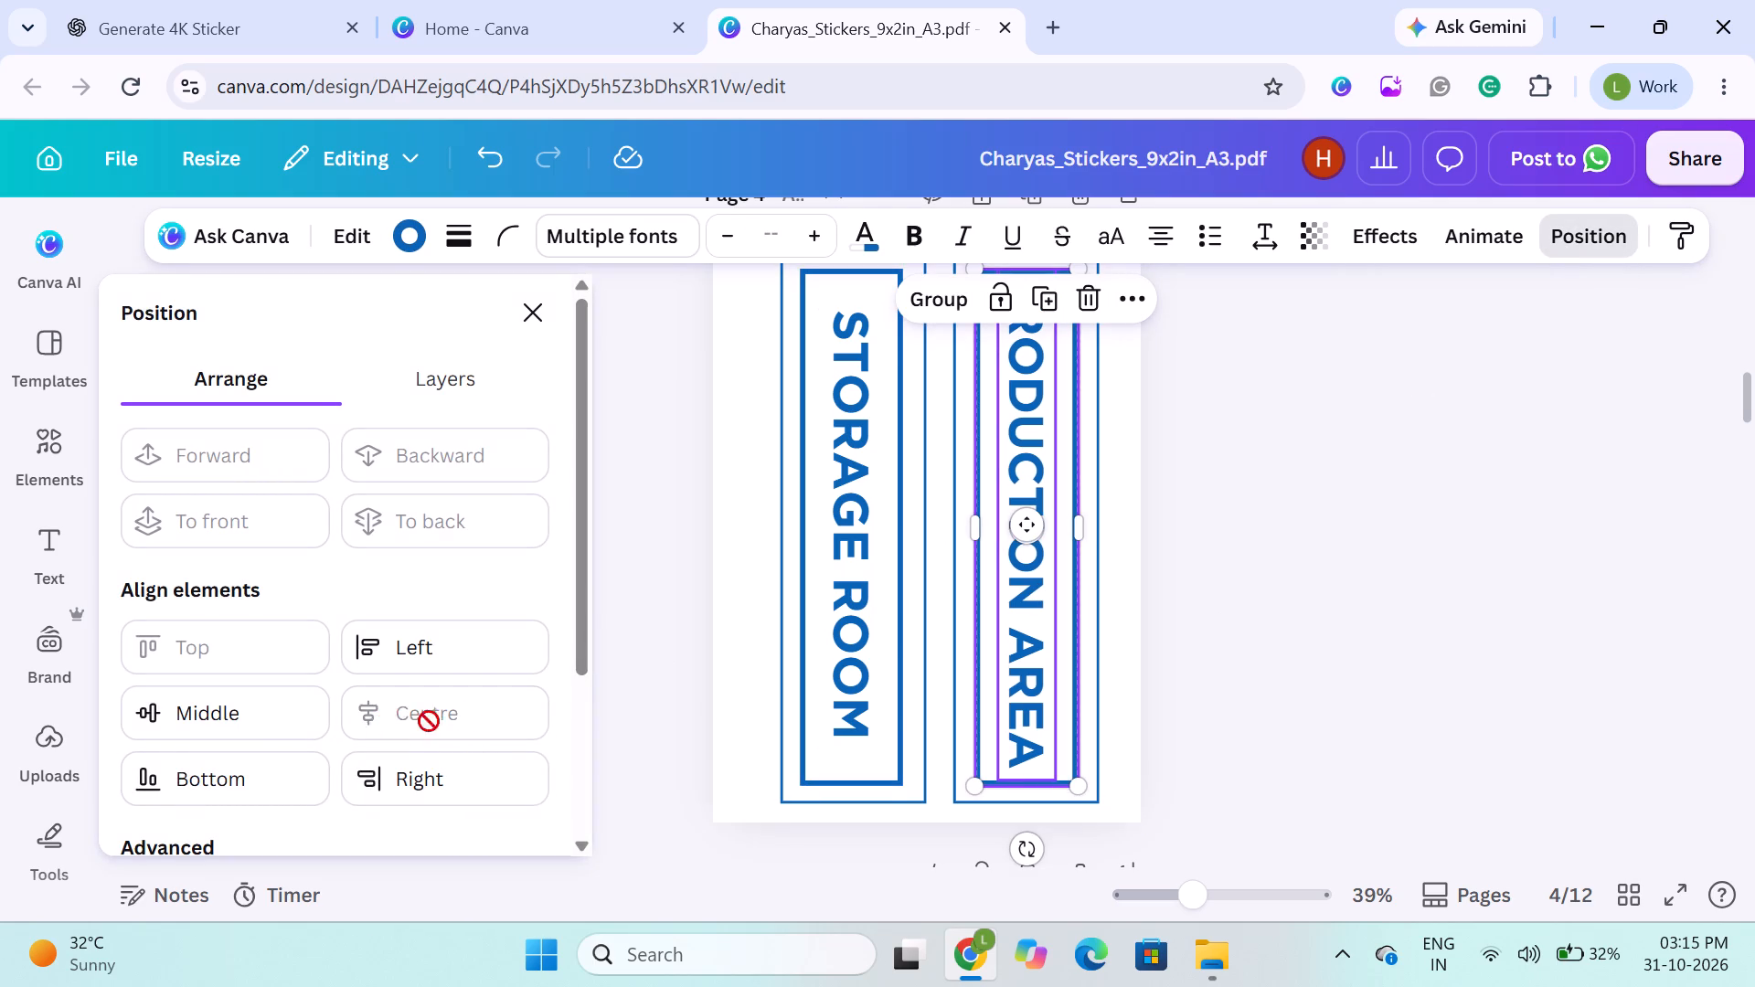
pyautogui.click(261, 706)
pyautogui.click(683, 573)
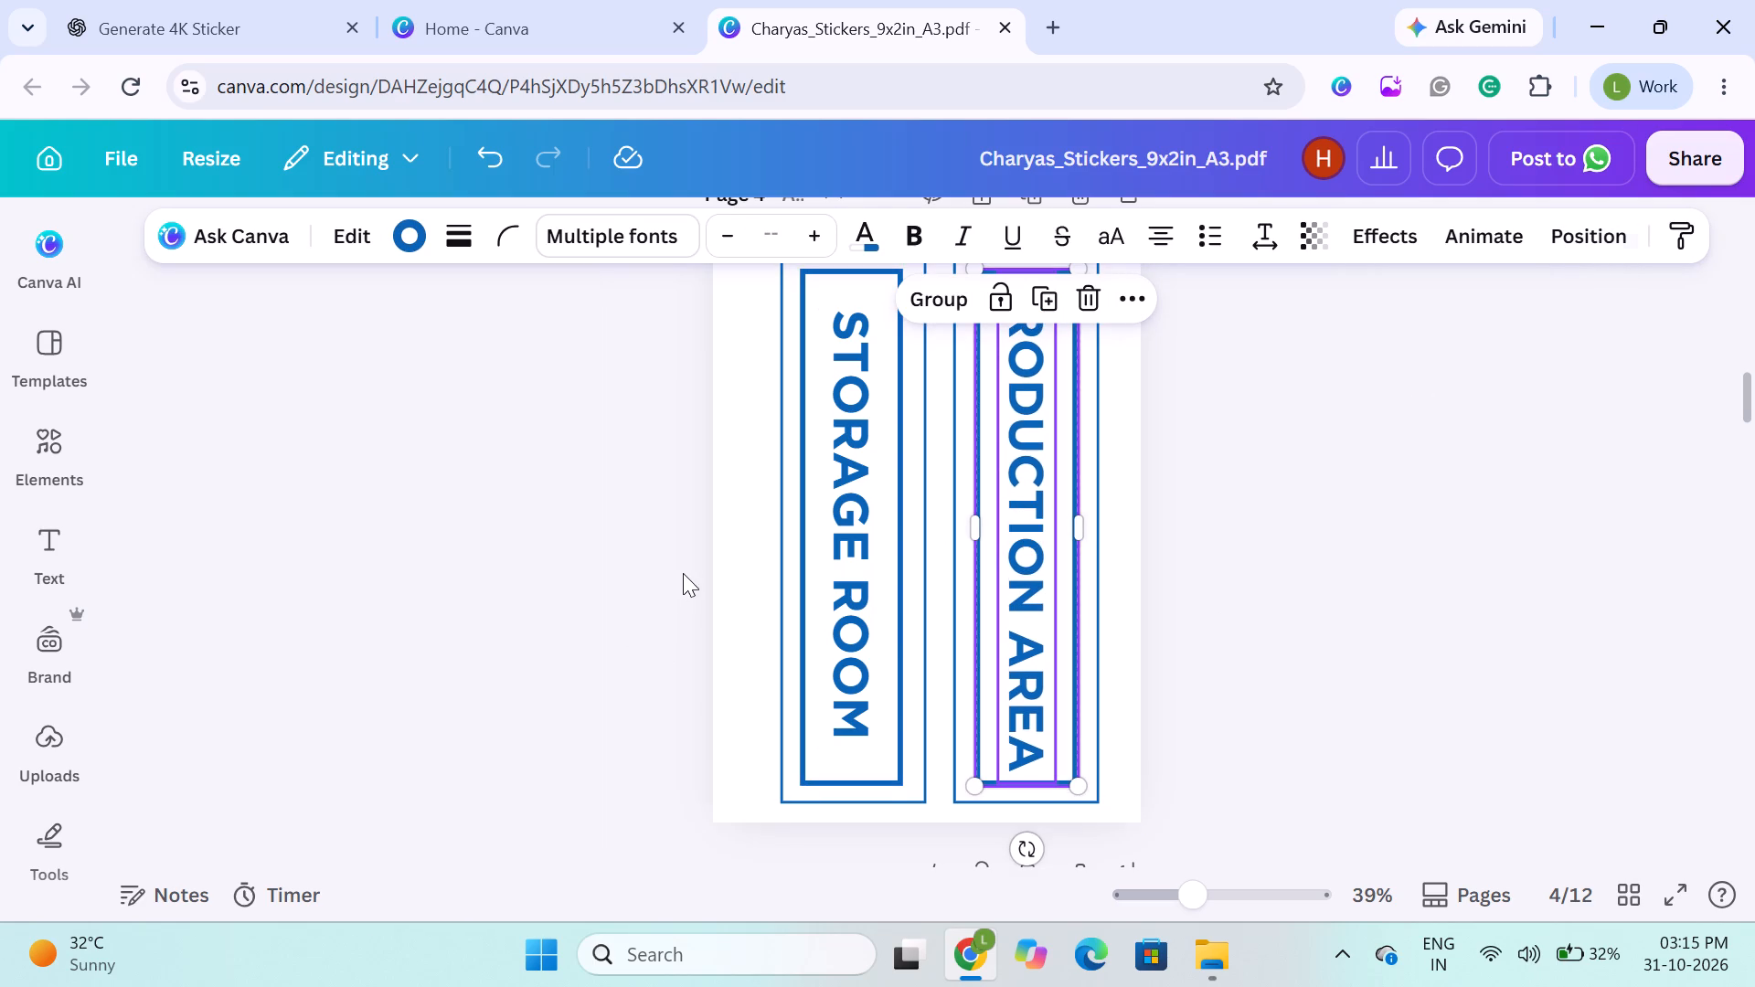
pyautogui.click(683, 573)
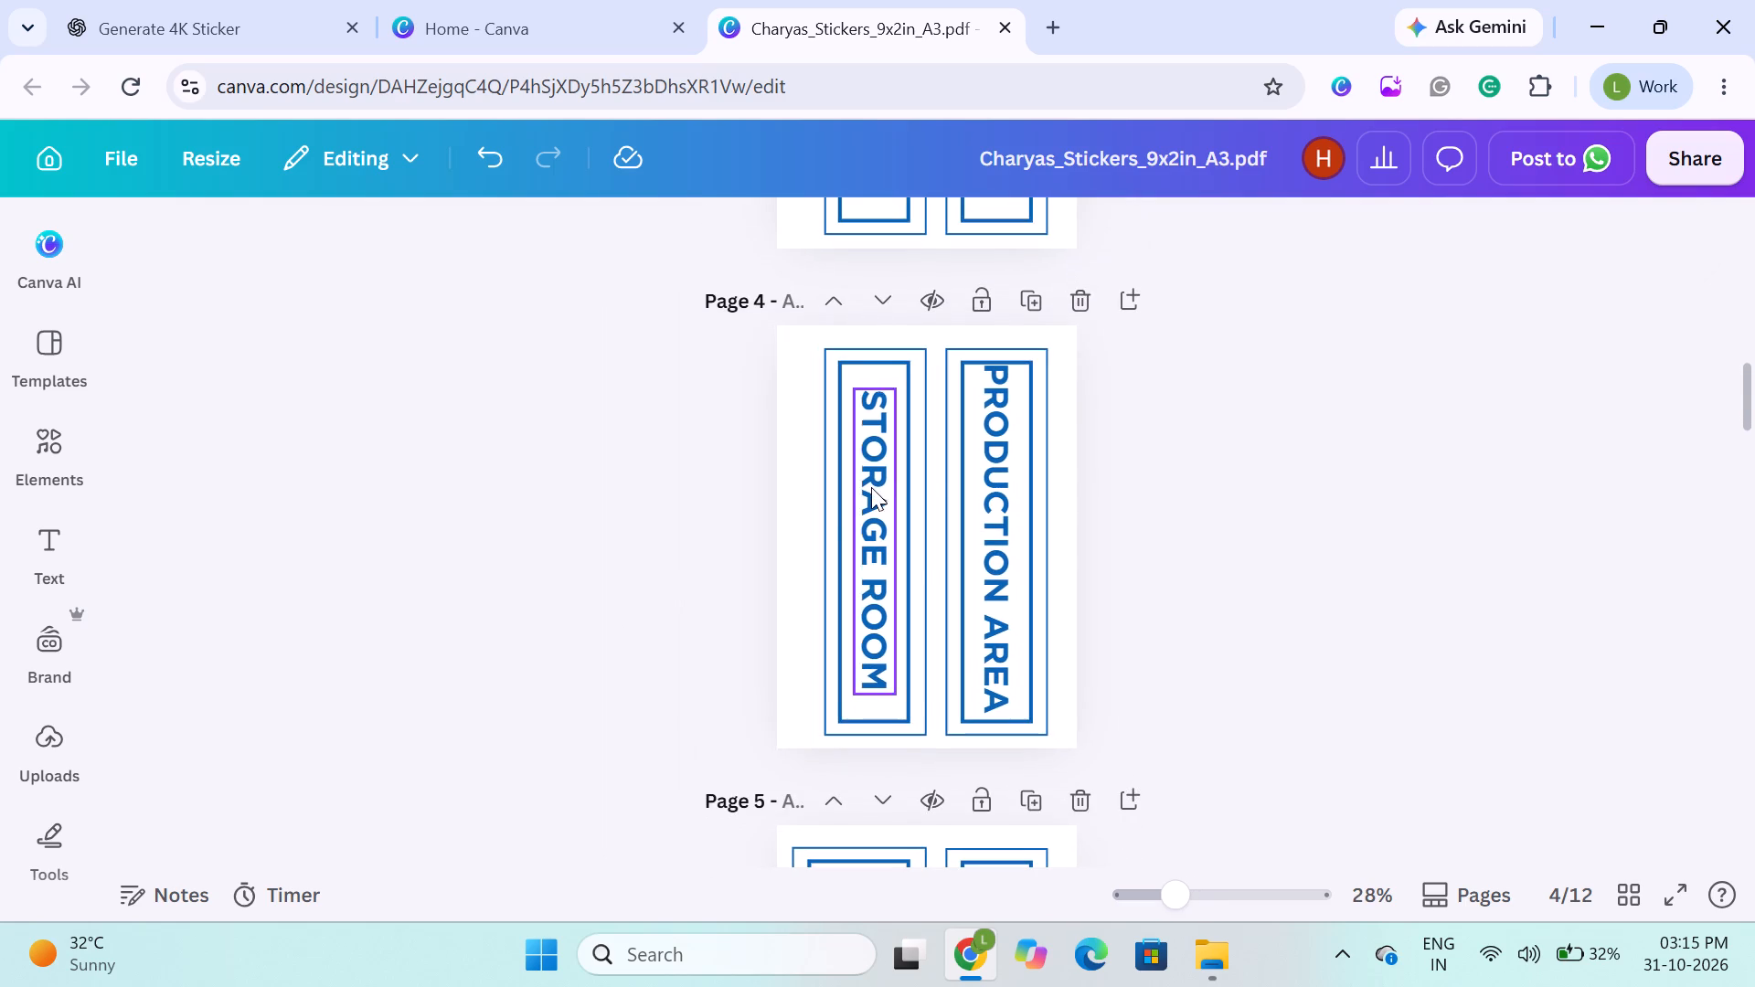
# Set the "PRODUCTION AREA" font size to 65 and shorten its text box to about 24 so it closely fits the words.
pyautogui.click(979, 440)
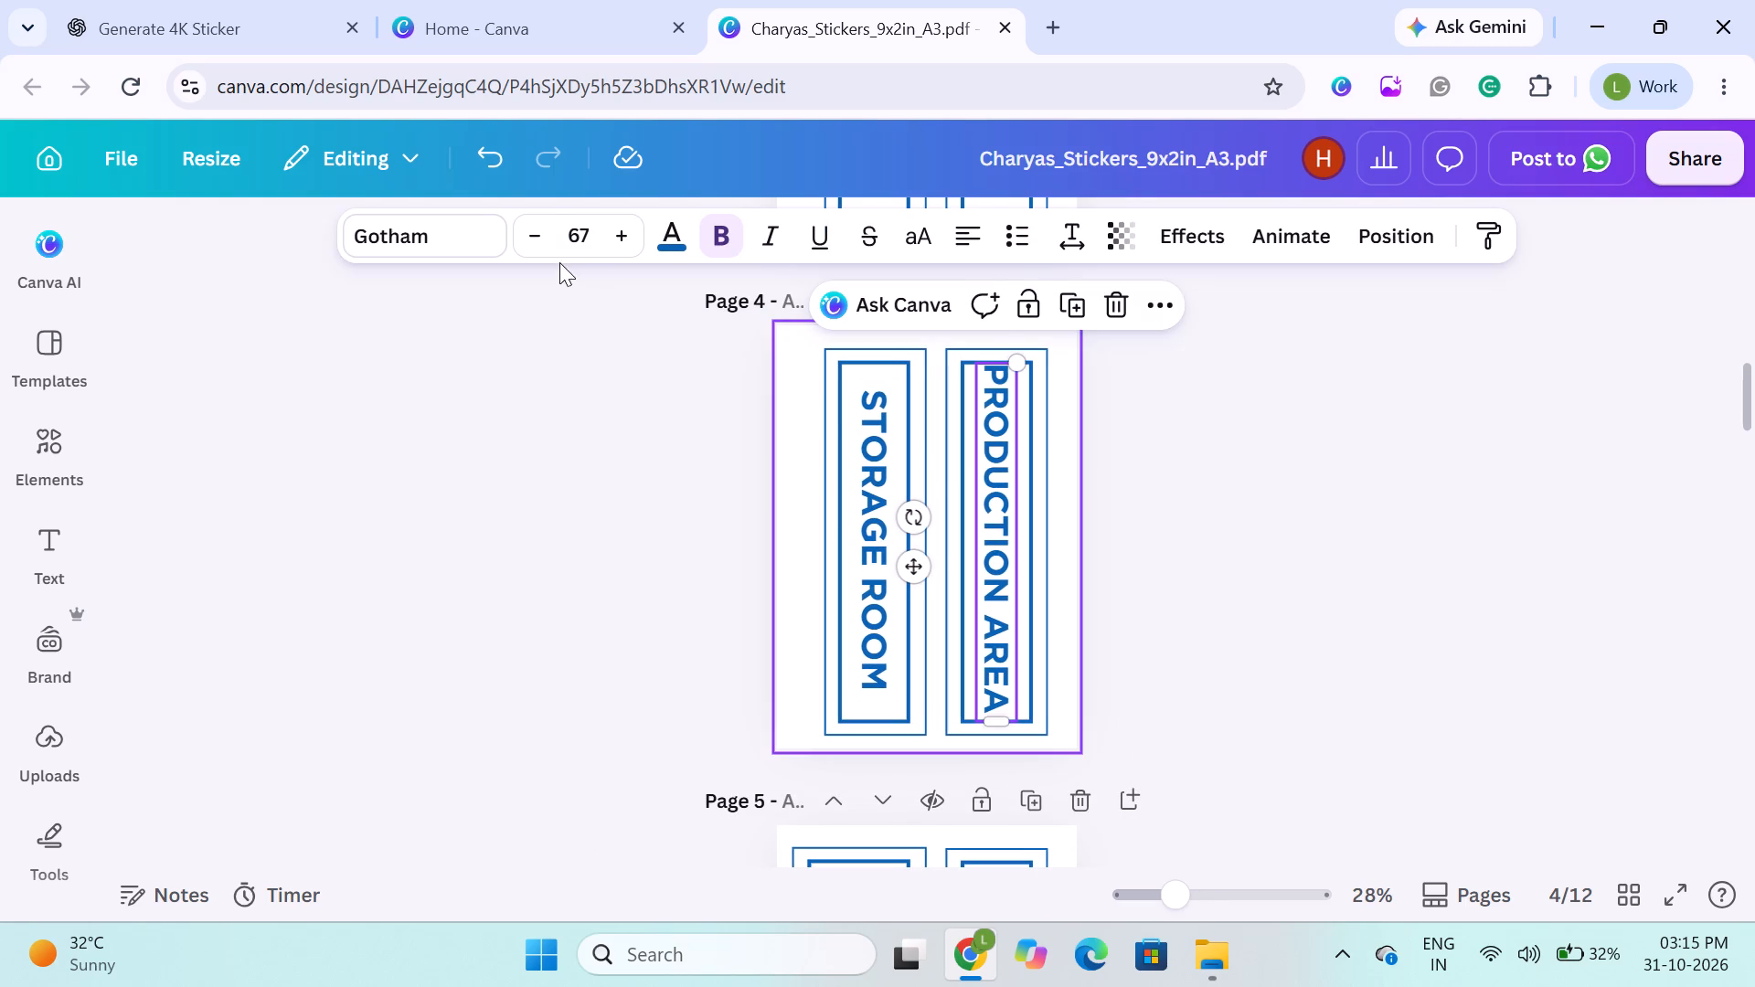
pyautogui.doubleClick(543, 238)
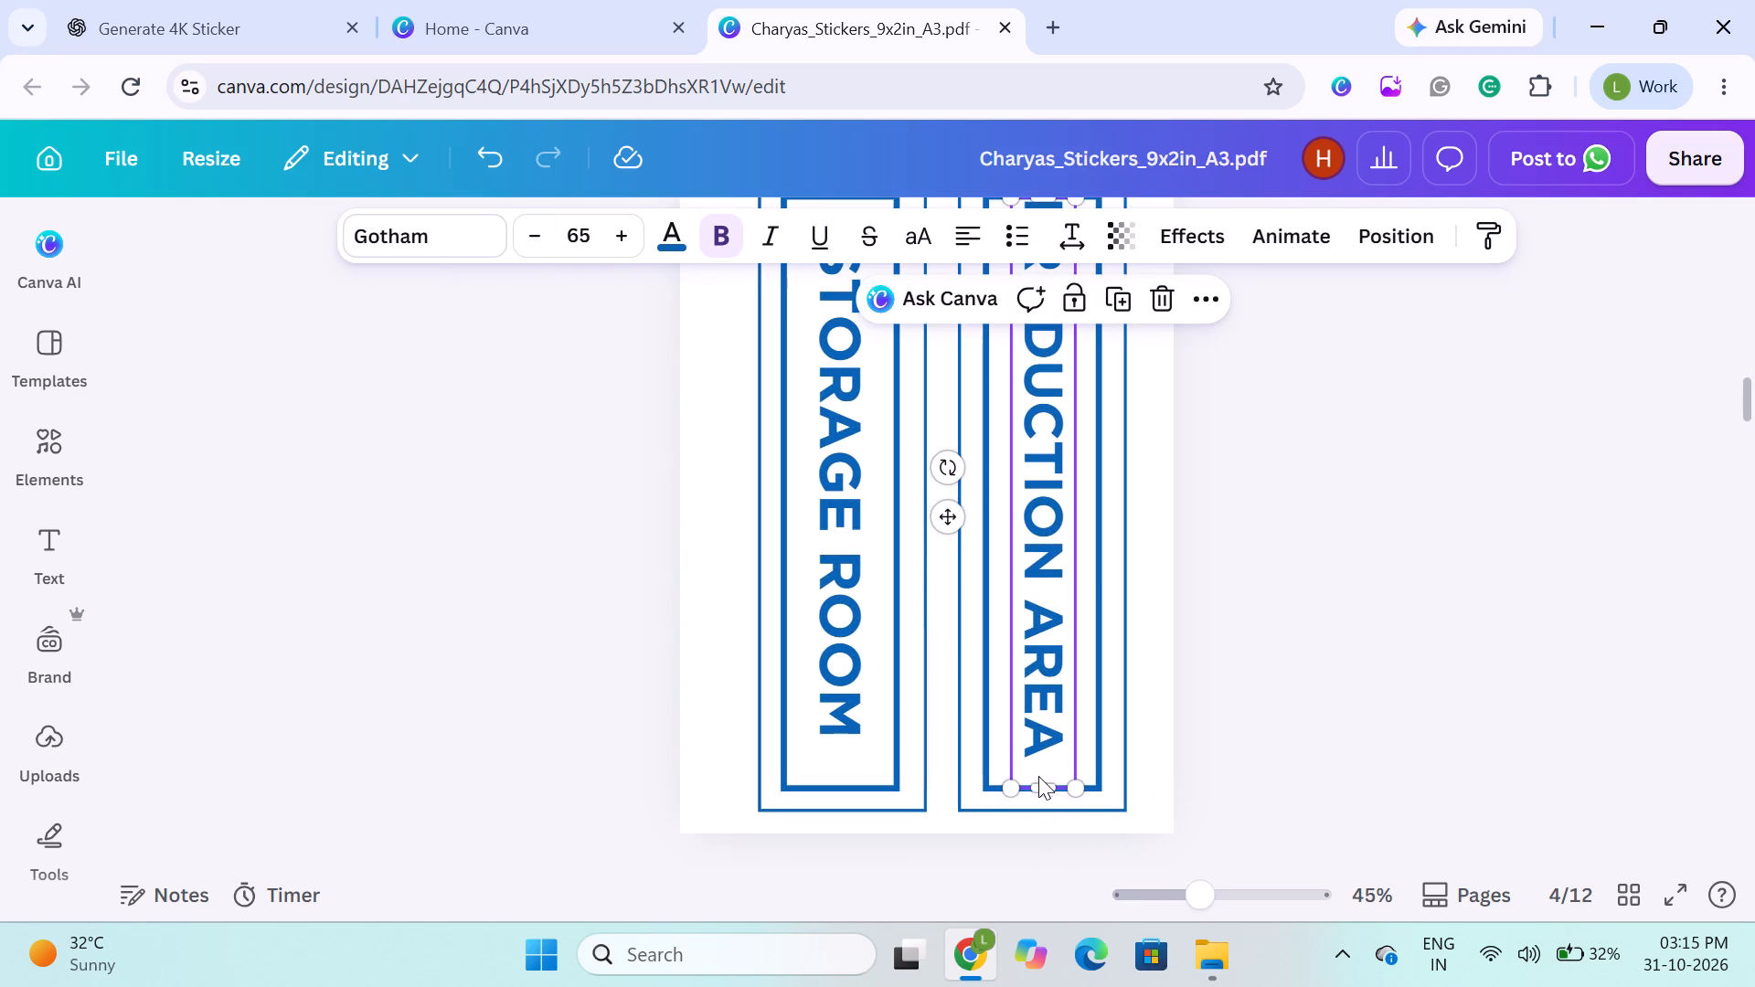
pyautogui.moveTo(1044, 789); pyautogui.dragTo(1044, 764)
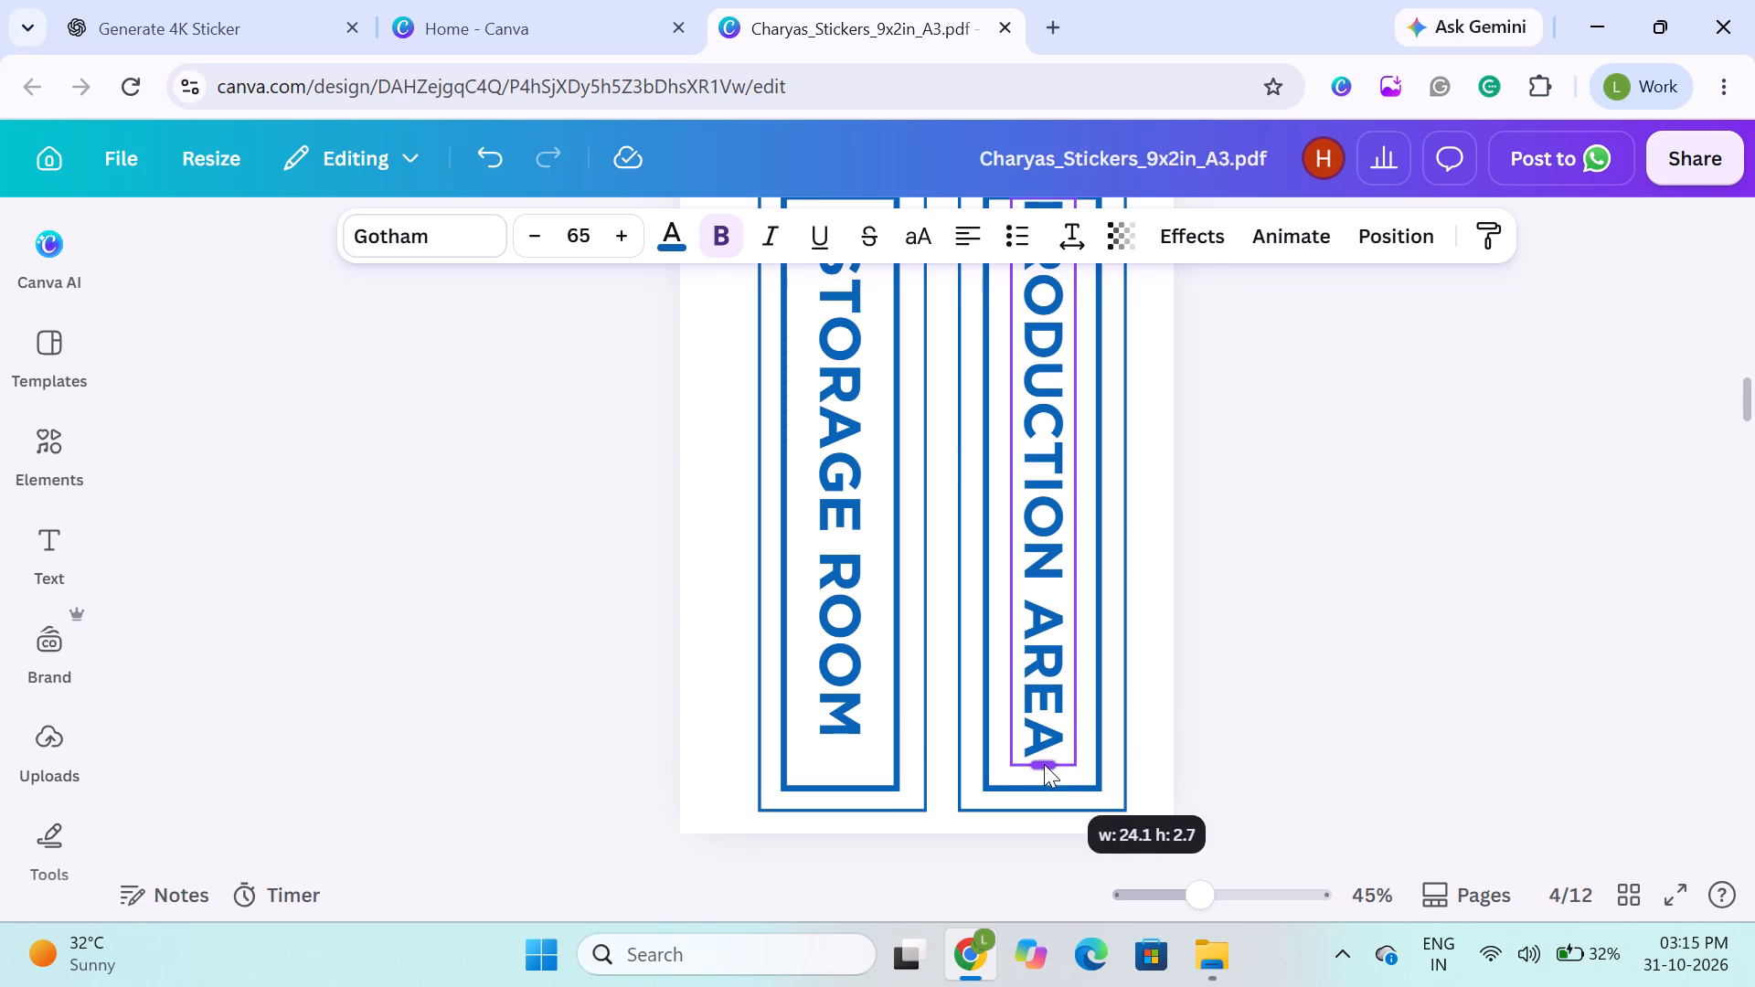
pyautogui.moveTo(1044, 764); pyautogui.dragTo(1042, 760)
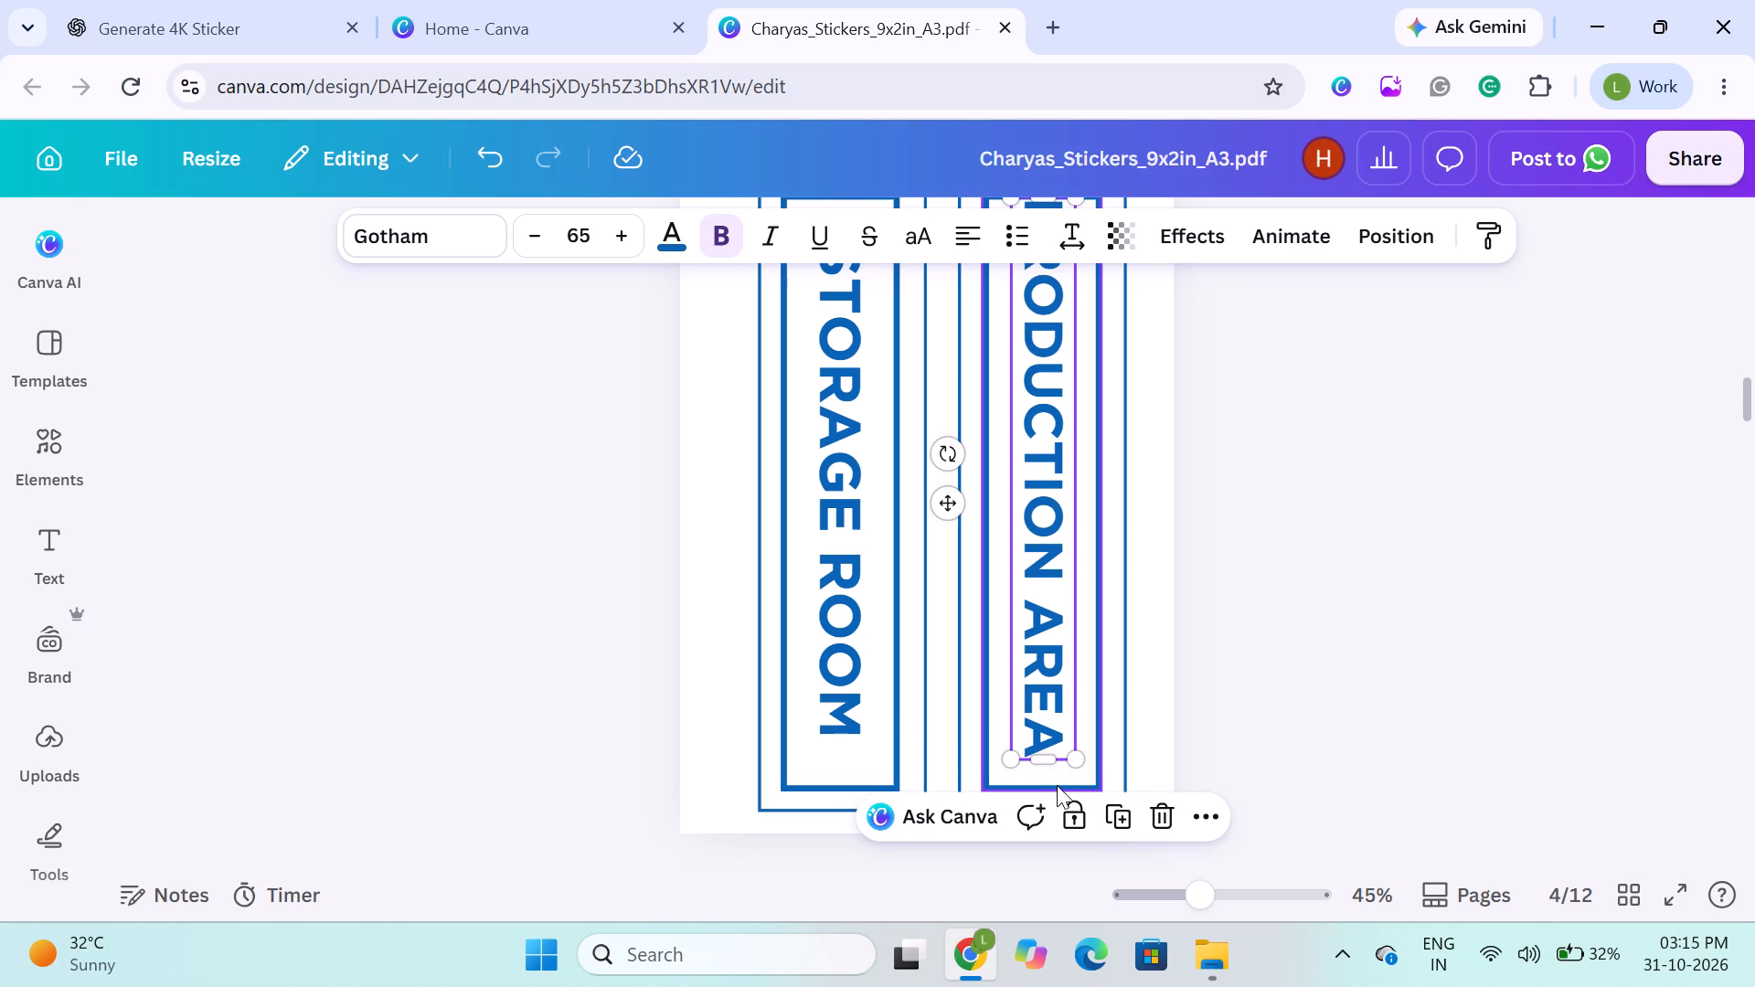
# Align the "PRODUCTION AREA" text and its inner frame to each other by centre and middle.
pyautogui.keyDown('shift'); pyautogui.click(1083, 779); pyautogui.keyUp('shift')
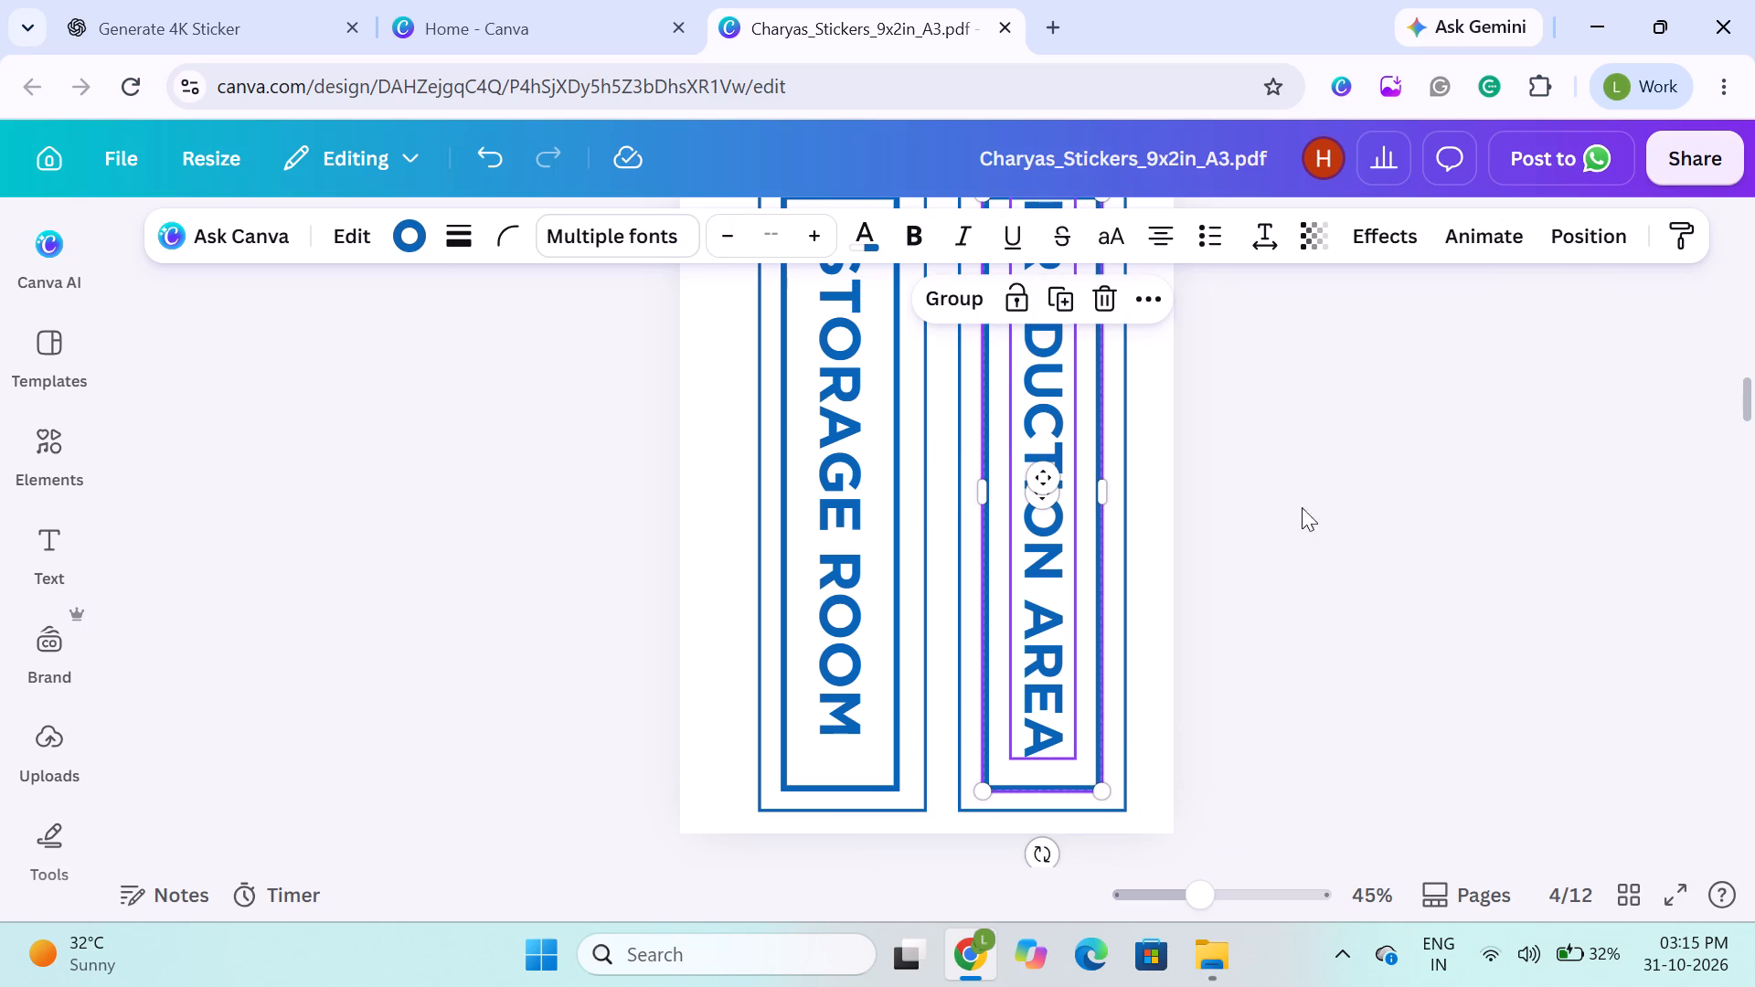
pyautogui.click(1581, 226)
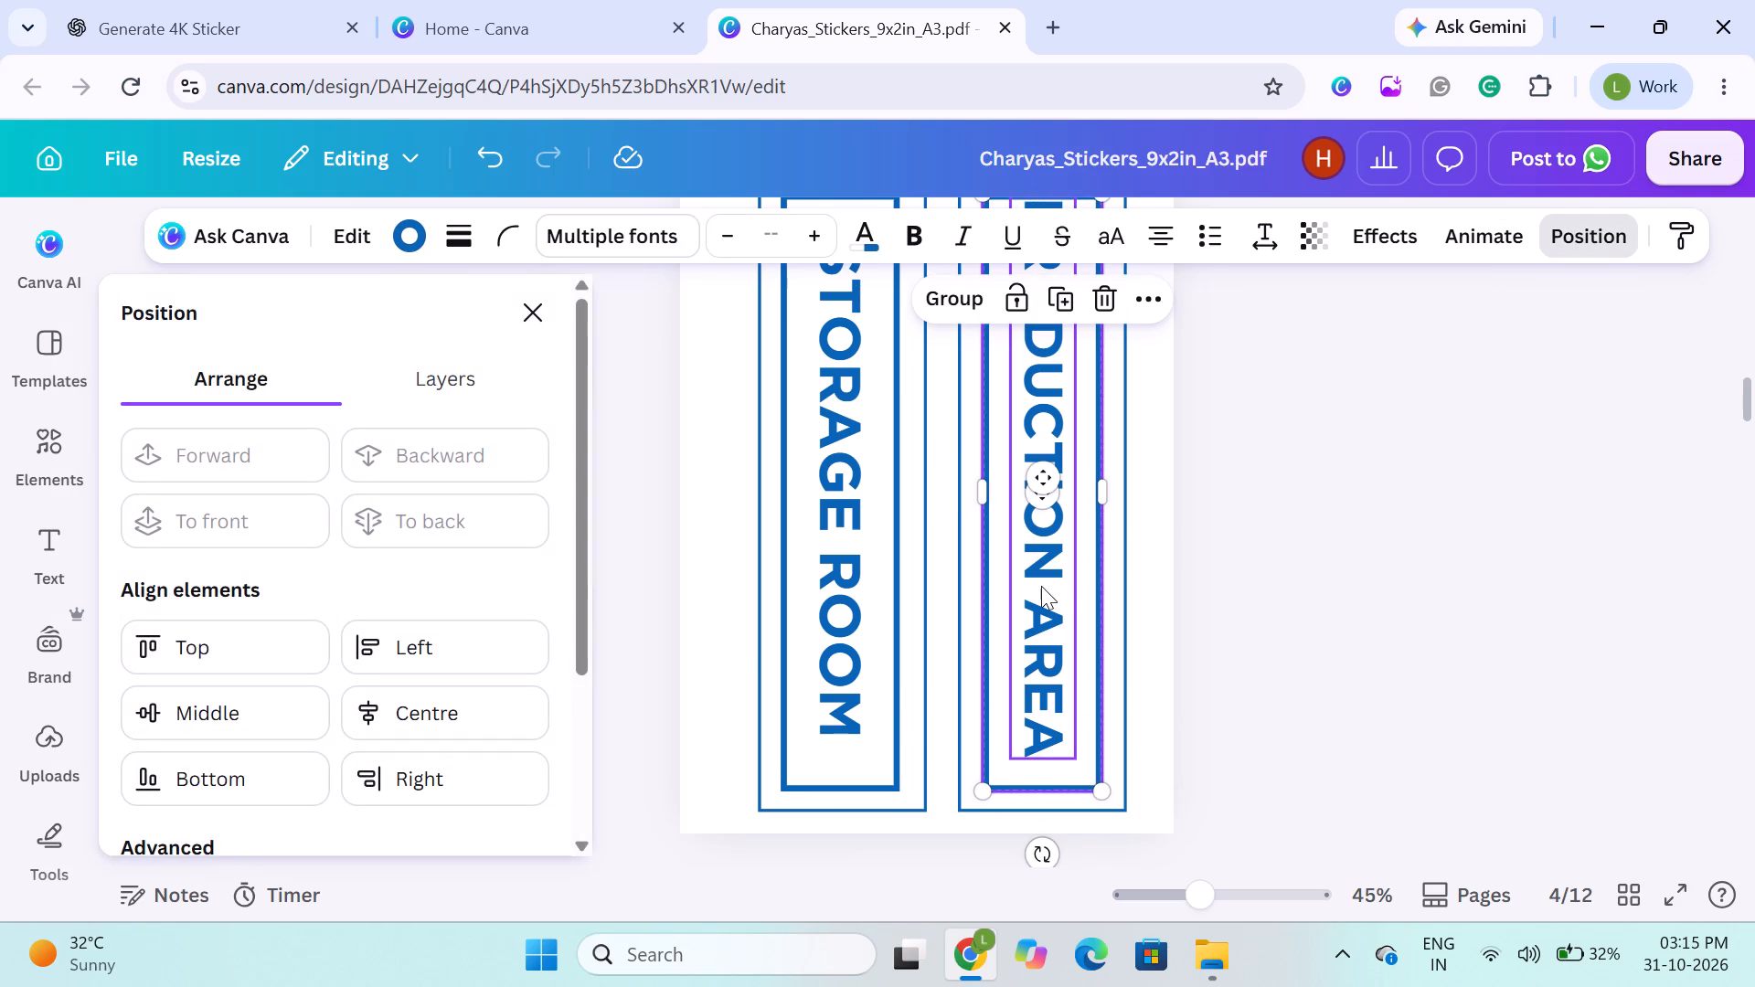
pyautogui.click(441, 723)
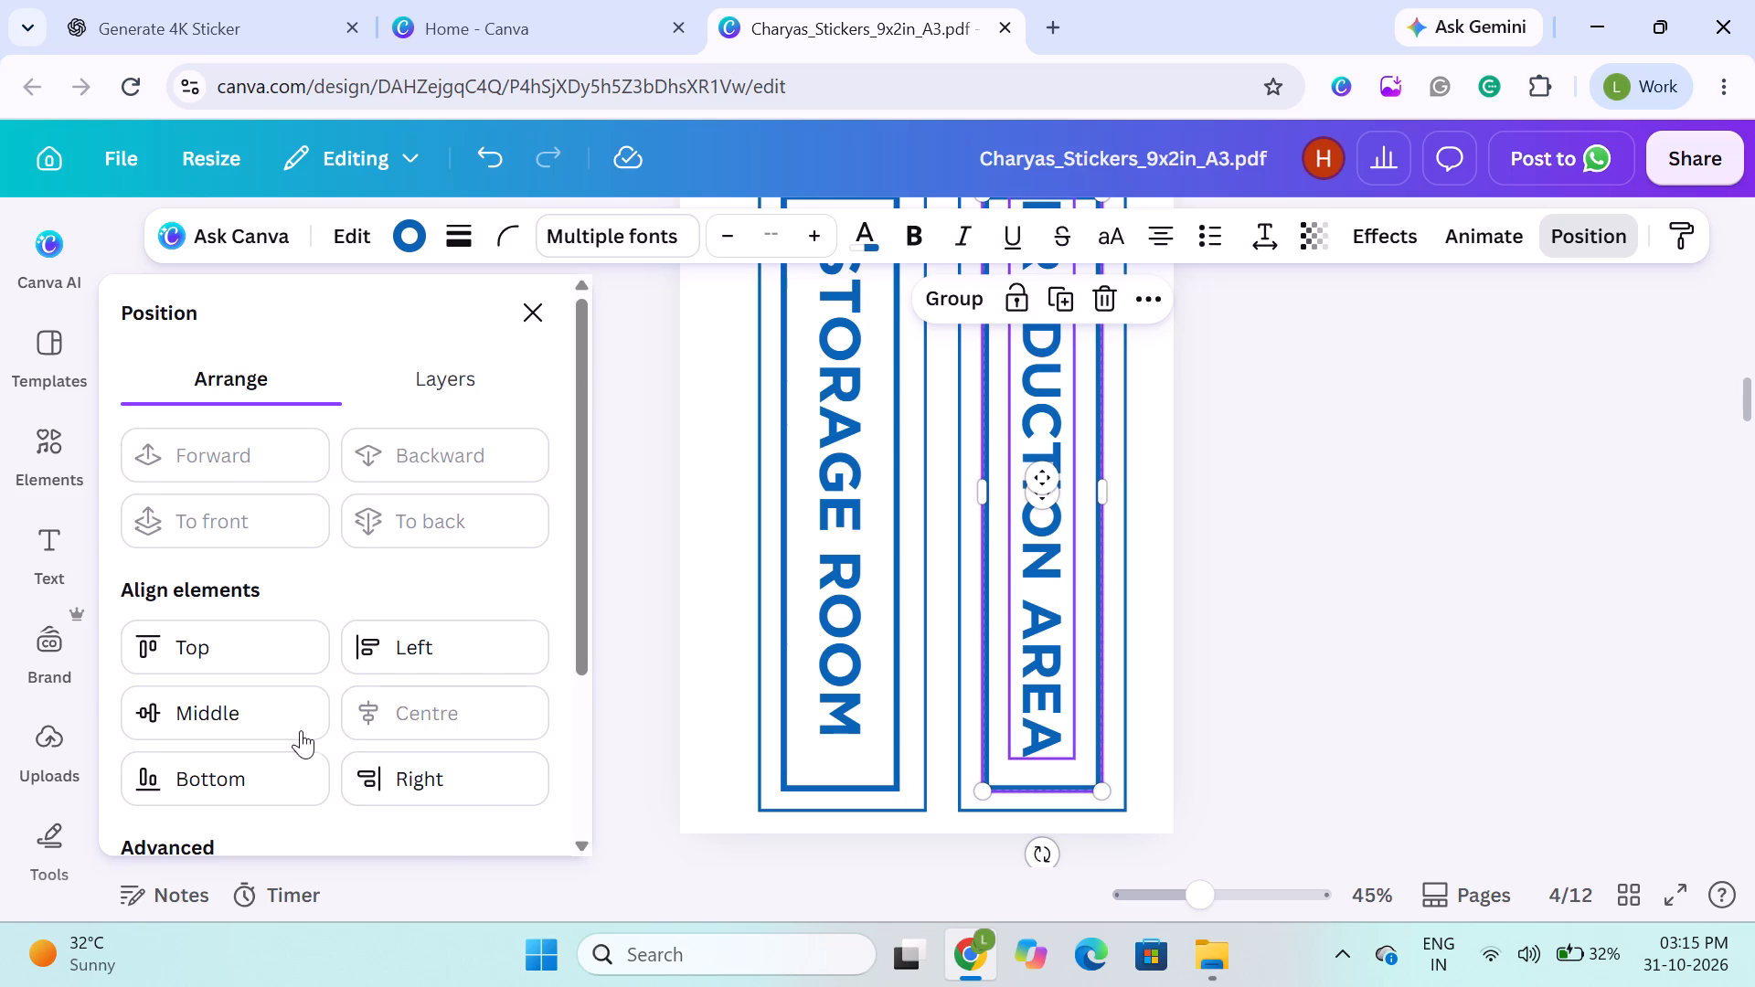
pyautogui.click(261, 723)
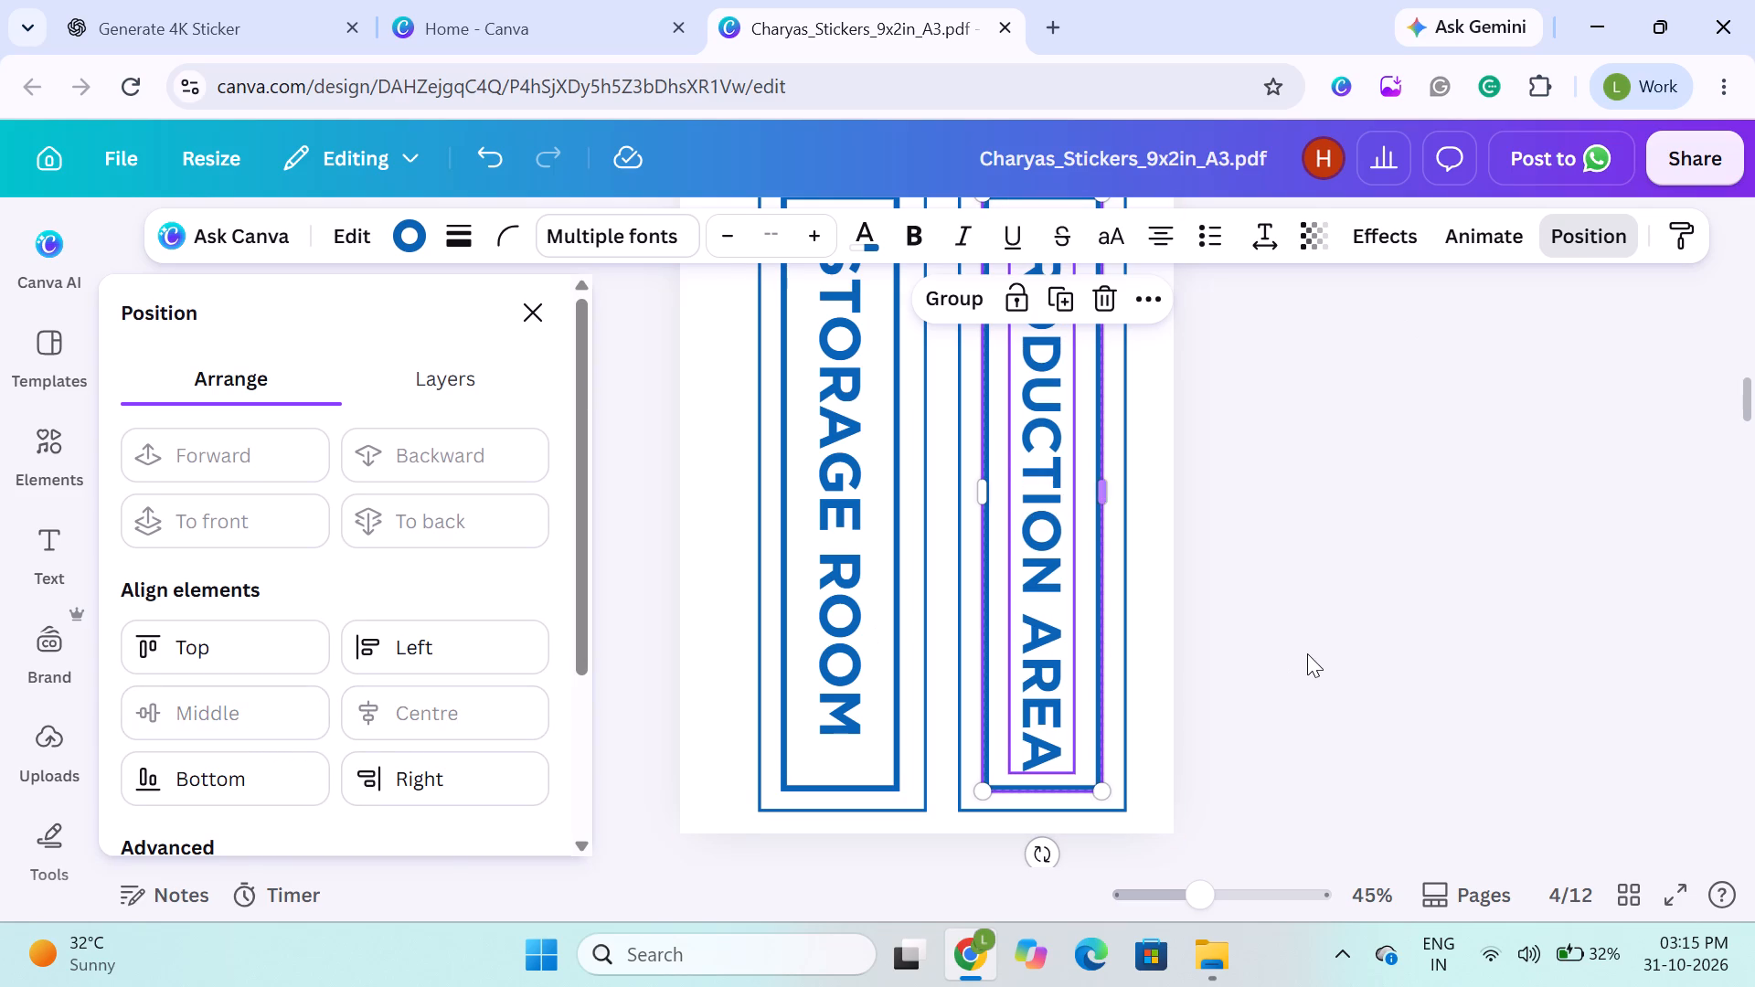
pyautogui.click(1308, 653)
pyautogui.click(1308, 653)
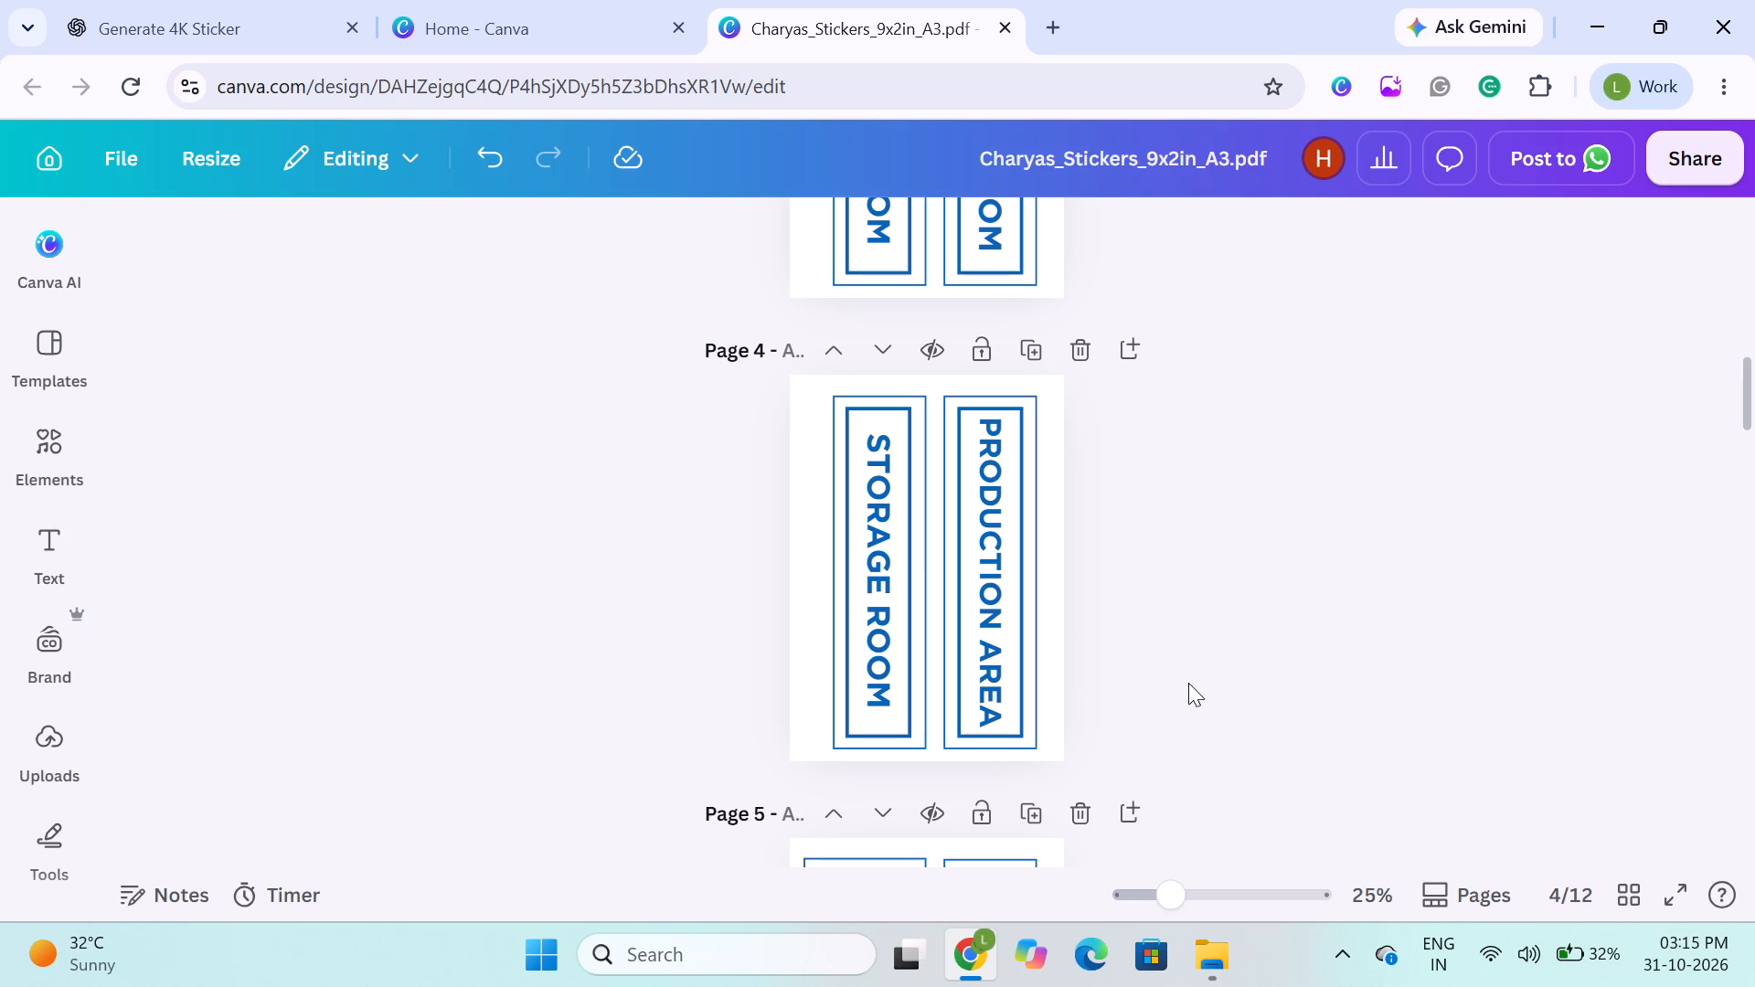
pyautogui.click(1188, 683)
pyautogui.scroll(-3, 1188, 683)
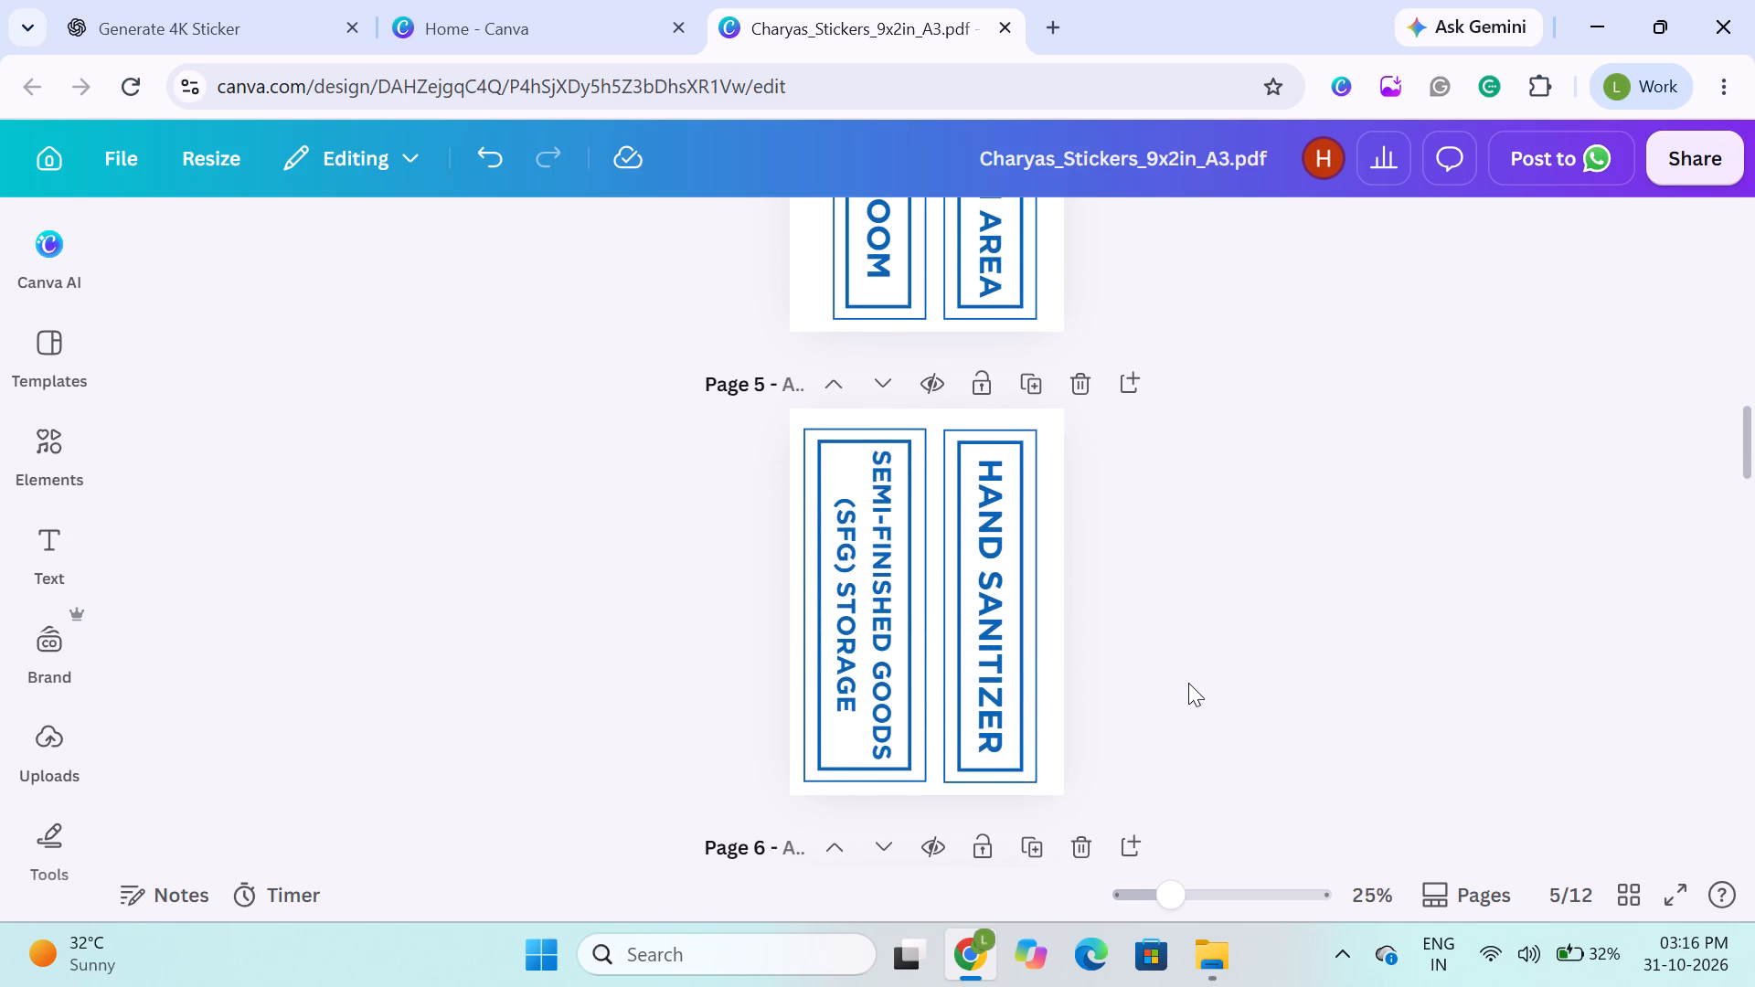
# Delete the old small "PRODUCTION AREA" label, both text and frame, from page 11.
pyautogui.scroll(-2, 1188, 683)
pyautogui.scroll(2, 1188, 683)
pyautogui.scroll(-6, 1188, 683)
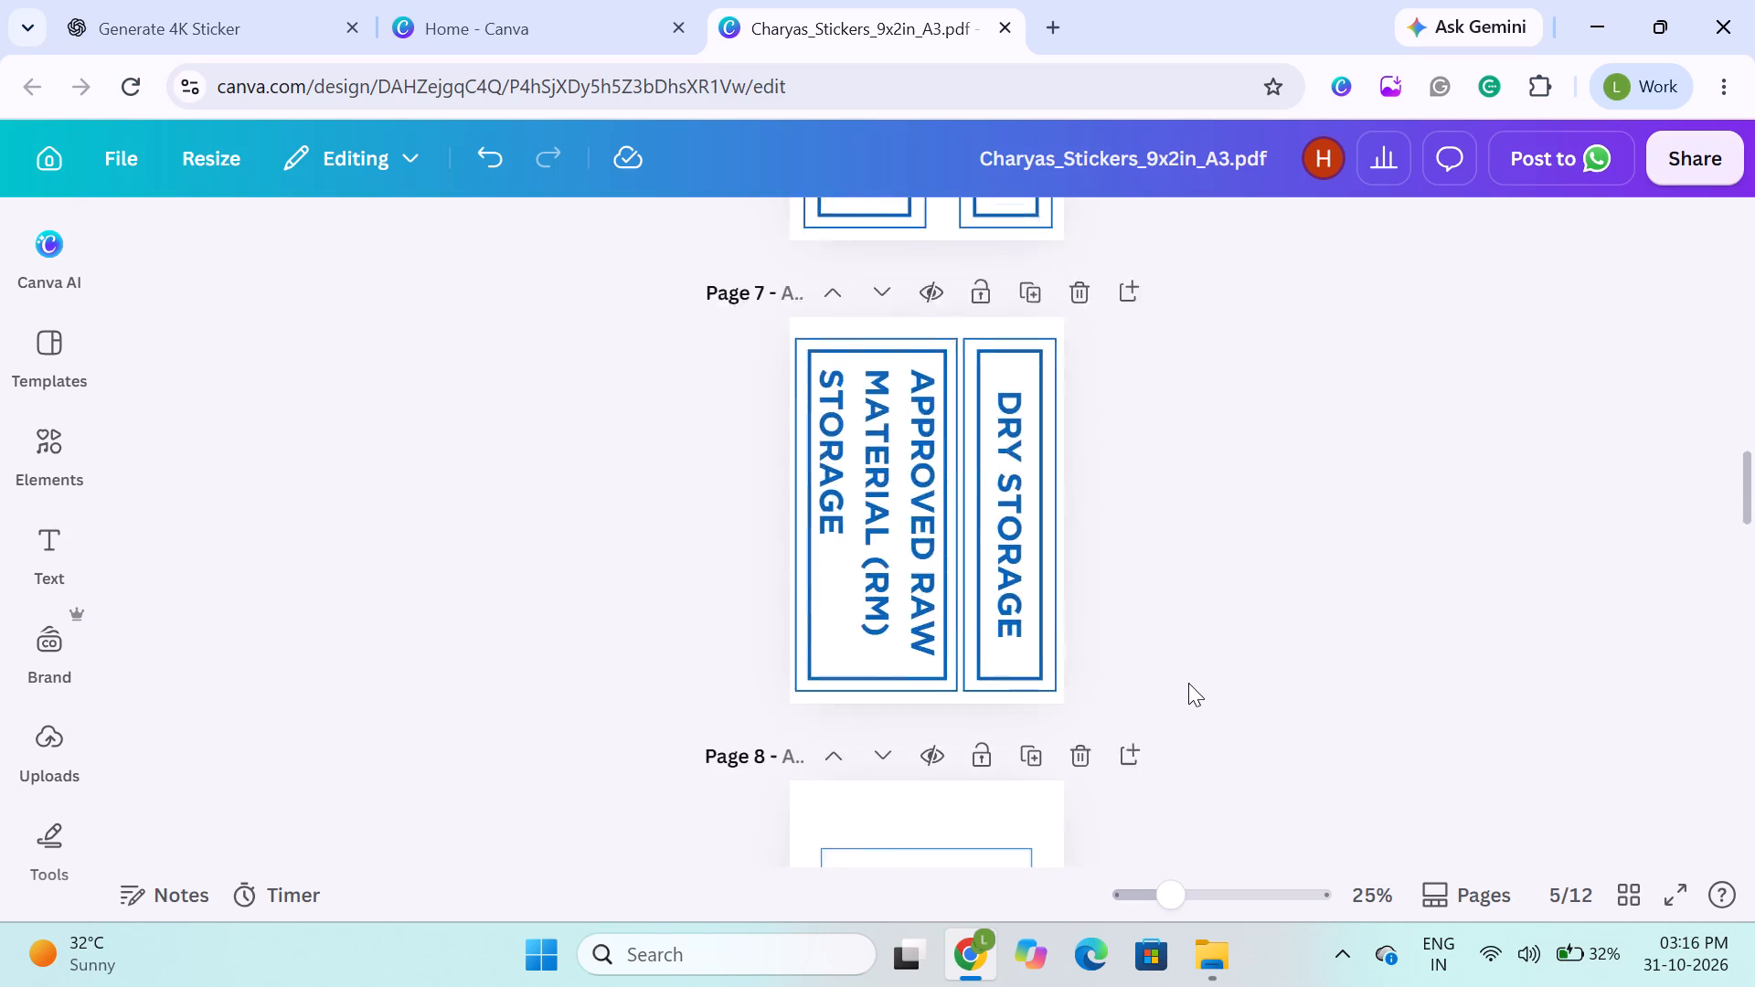
pyautogui.scroll(-3, 1188, 683)
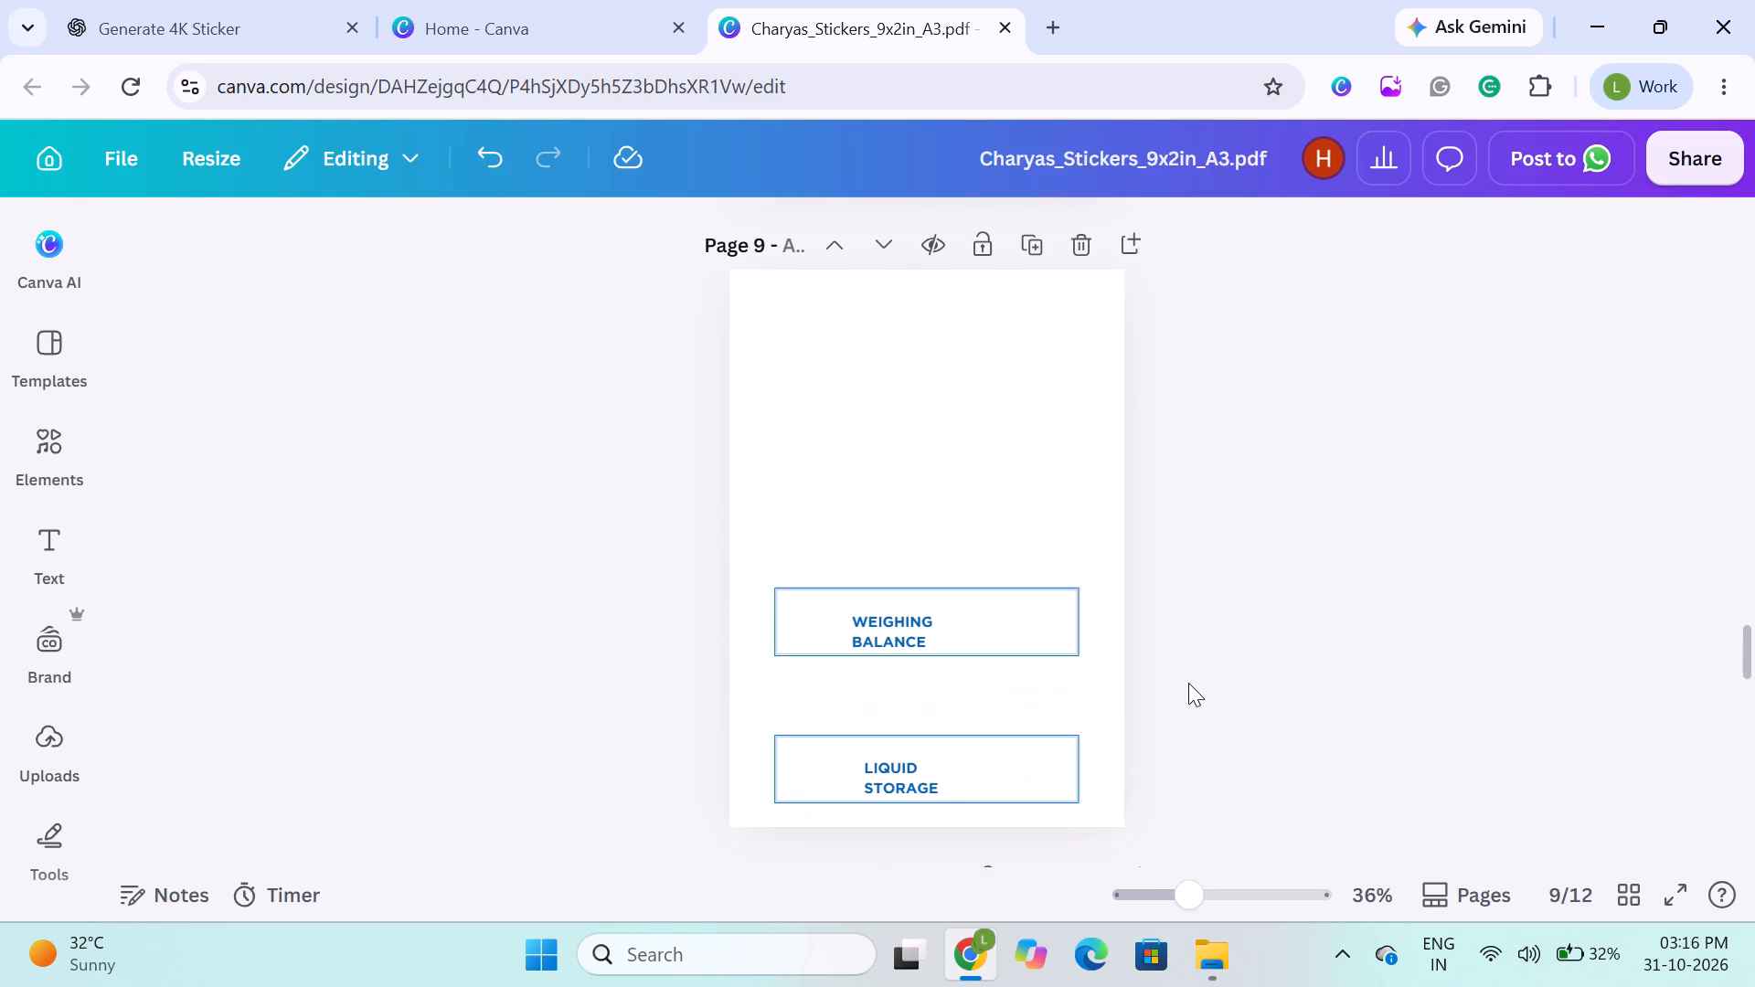
pyautogui.scroll(-3, 1188, 683)
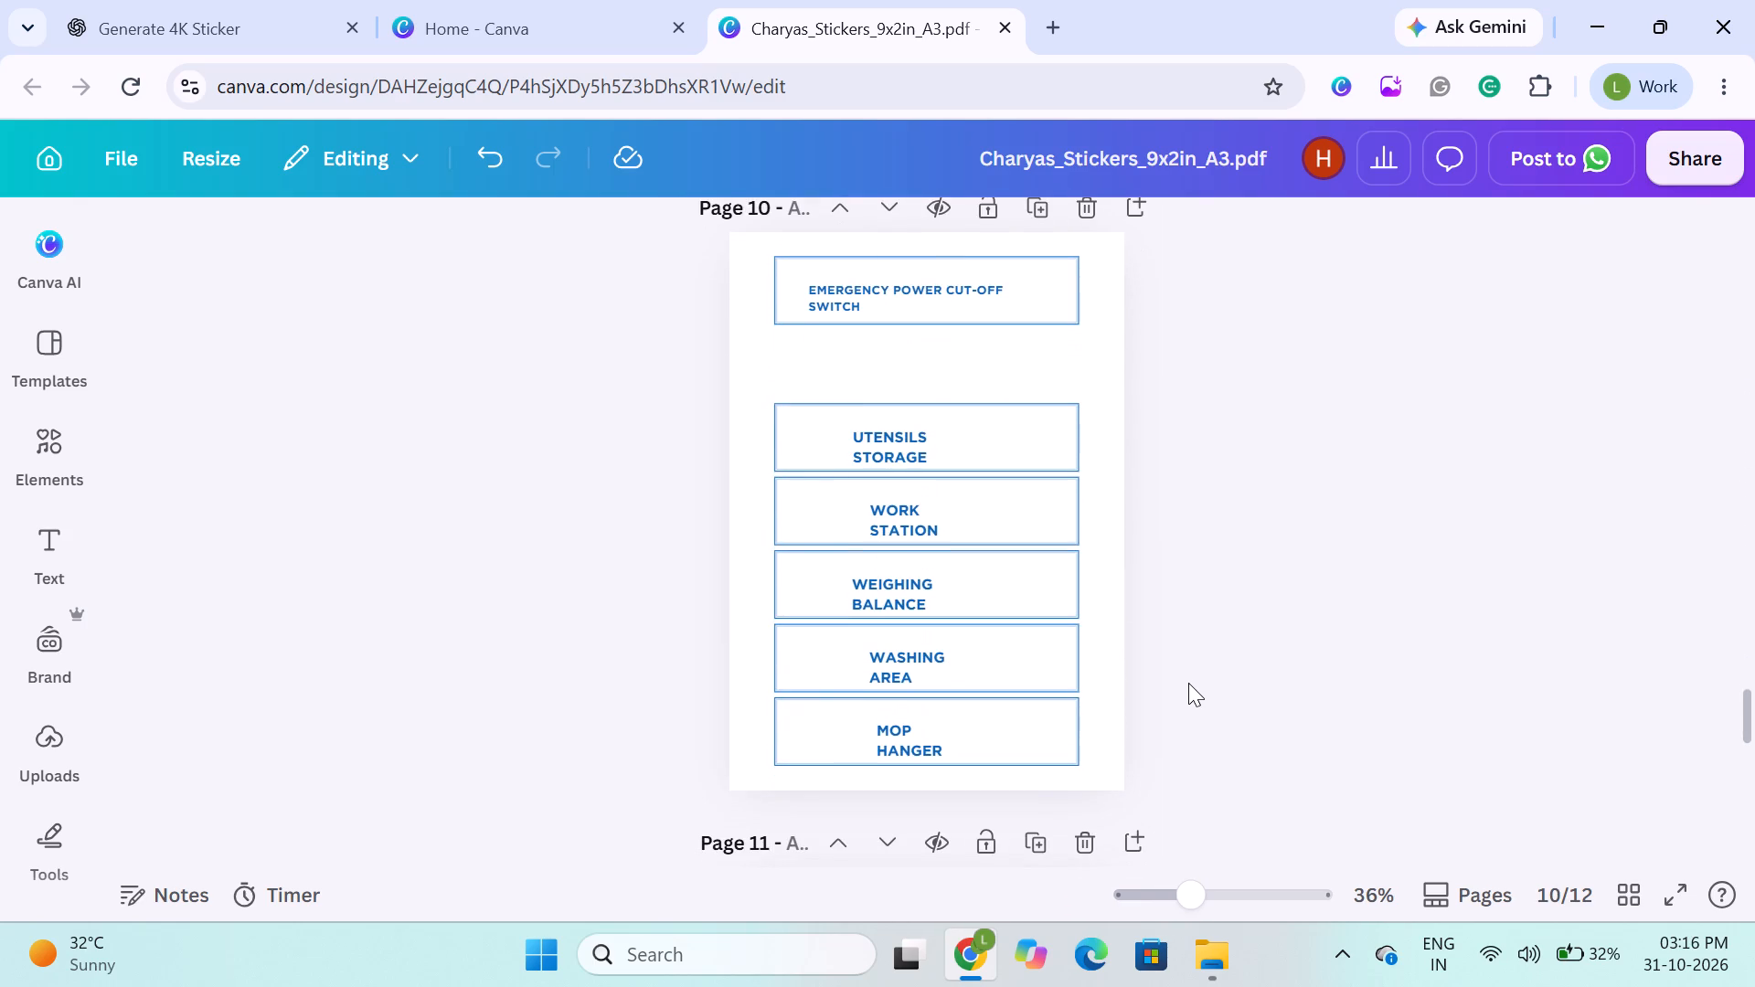
pyautogui.scroll(2, 1188, 683)
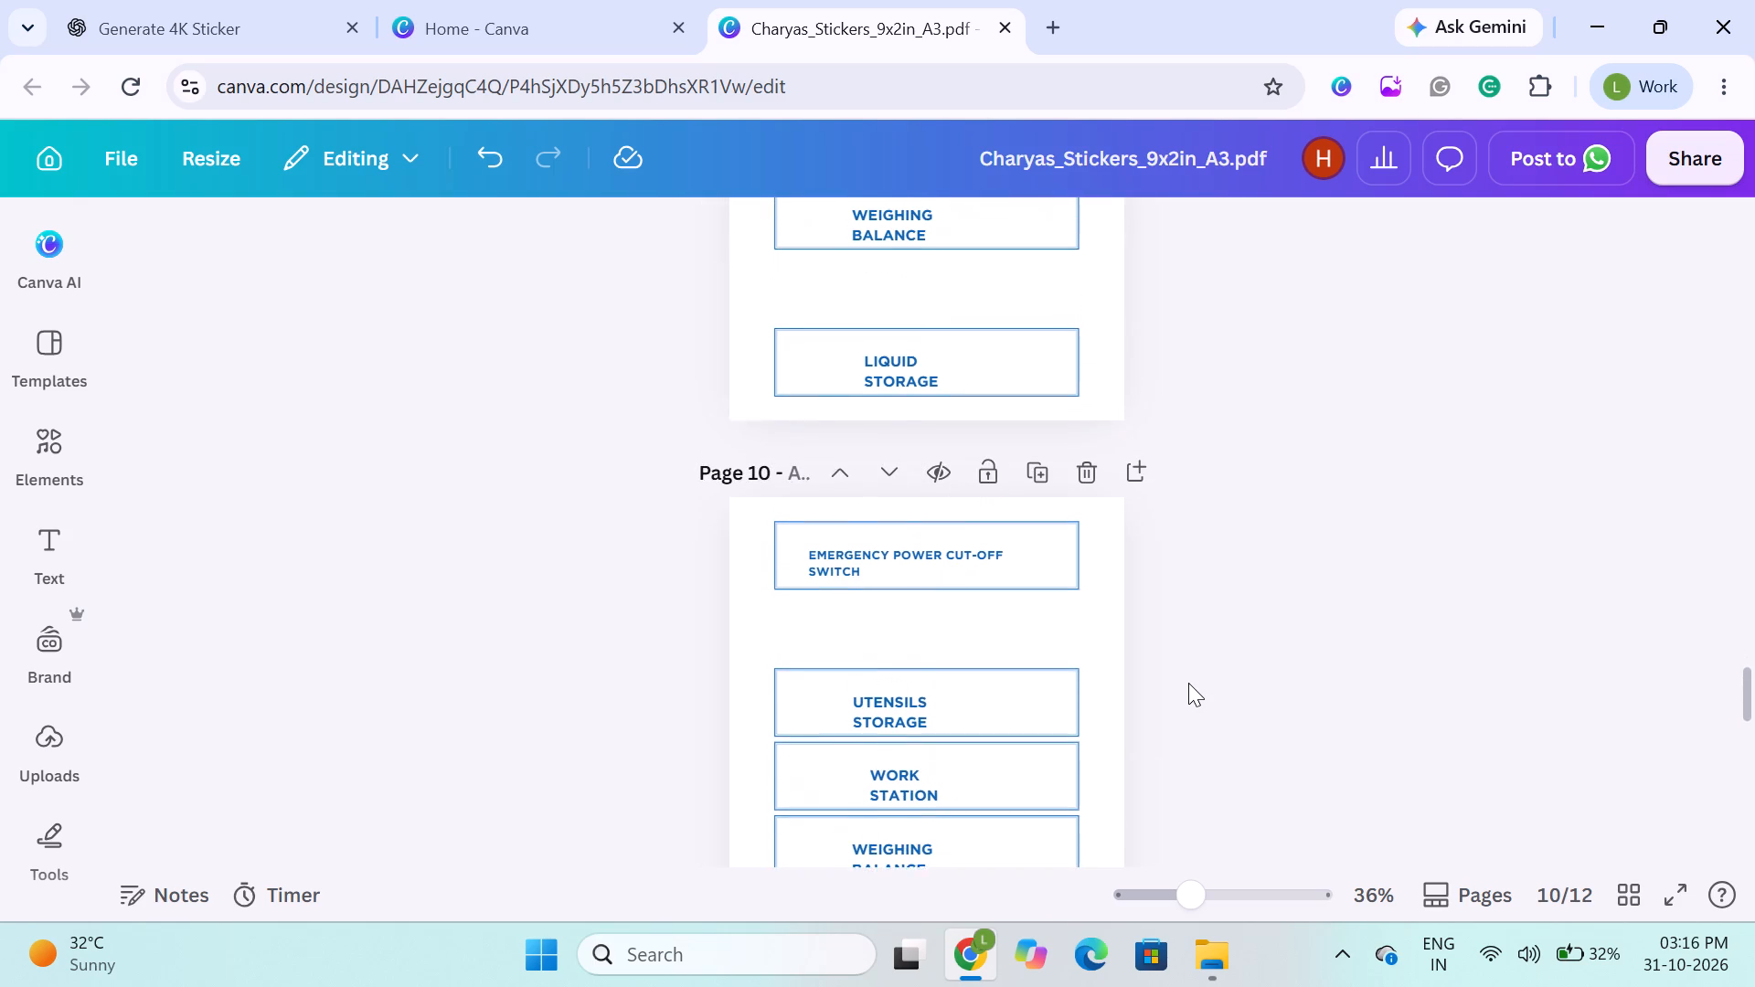
pyautogui.scroll(-5, 1188, 683)
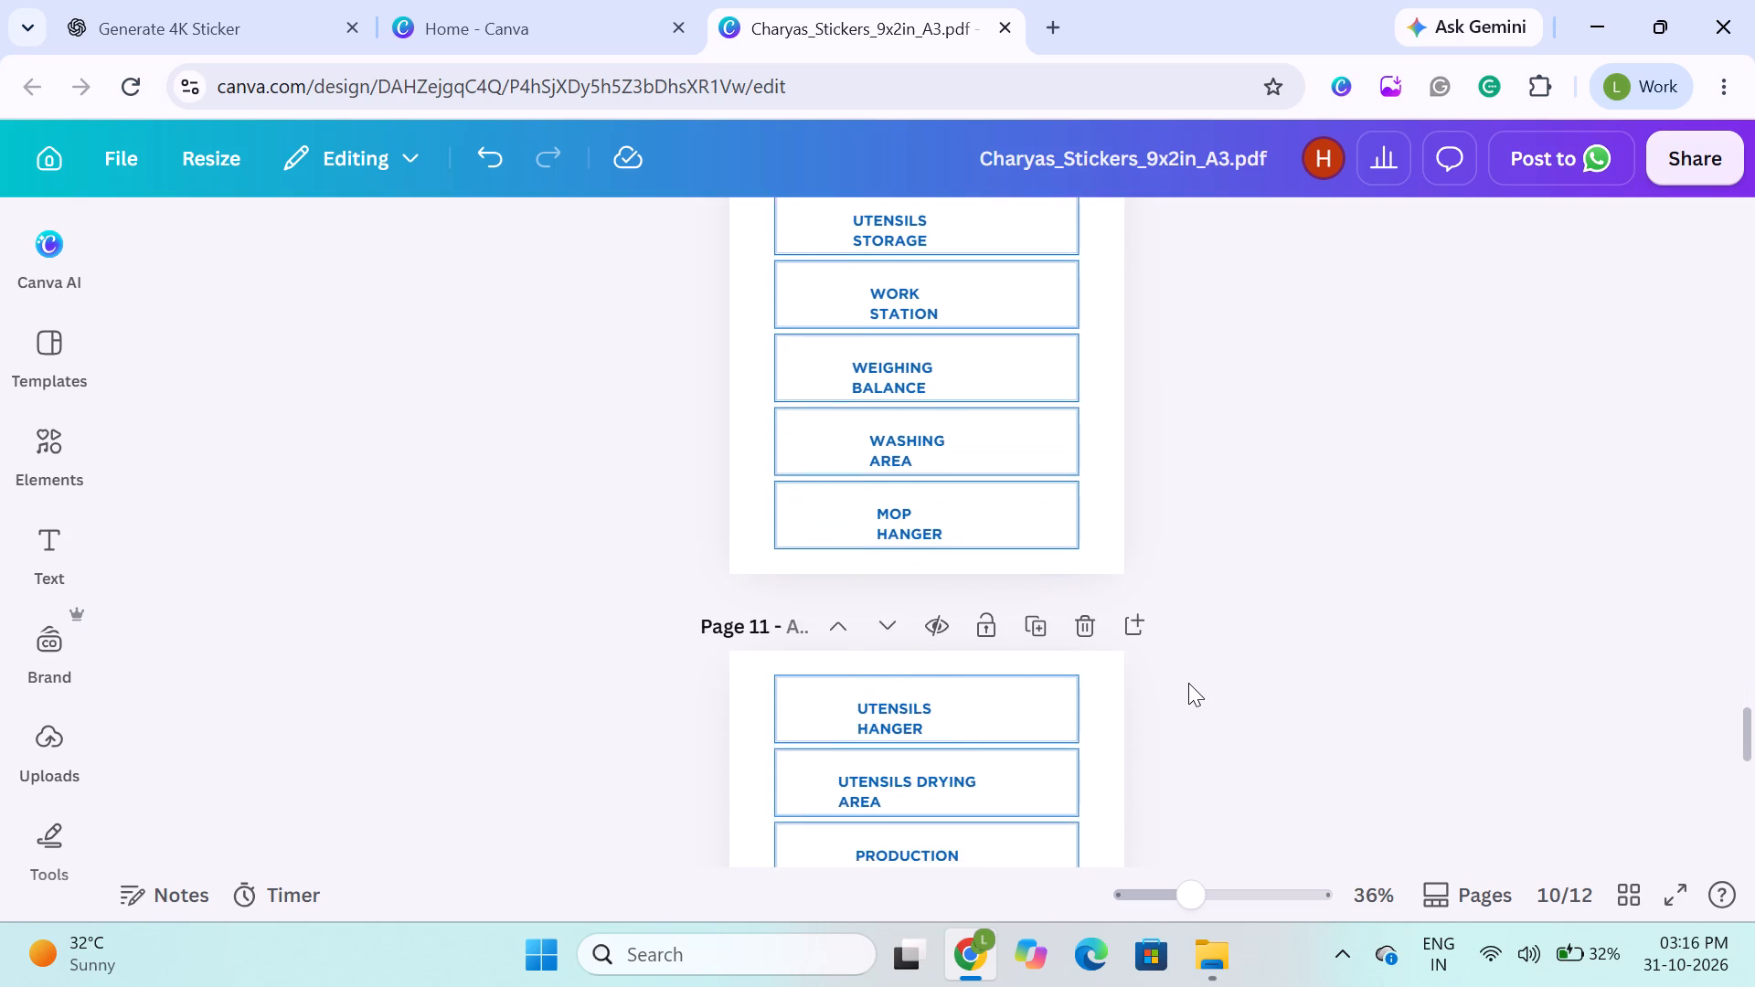
pyautogui.scroll(-2, 1188, 683)
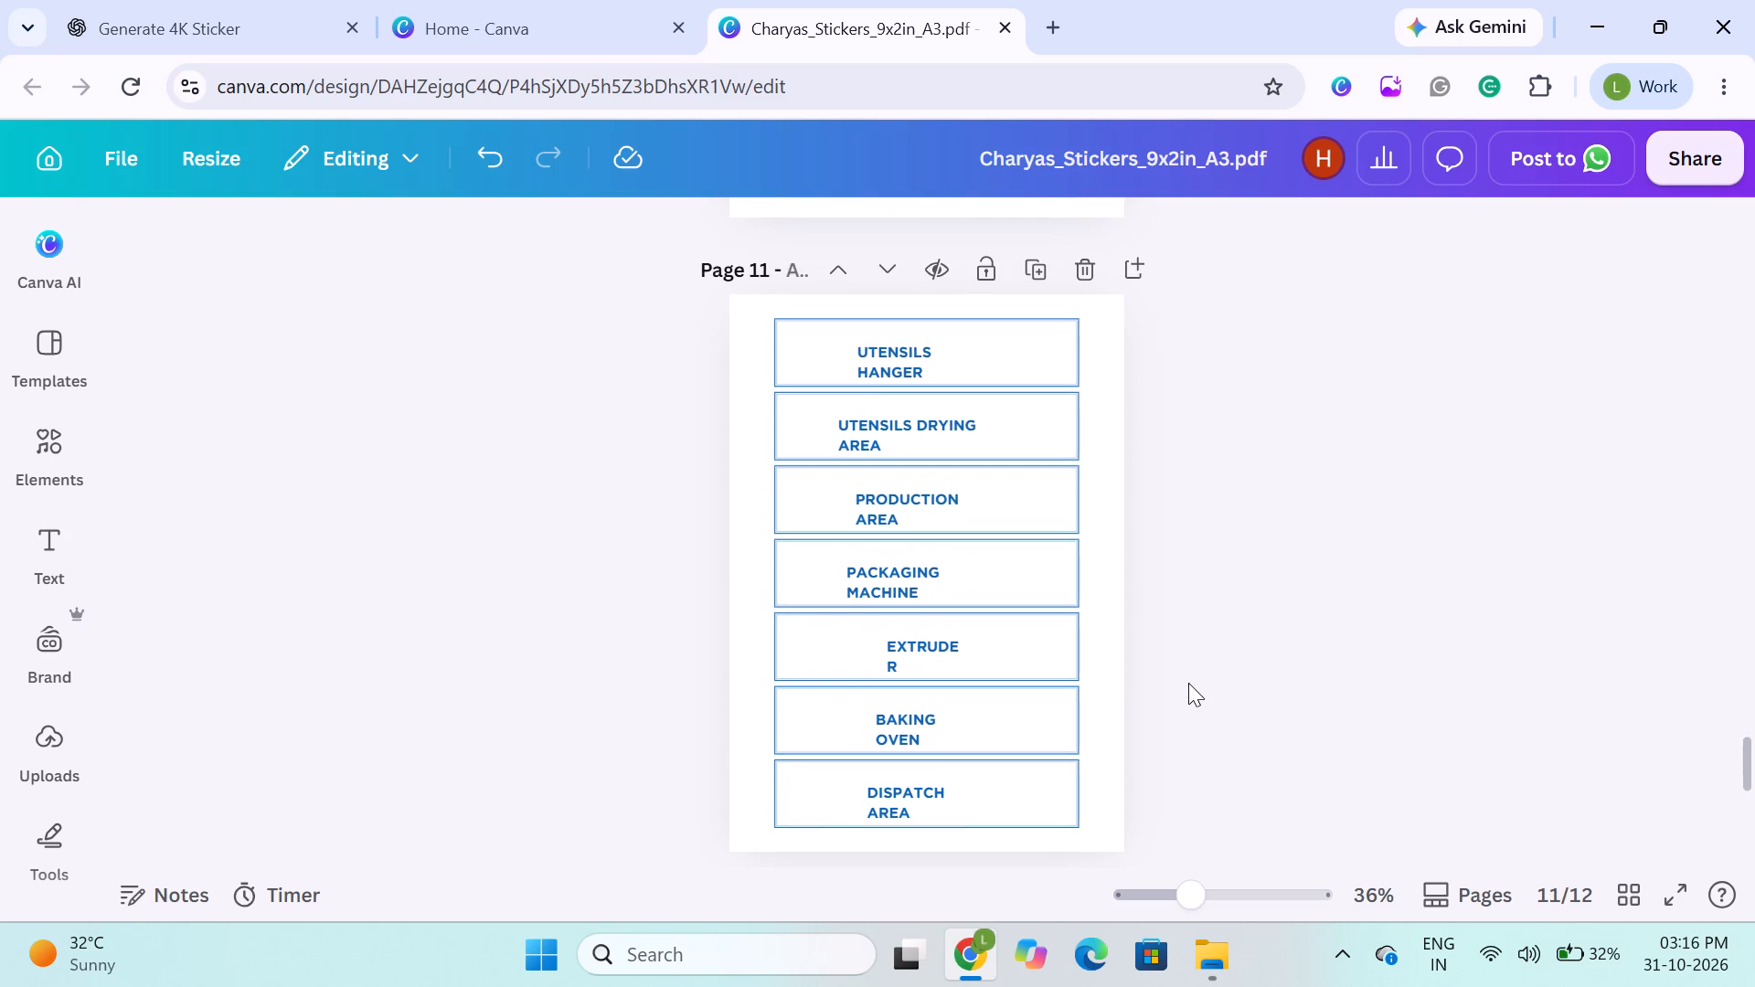
pyautogui.scroll(-1, 1188, 683)
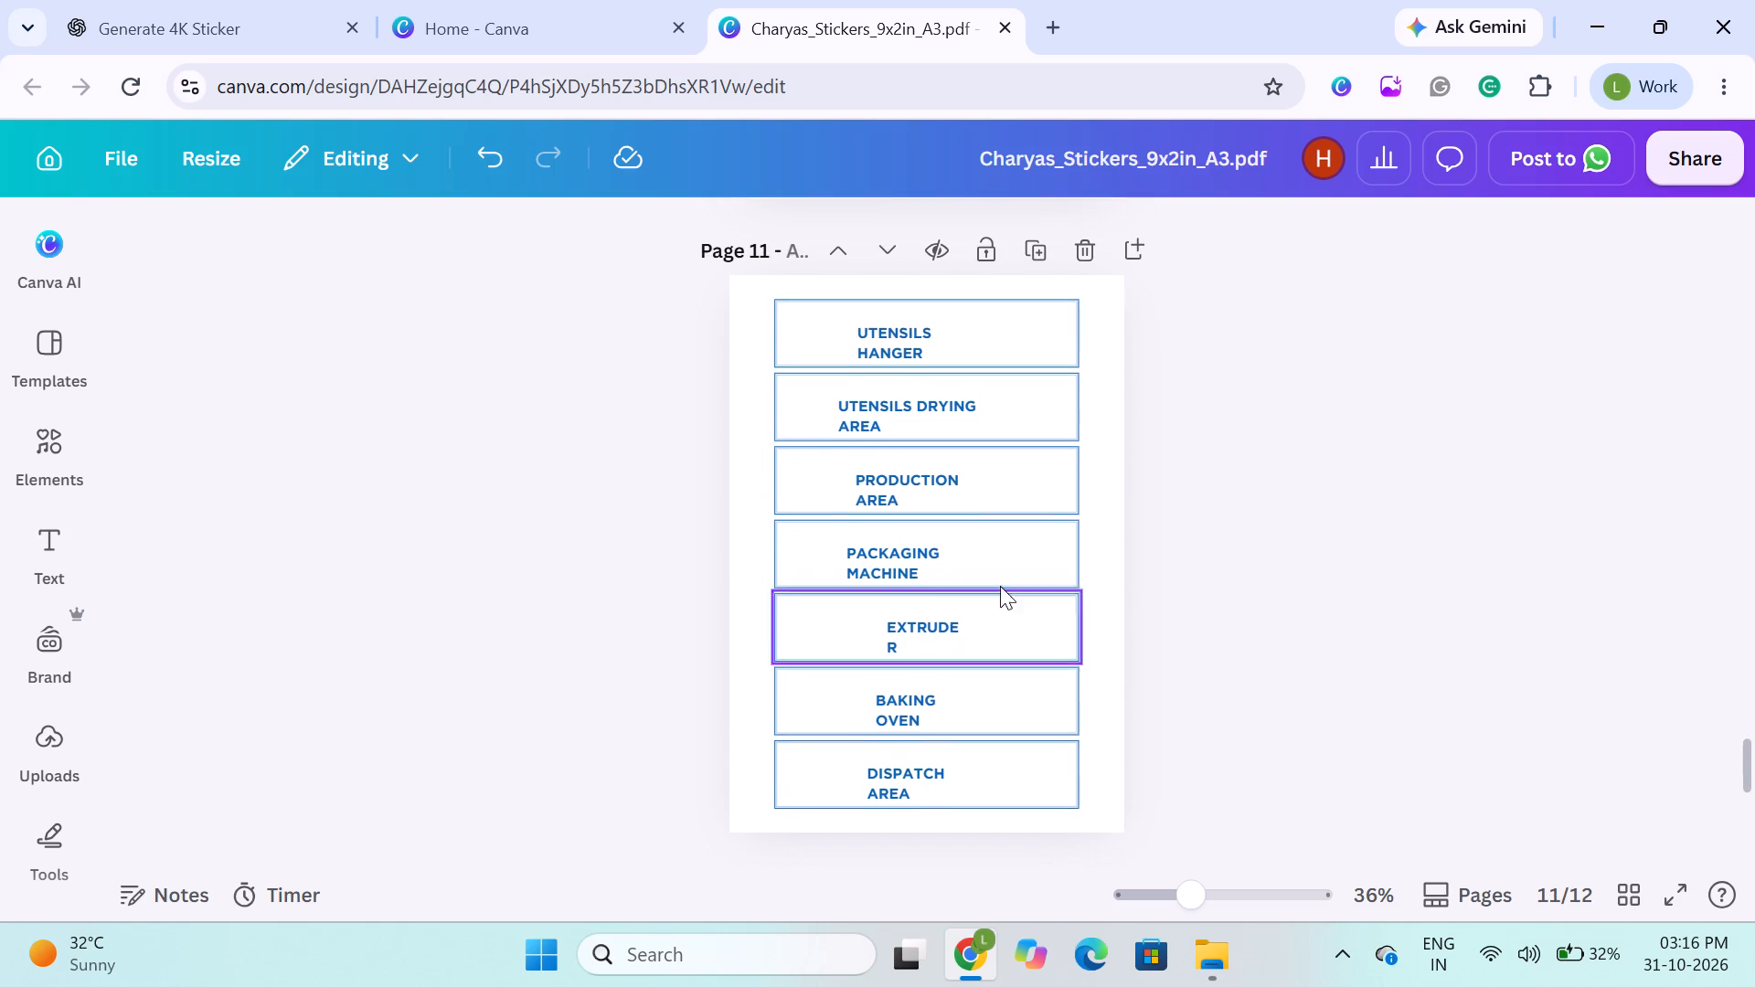
pyautogui.moveTo(656, 505); pyautogui.dragTo(875, 464)
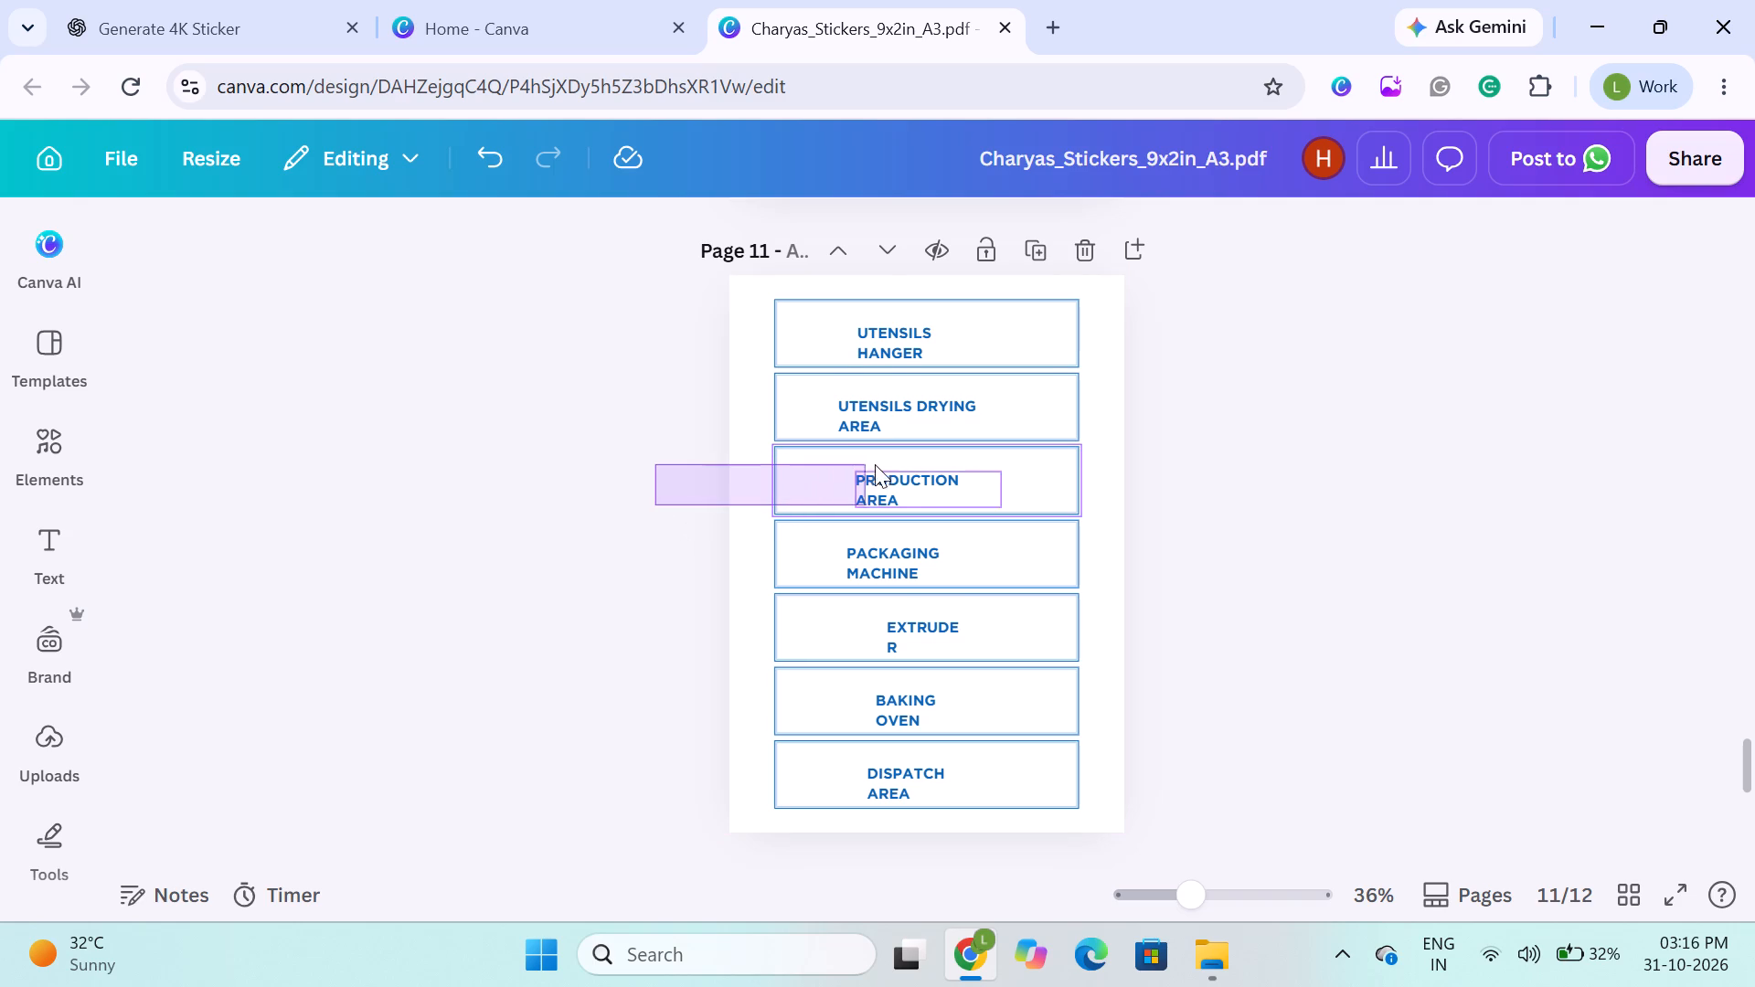
pyautogui.moveTo(875, 464); pyautogui.dragTo(886, 464)
pyautogui.press('BackSpace')
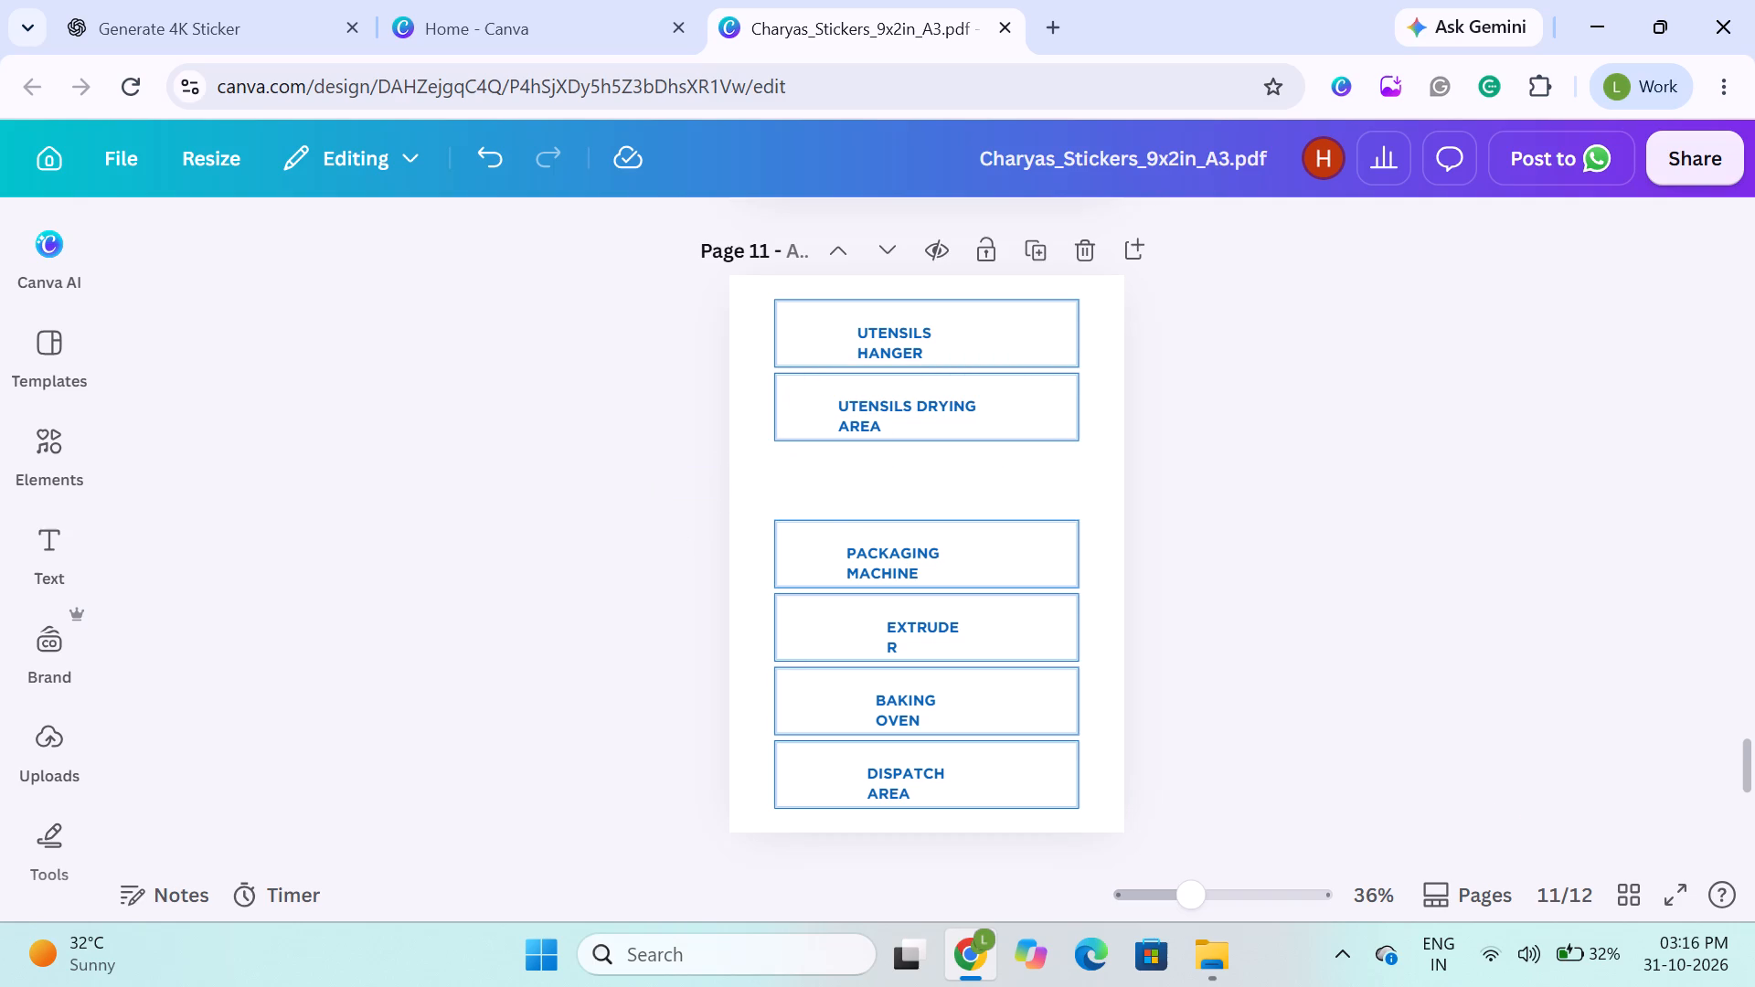
pyautogui.click(642, 542)
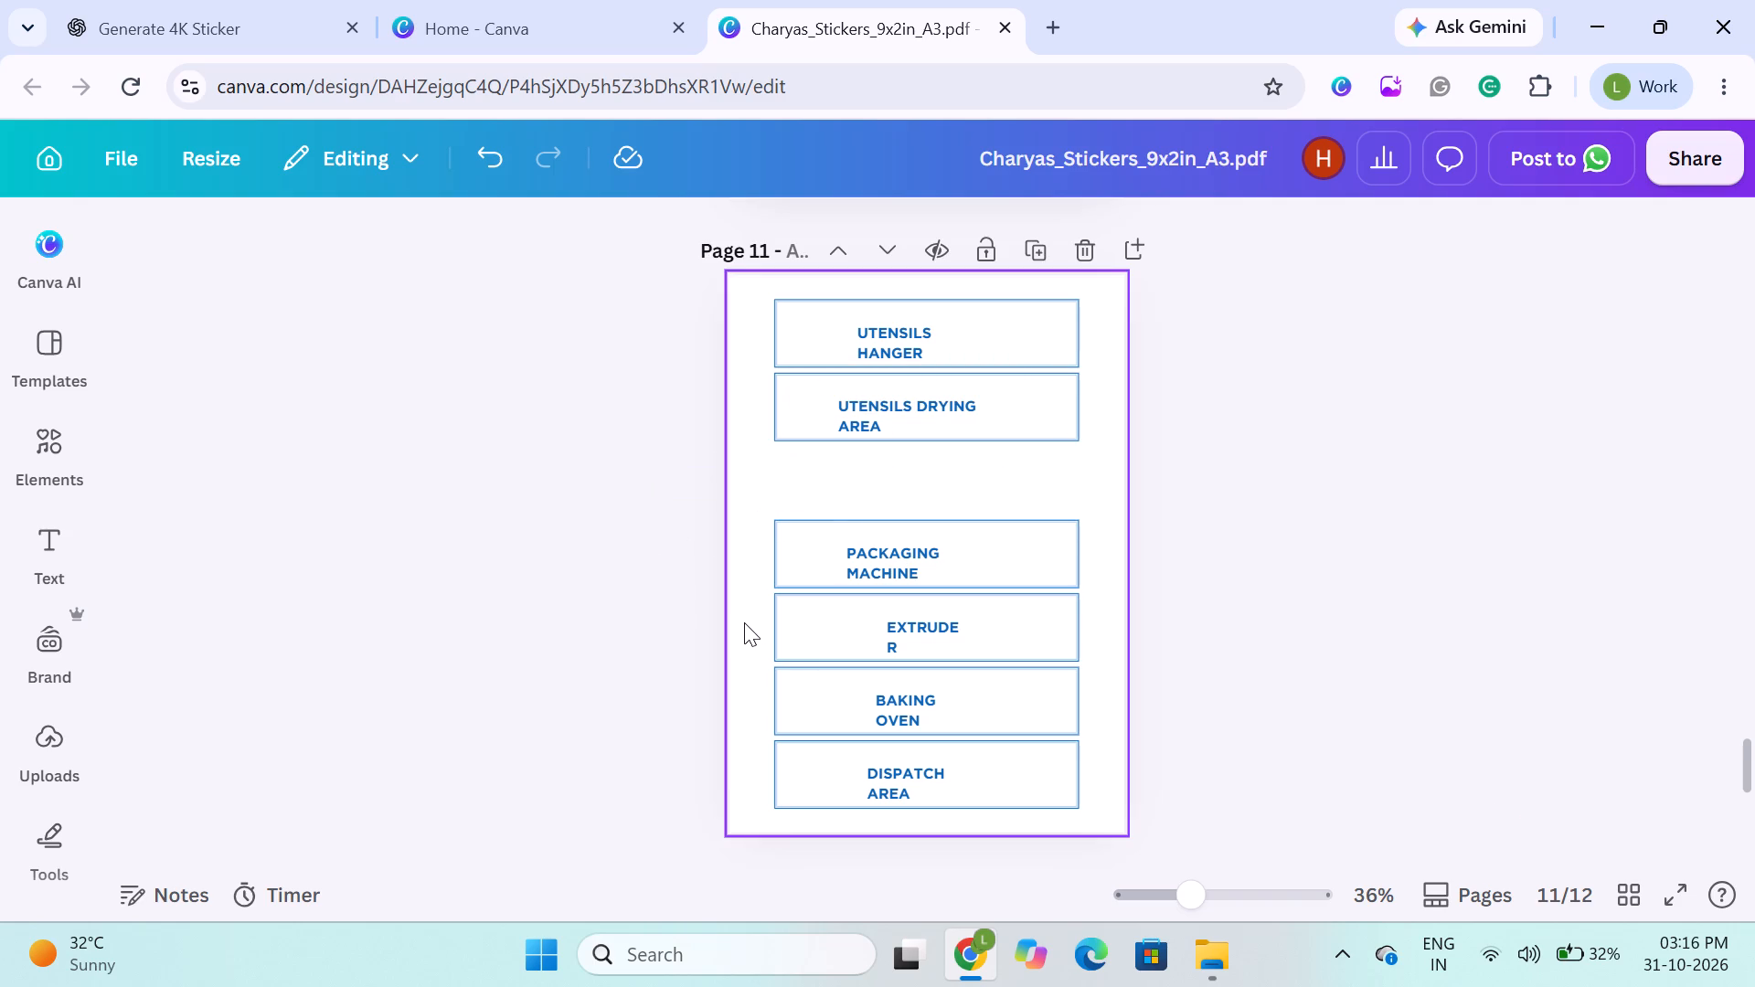
pyautogui.click(648, 638)
# Review the remaining small labels on pages 11 and 12 to see which still need larger stickers.
pyautogui.scroll(-2, 702, 731)
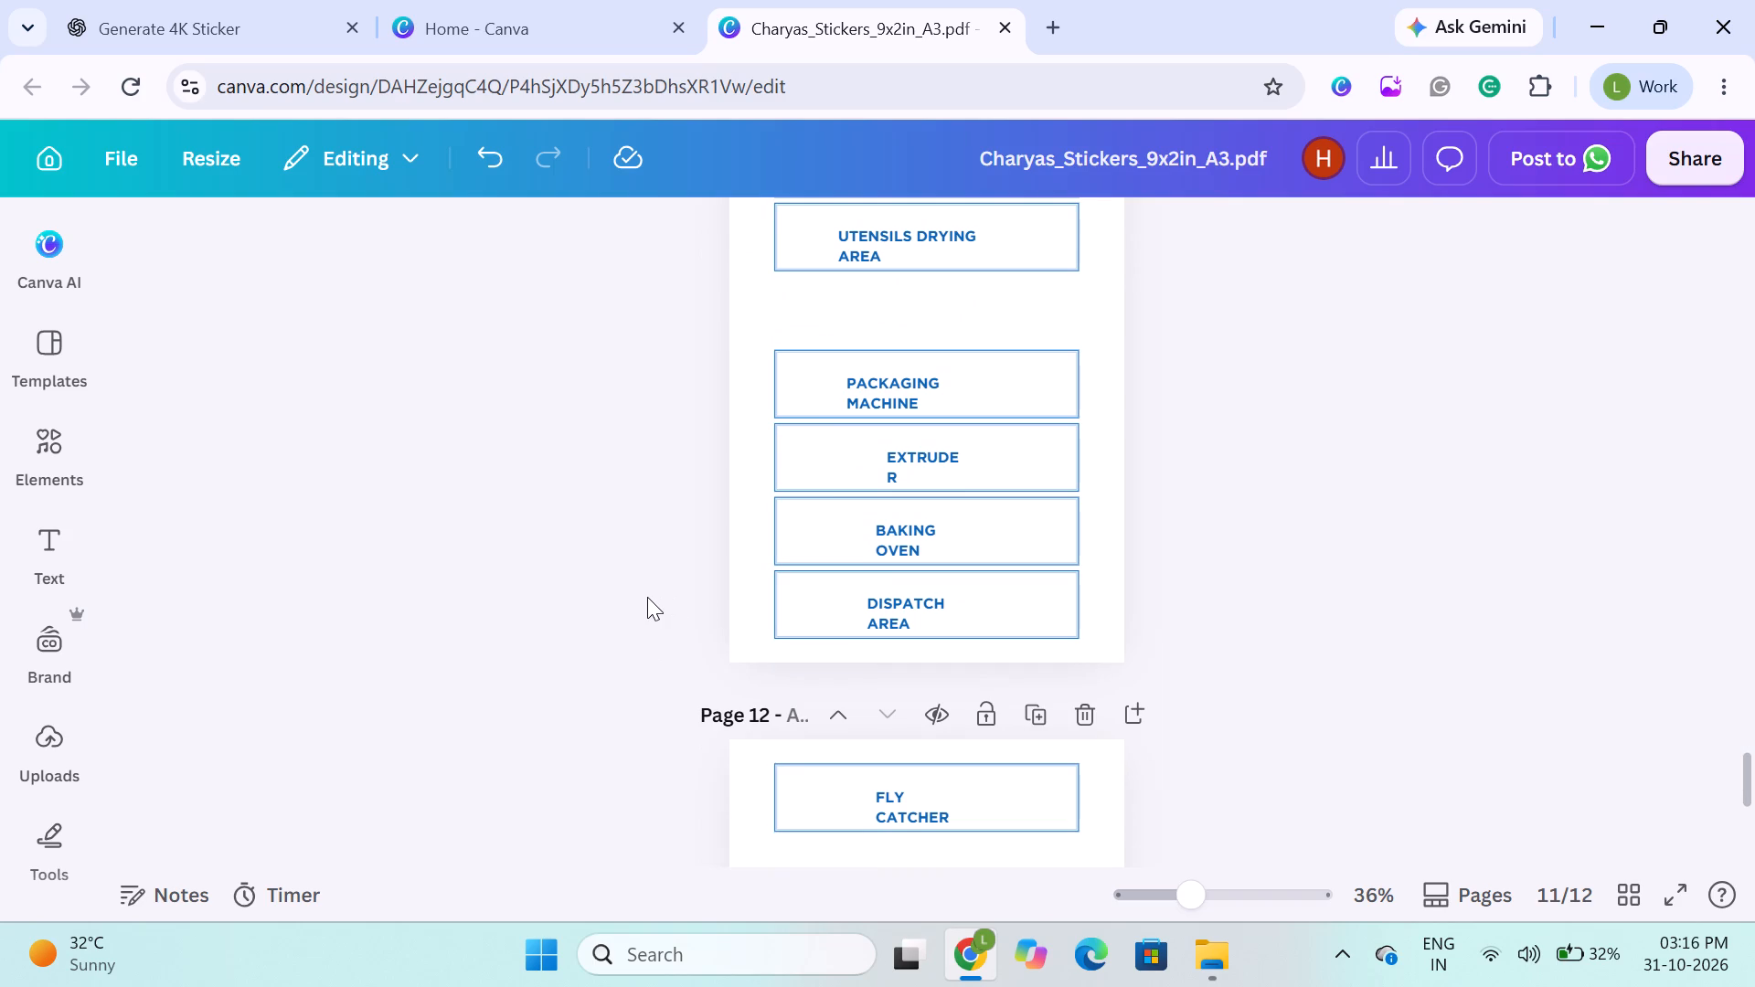
pyautogui.scroll(-2, 647, 597)
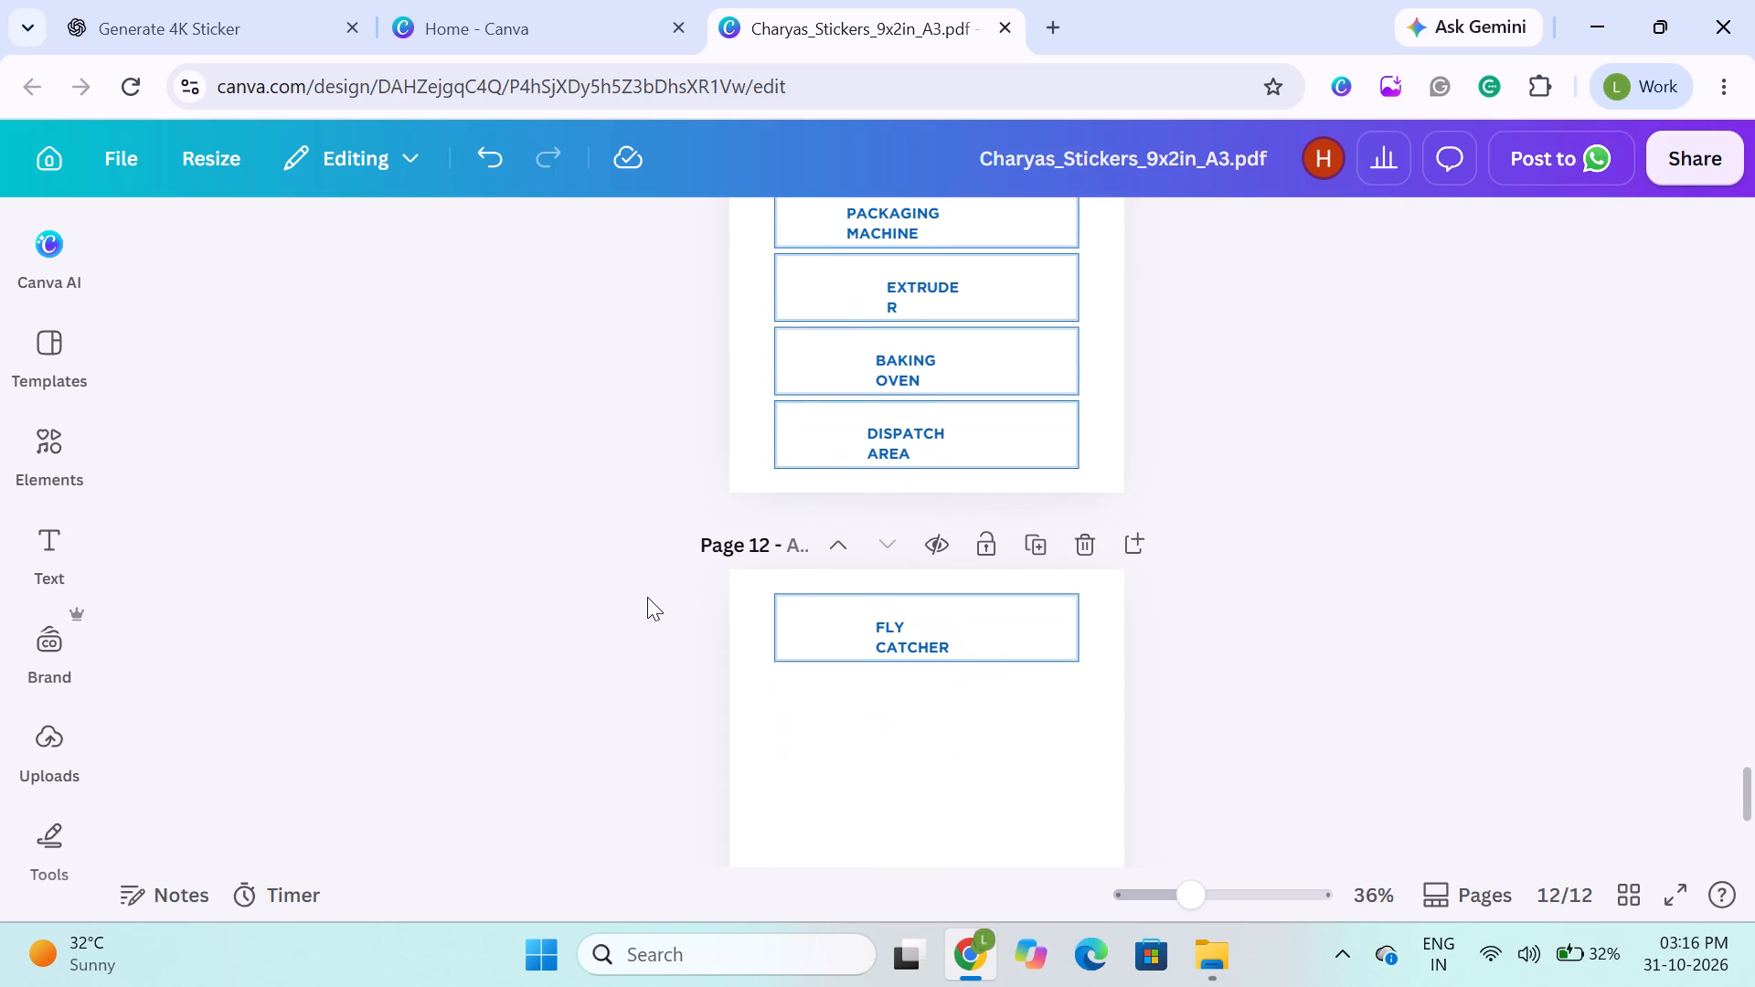
pyautogui.scroll(-1, 714, 632)
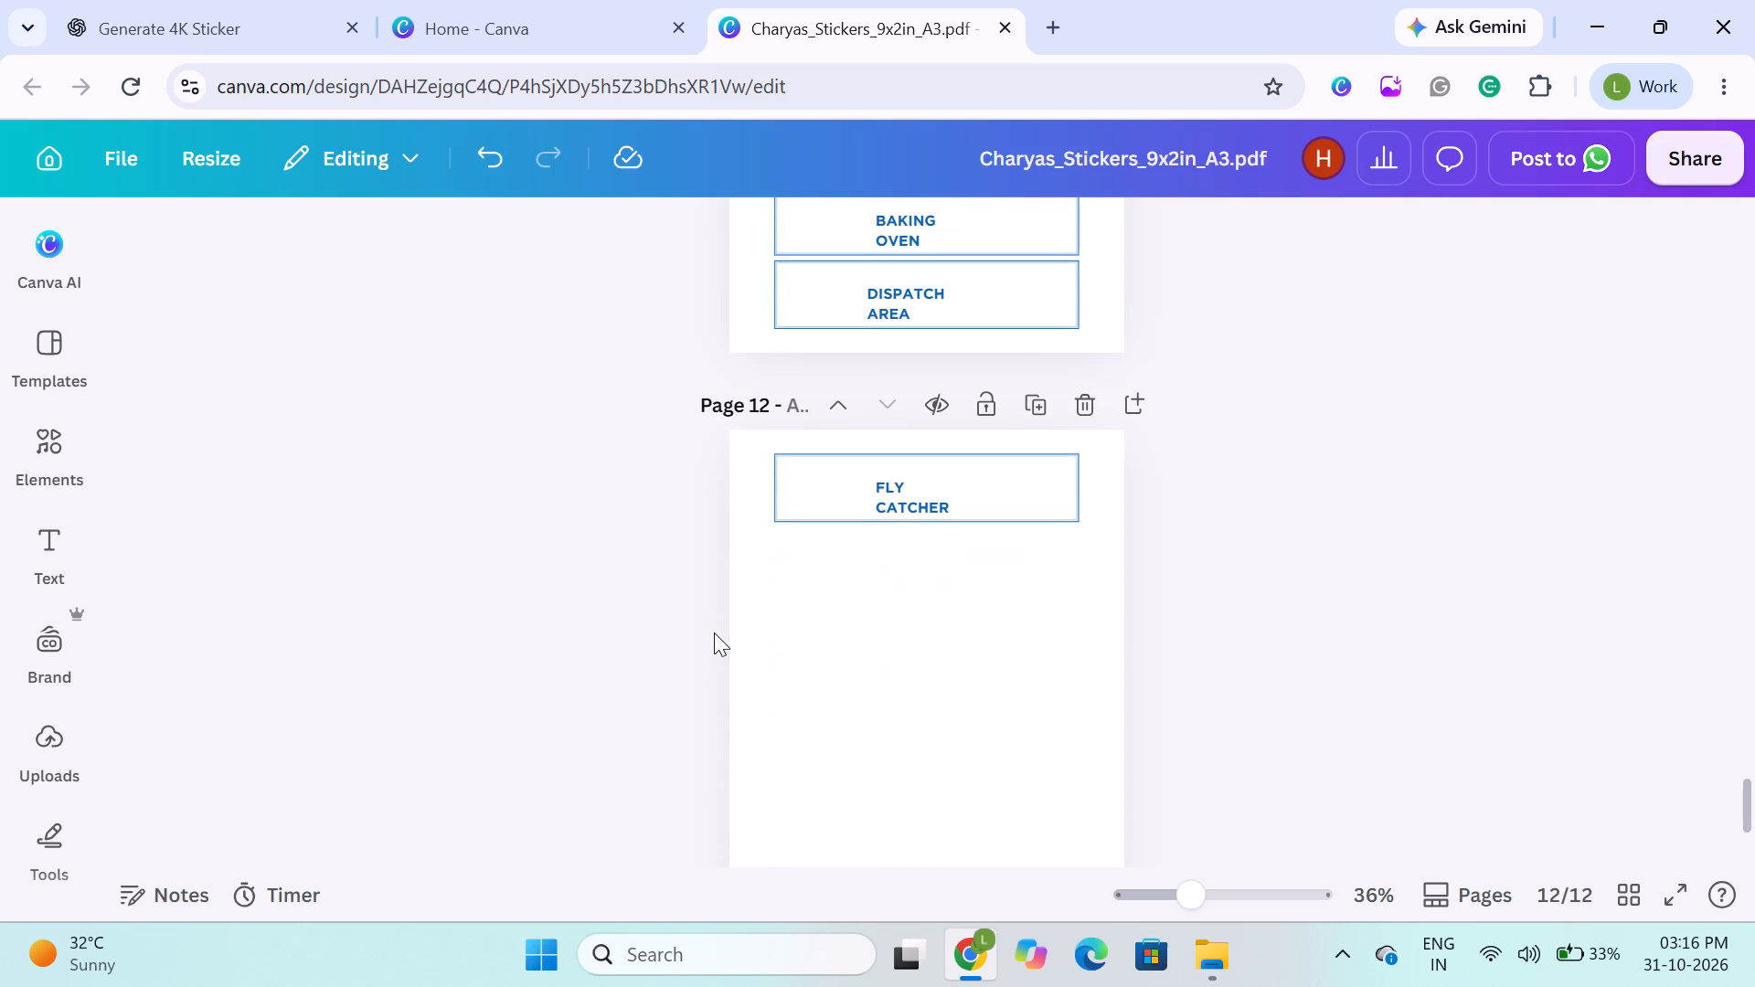
pyautogui.scroll(1, 714, 632)
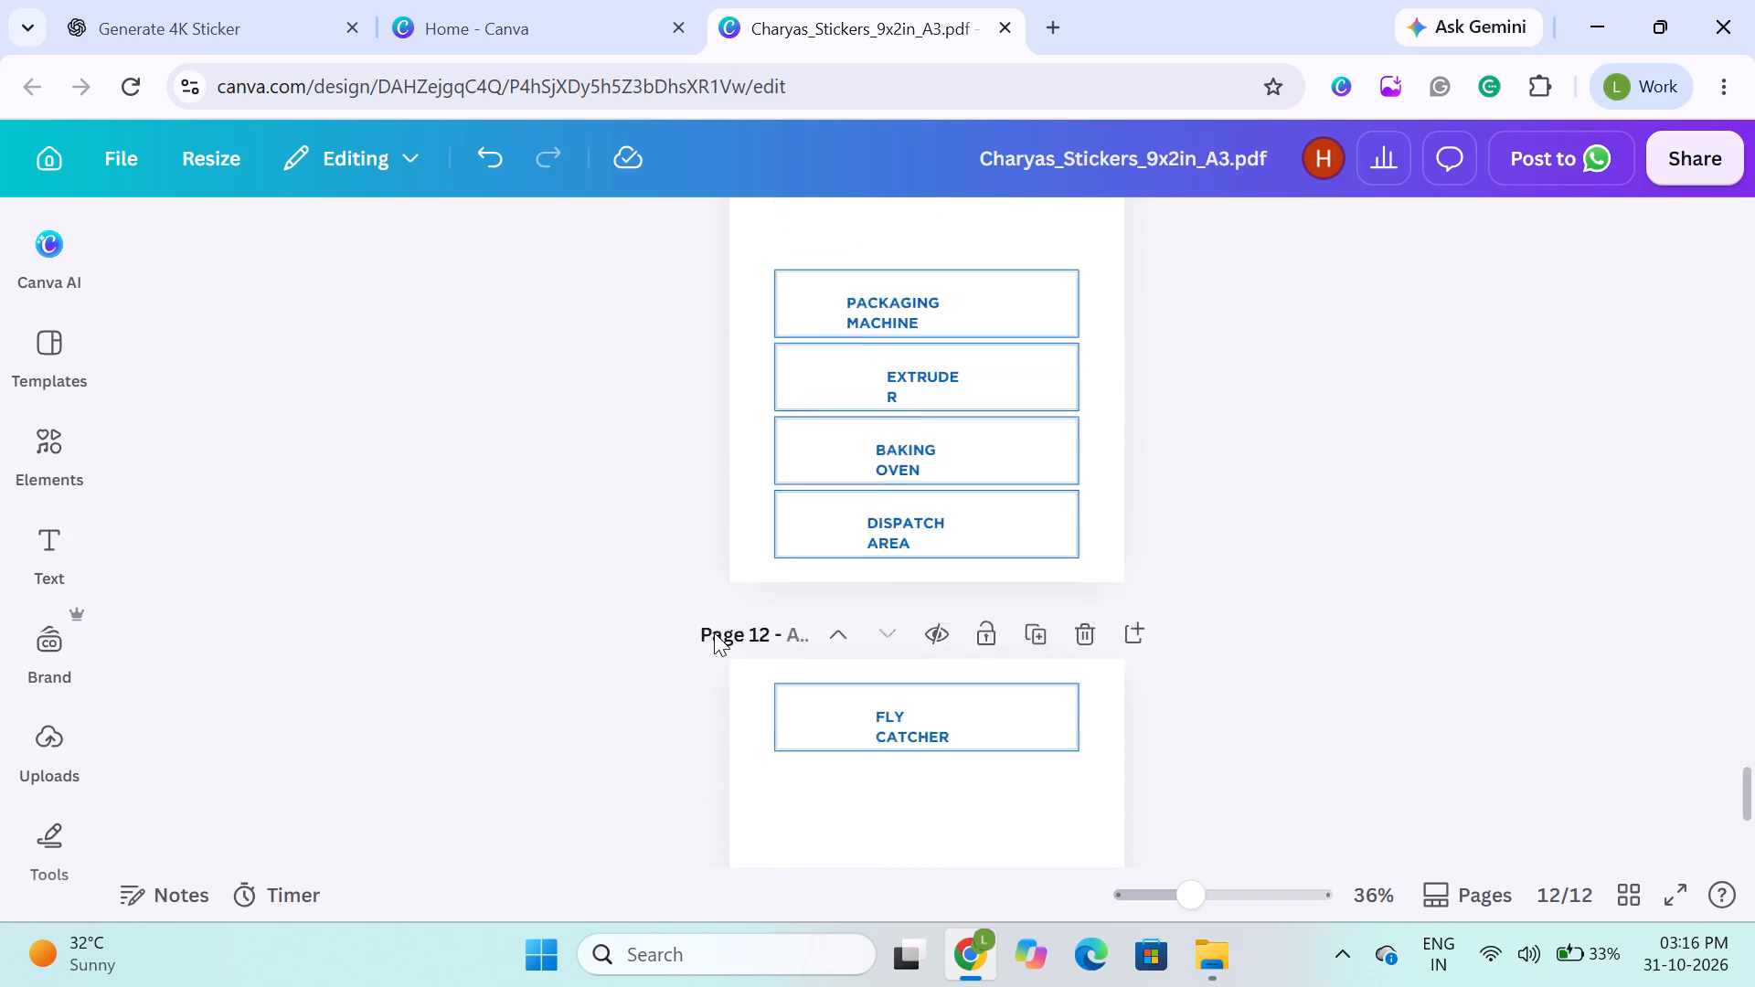
pyautogui.scroll(1, 714, 632)
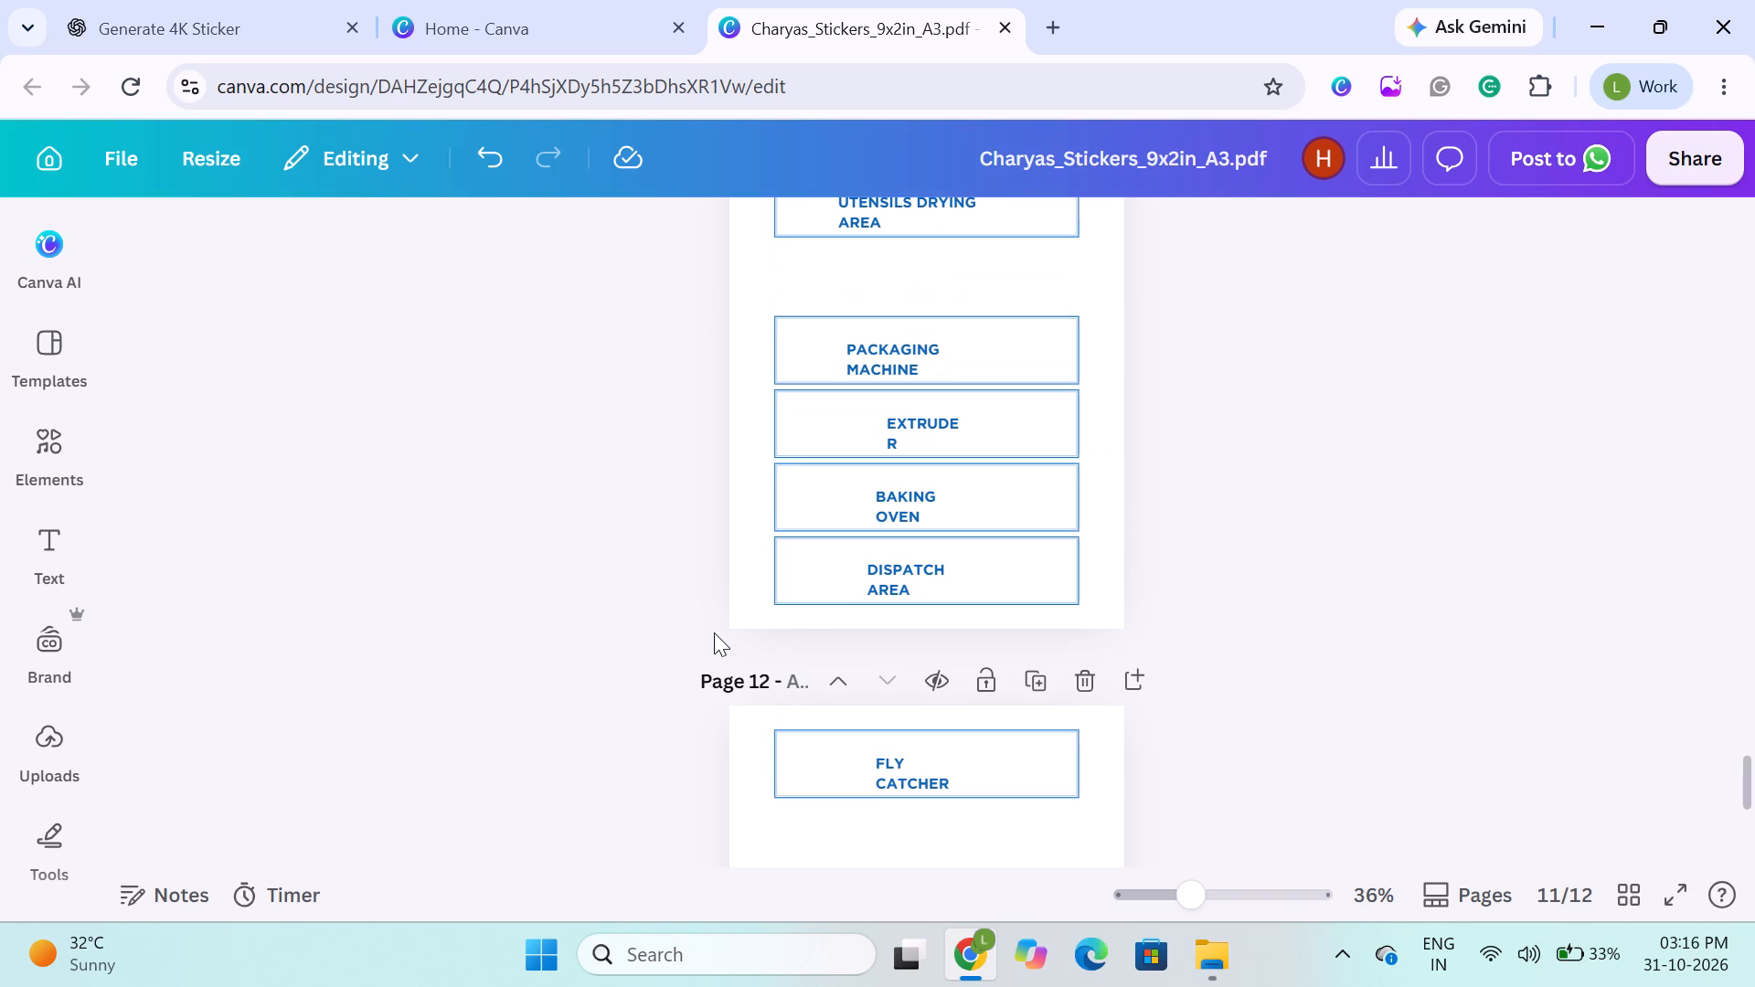
pyautogui.click(487, 600)
pyautogui.scroll(-4, 487, 600)
pyautogui.scroll(2, 487, 600)
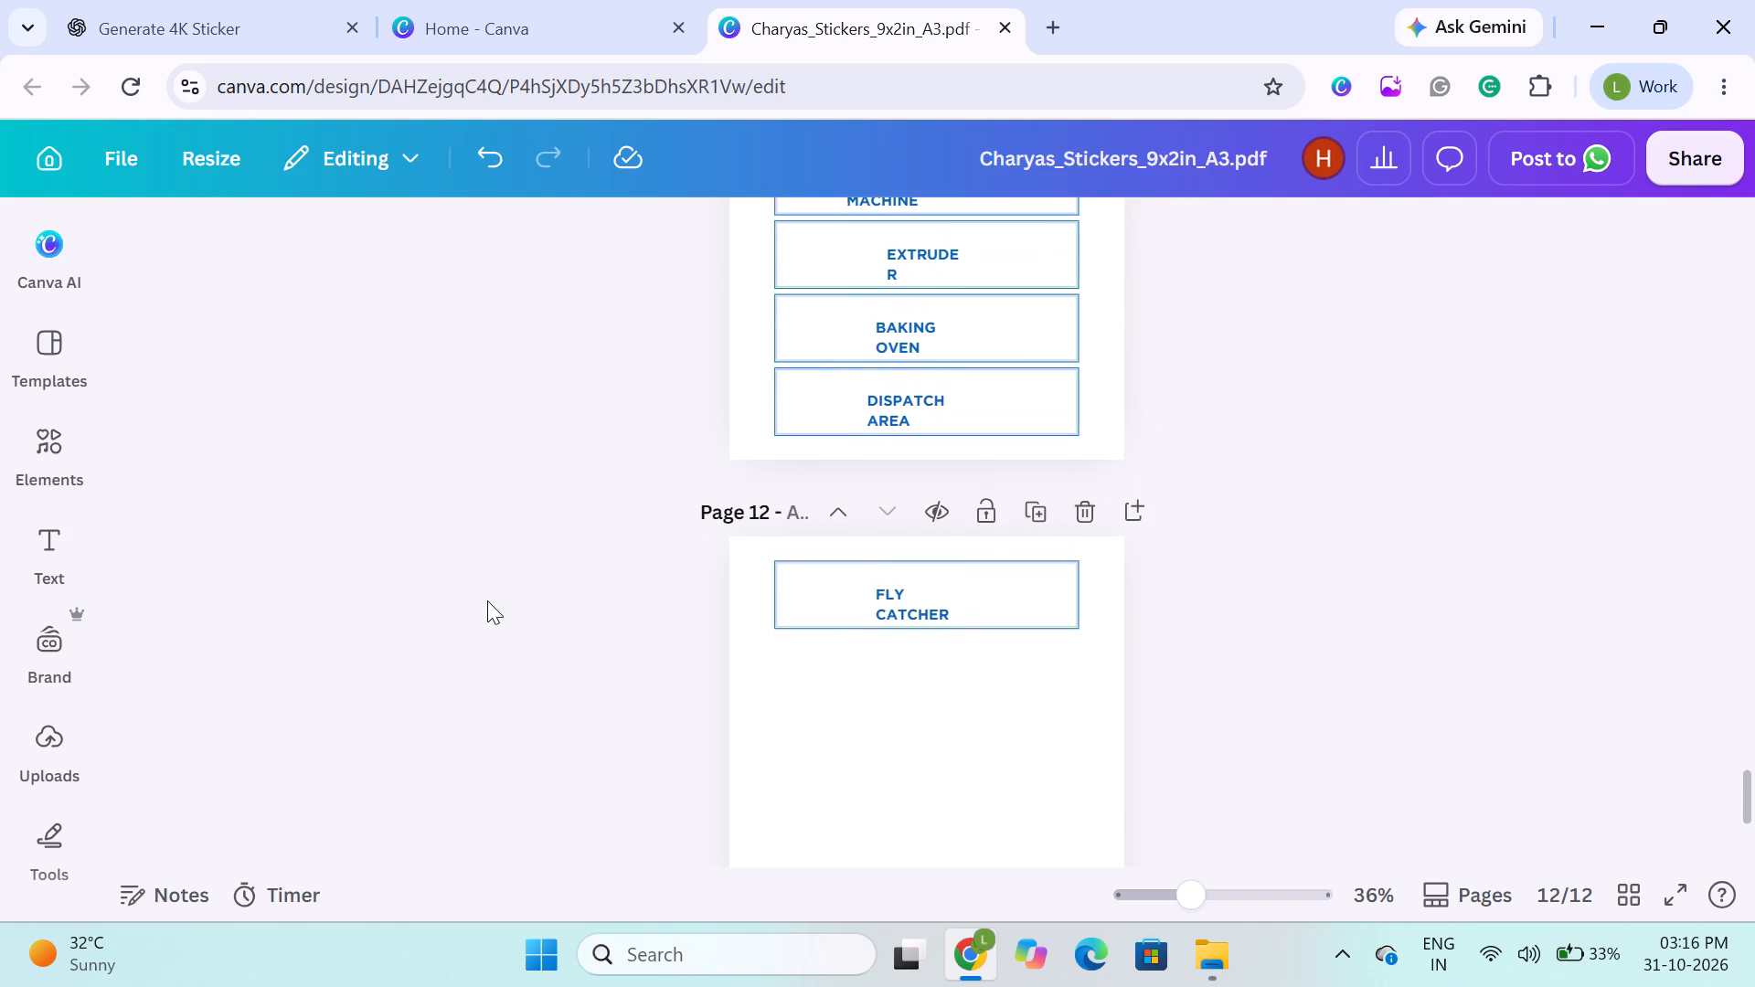